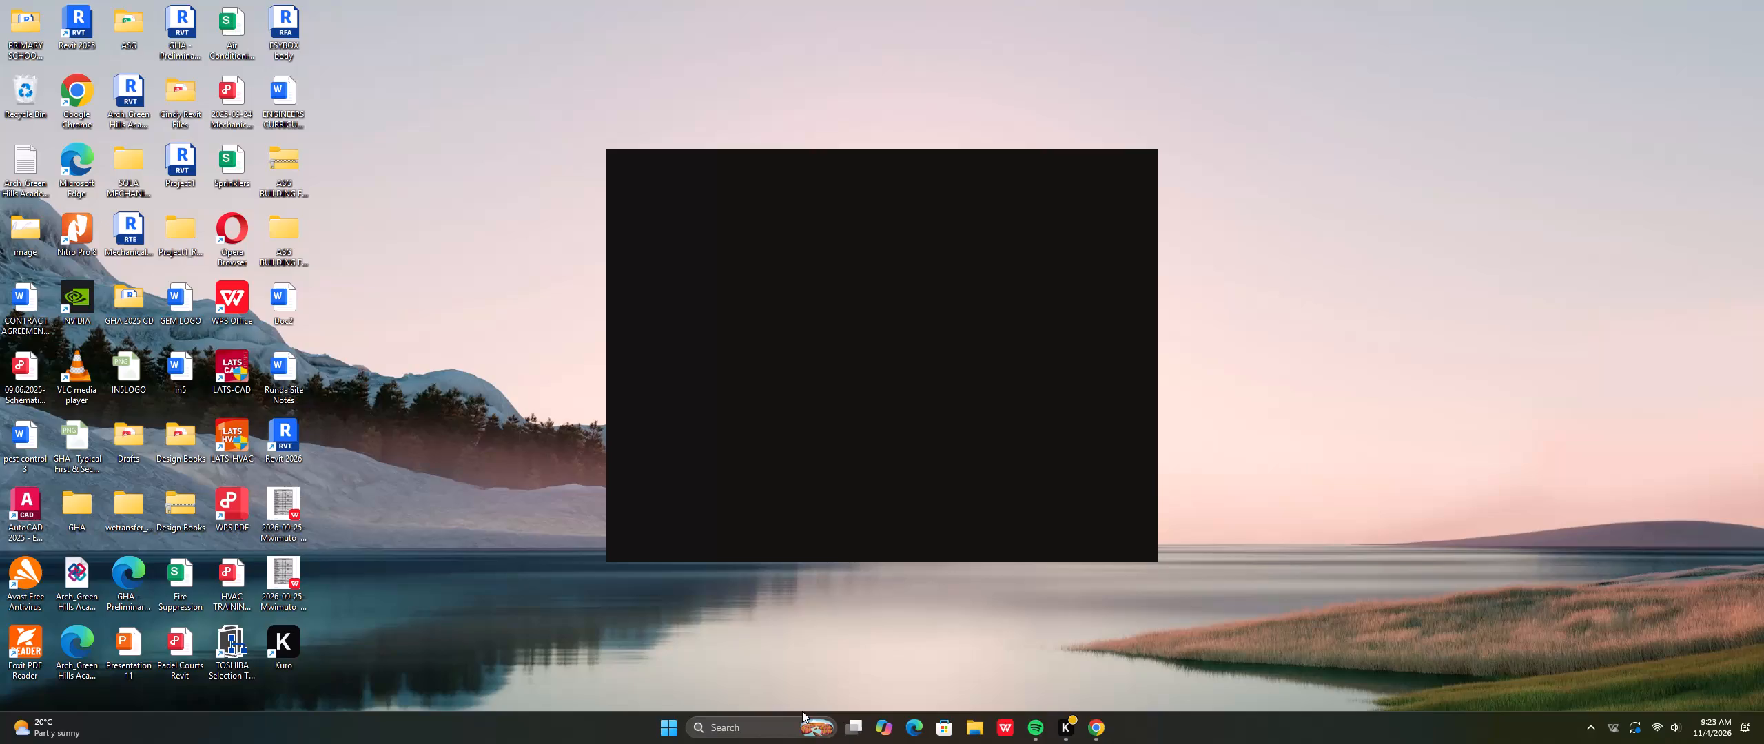
Open the Uber rides folder inside Cindy Revit Files on the HDD (G:) drive.
left_click(977, 732)
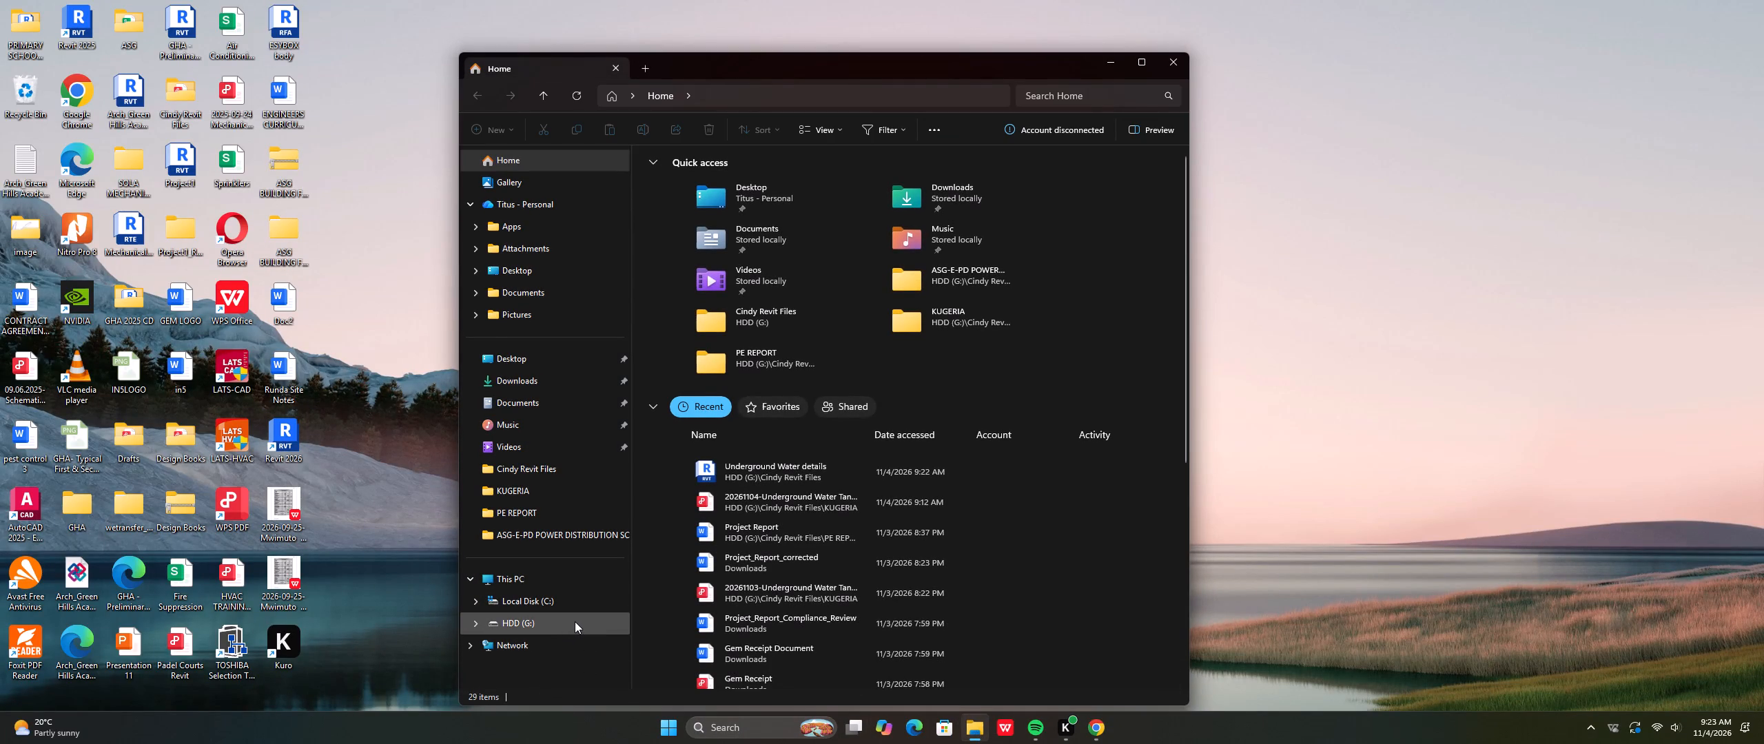
double_click(575, 621)
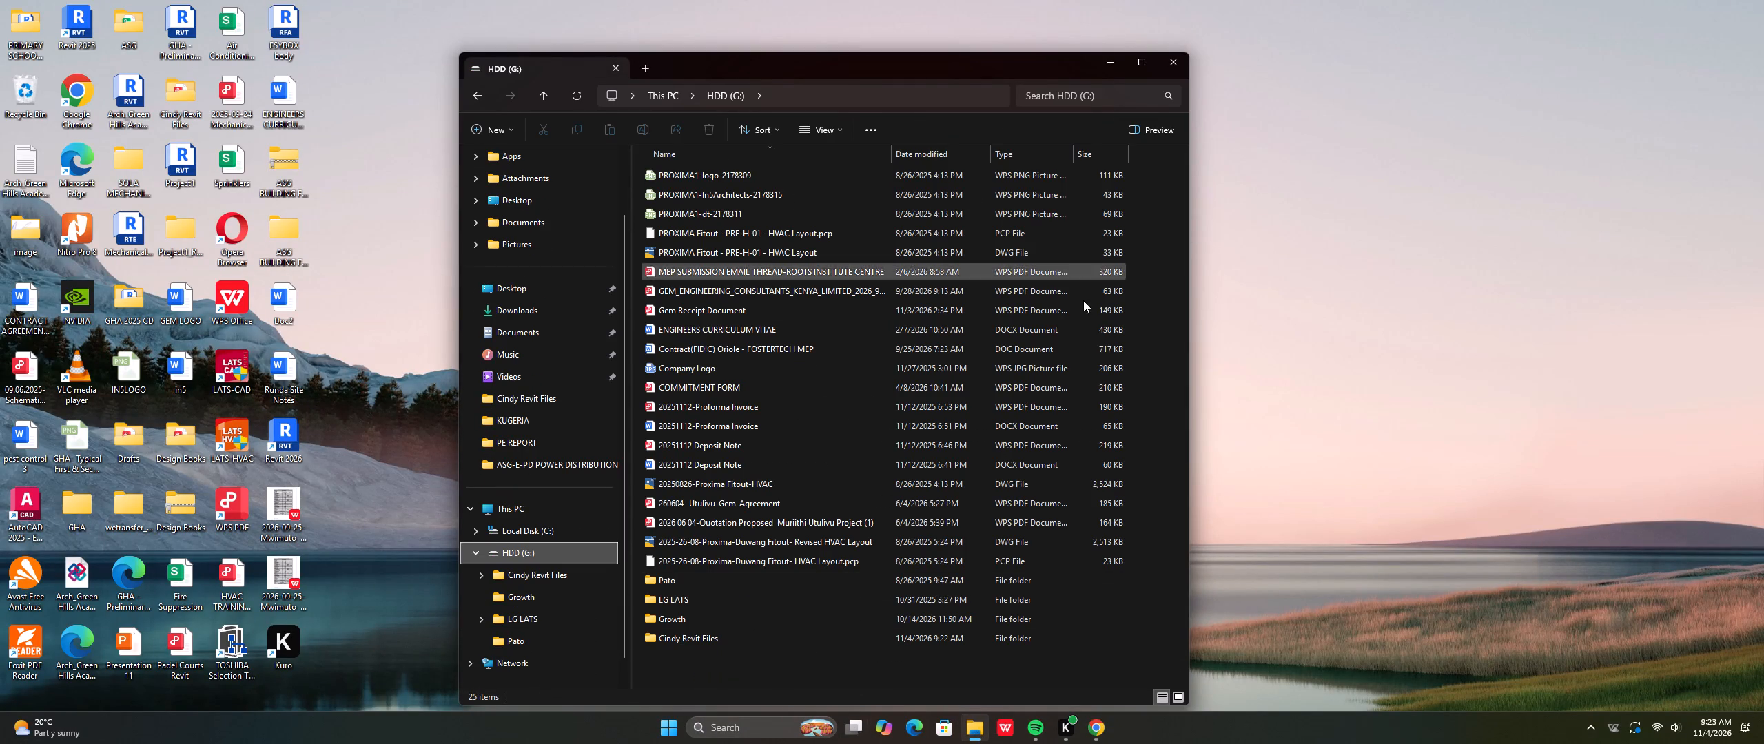
double_click(705, 617)
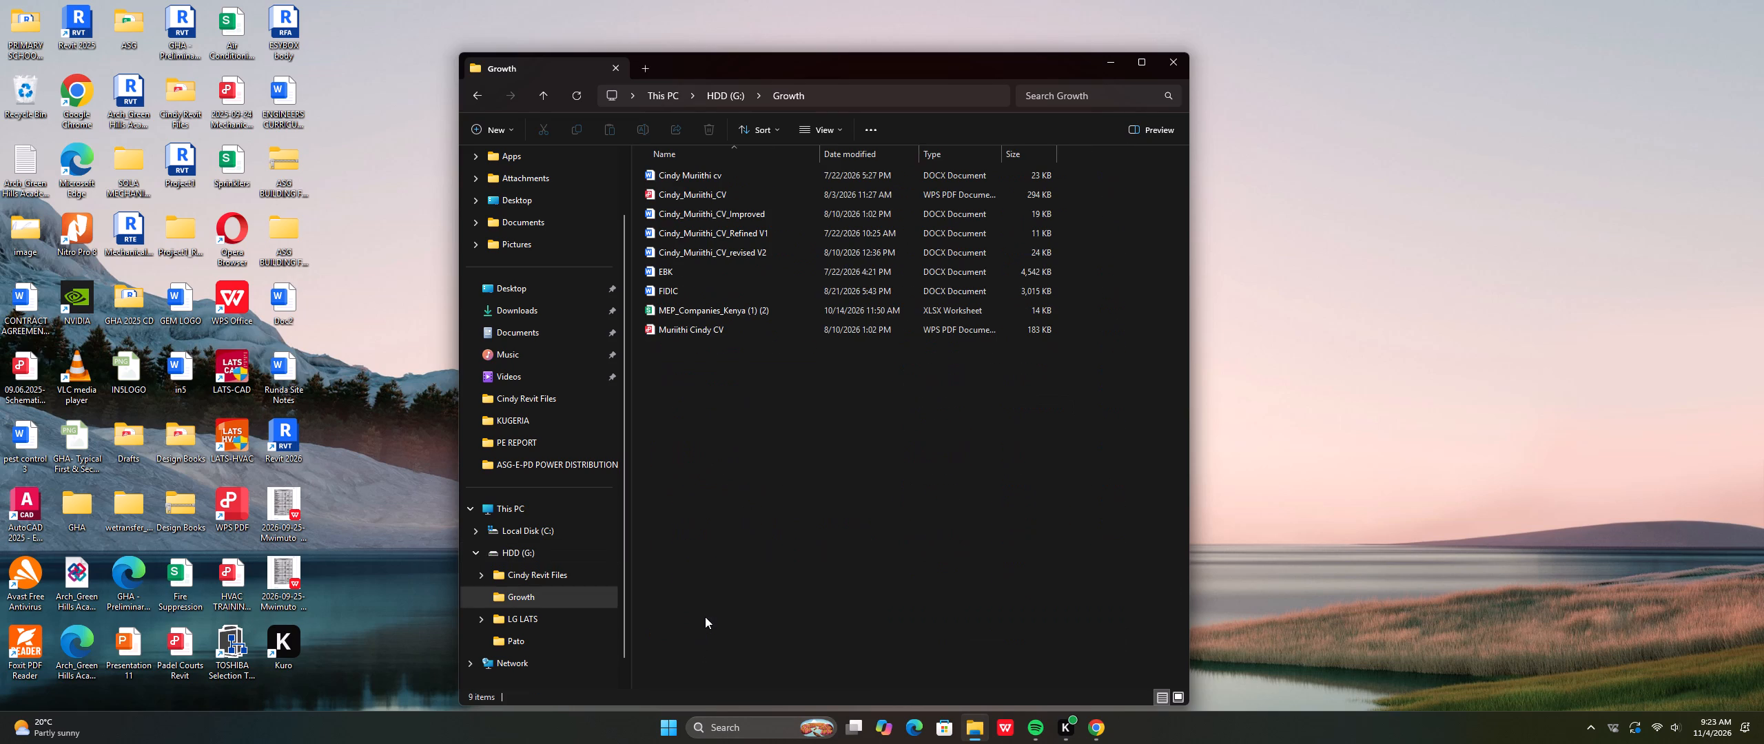
left_click(732, 92)
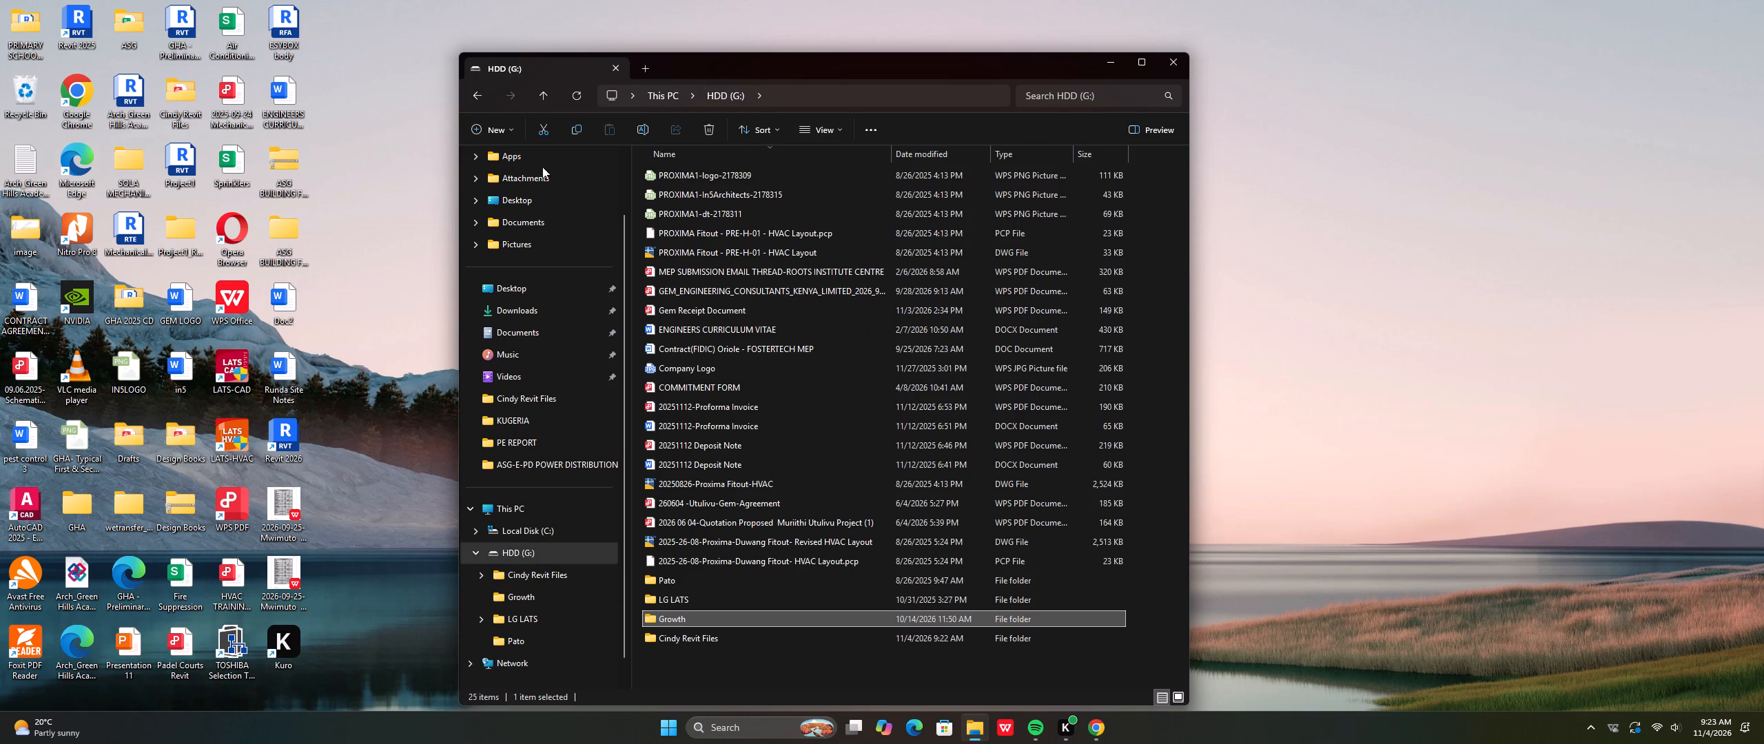
double_click(742, 635)
scroll(823, 356, "up", 4)
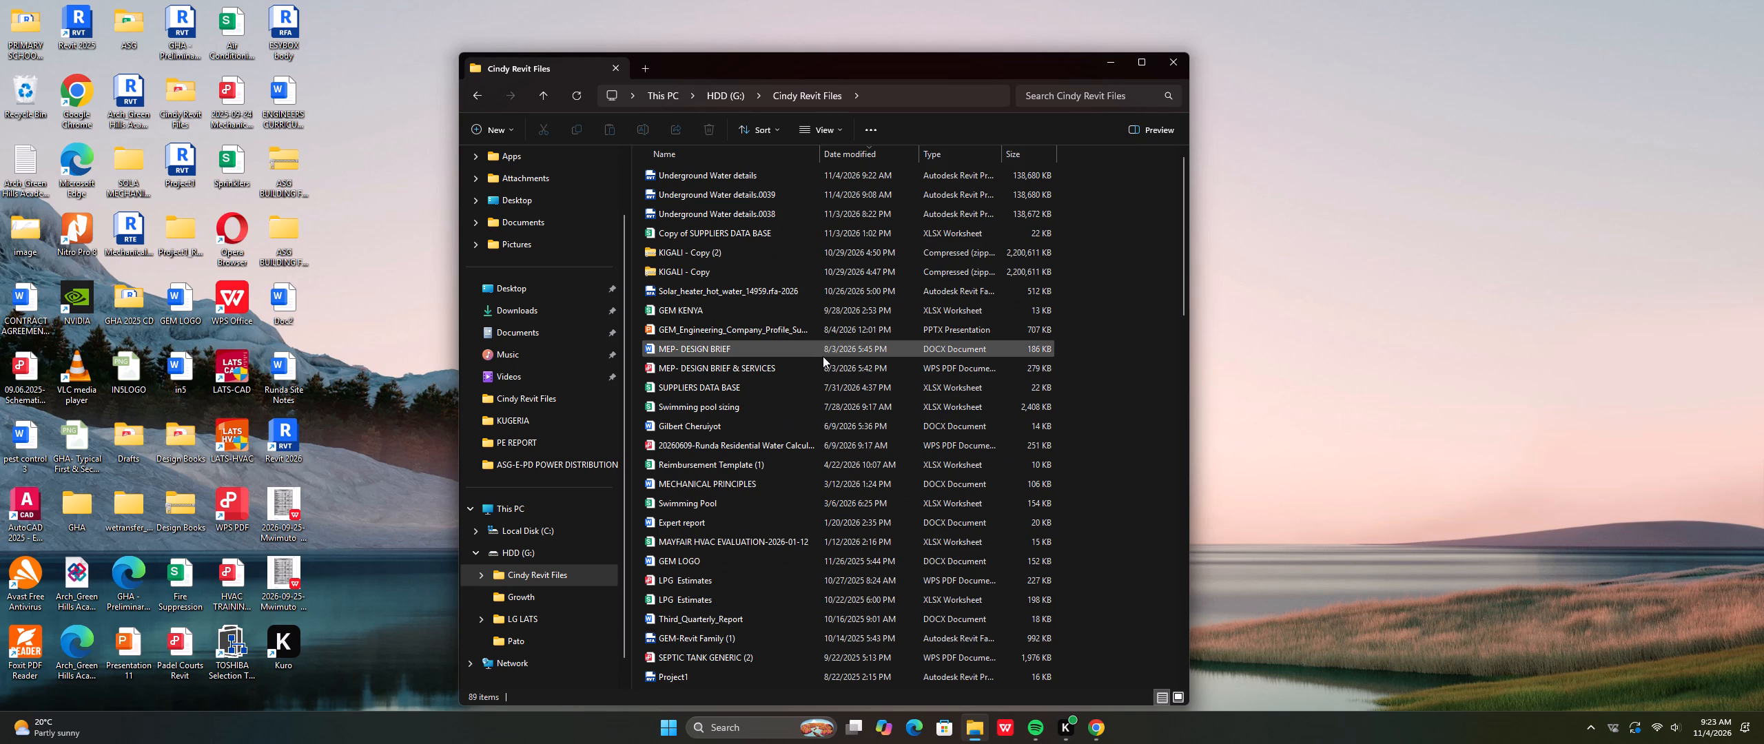
scroll(823, 356, "up", 3)
scroll(823, 356, "down", 10)
double_click(779, 564)
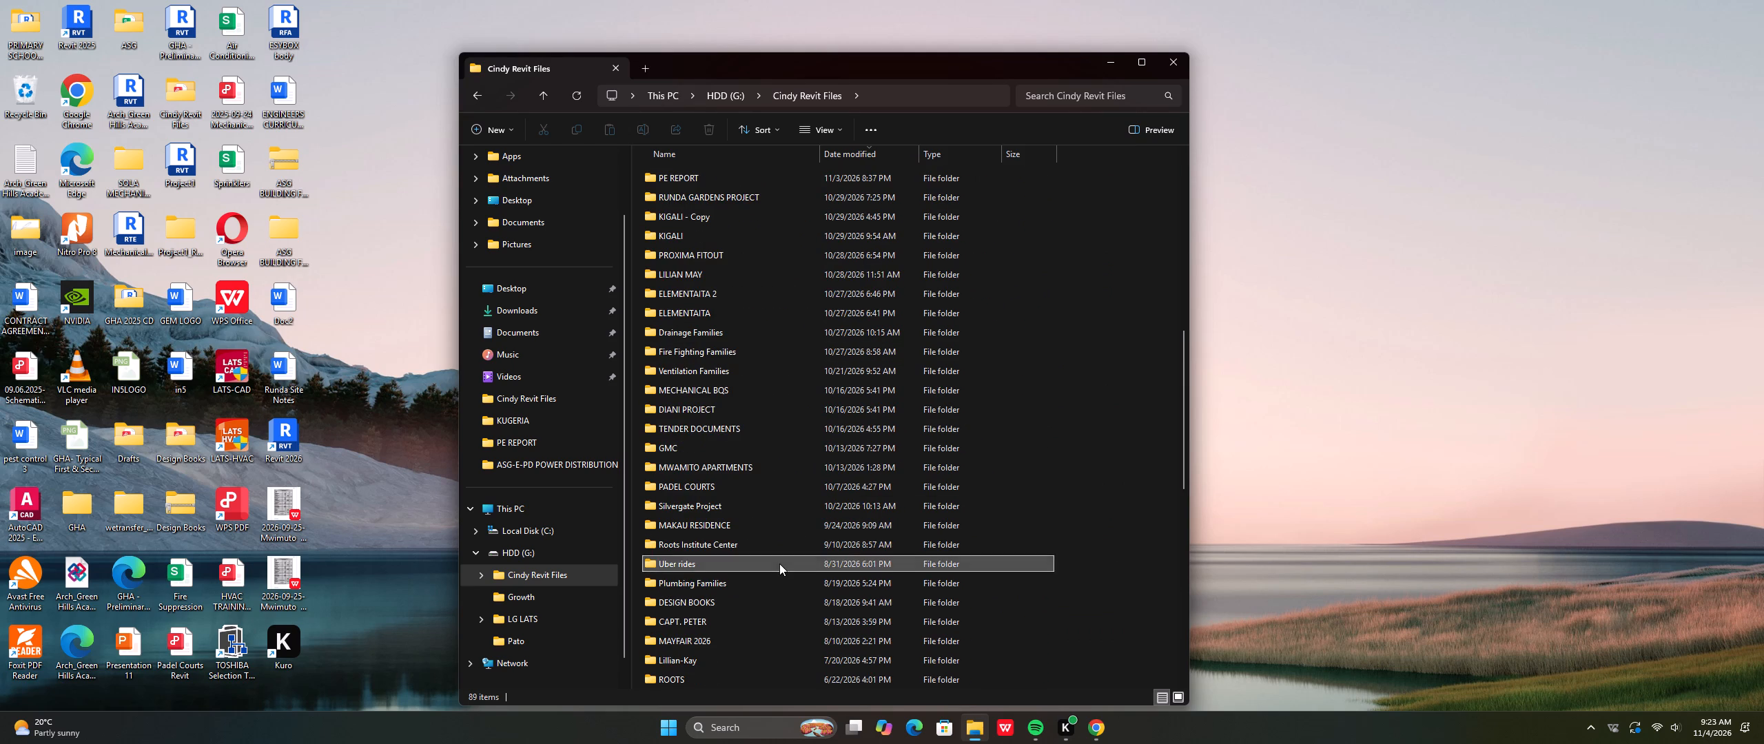
Open the XLSX worksheet Reimbursement Template (2) from the Uber rides folder in Excel.
scroll(819, 363, "down", 4)
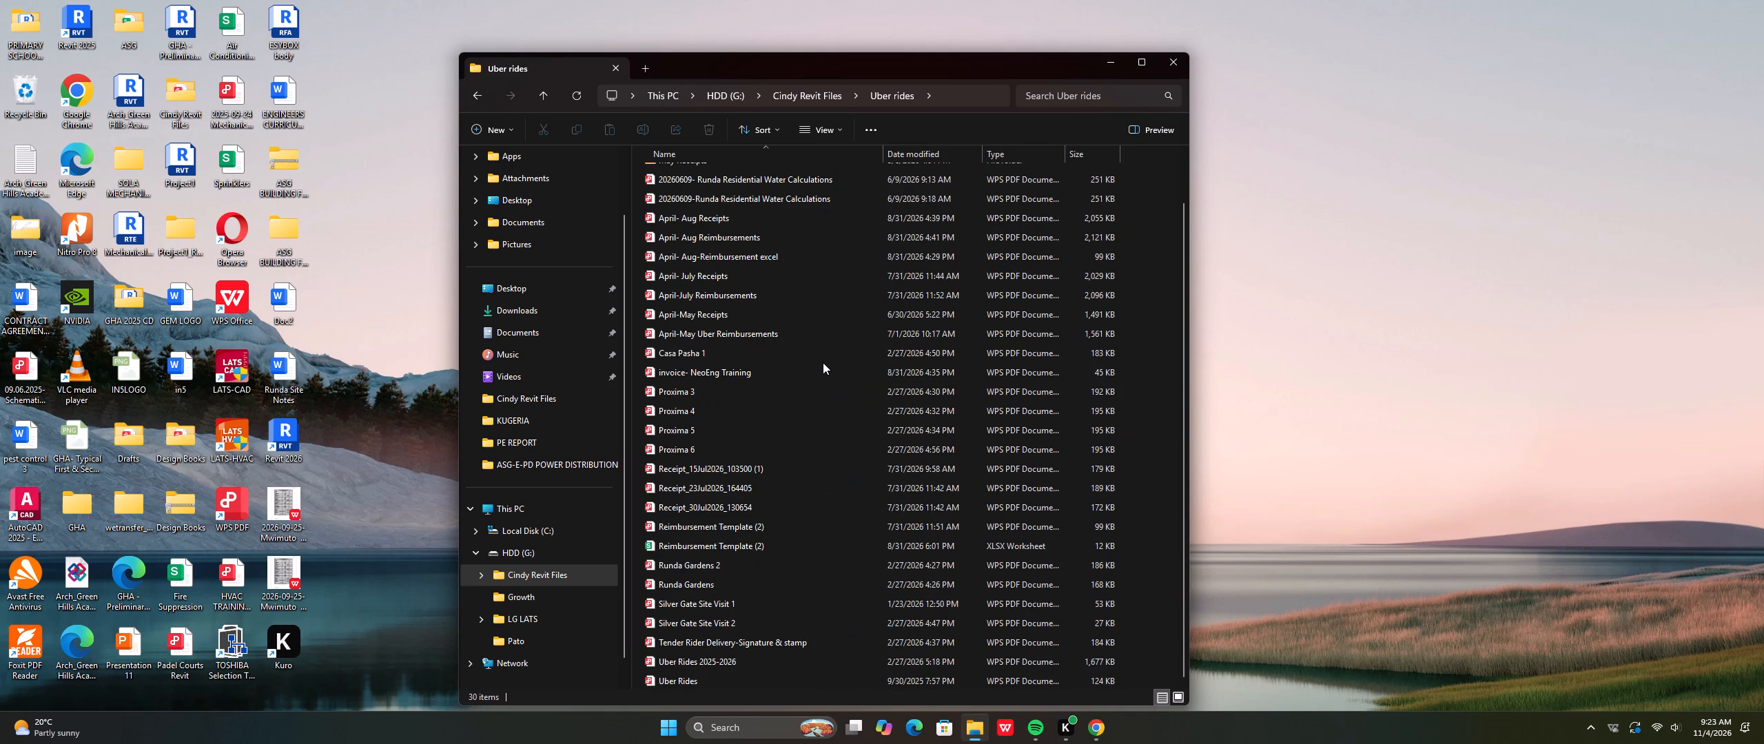
scroll(825, 362, "up", 6)
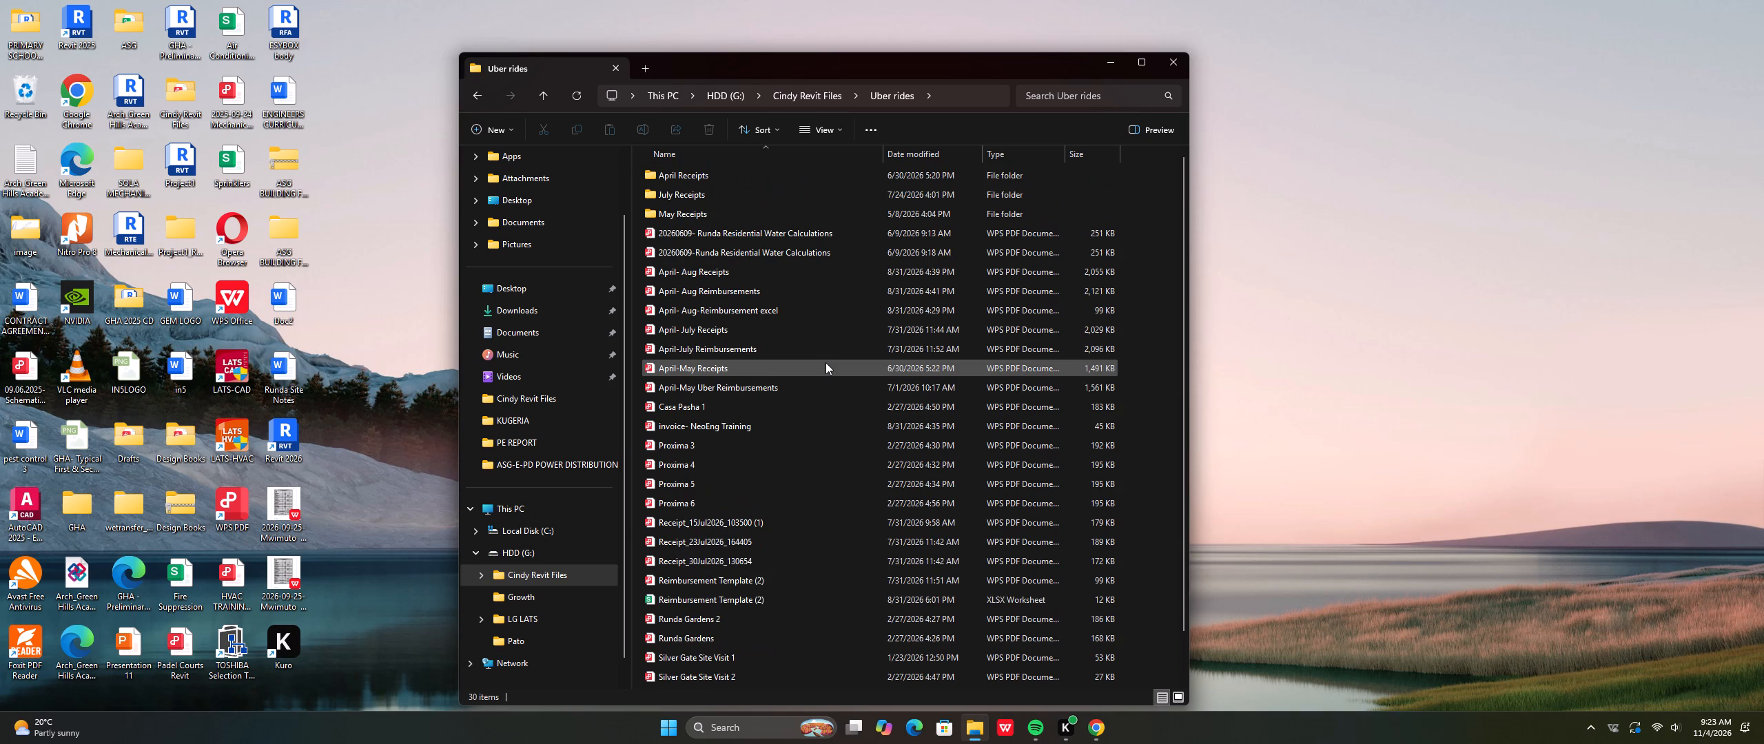
scroll(825, 362, "down", 3)
left_click(726, 544)
right_click(726, 544)
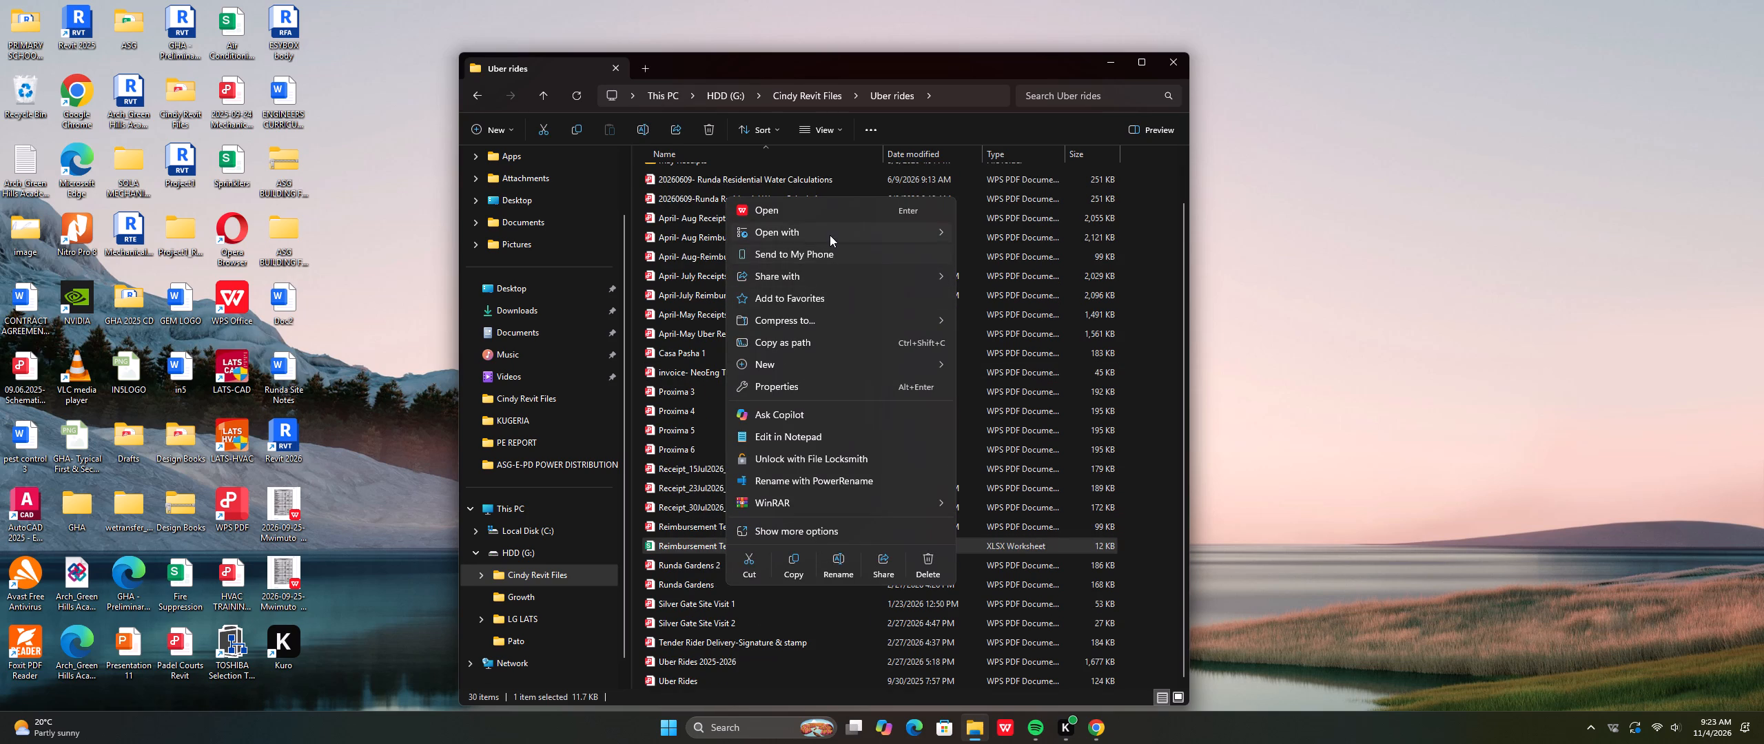
left_click(991, 231)
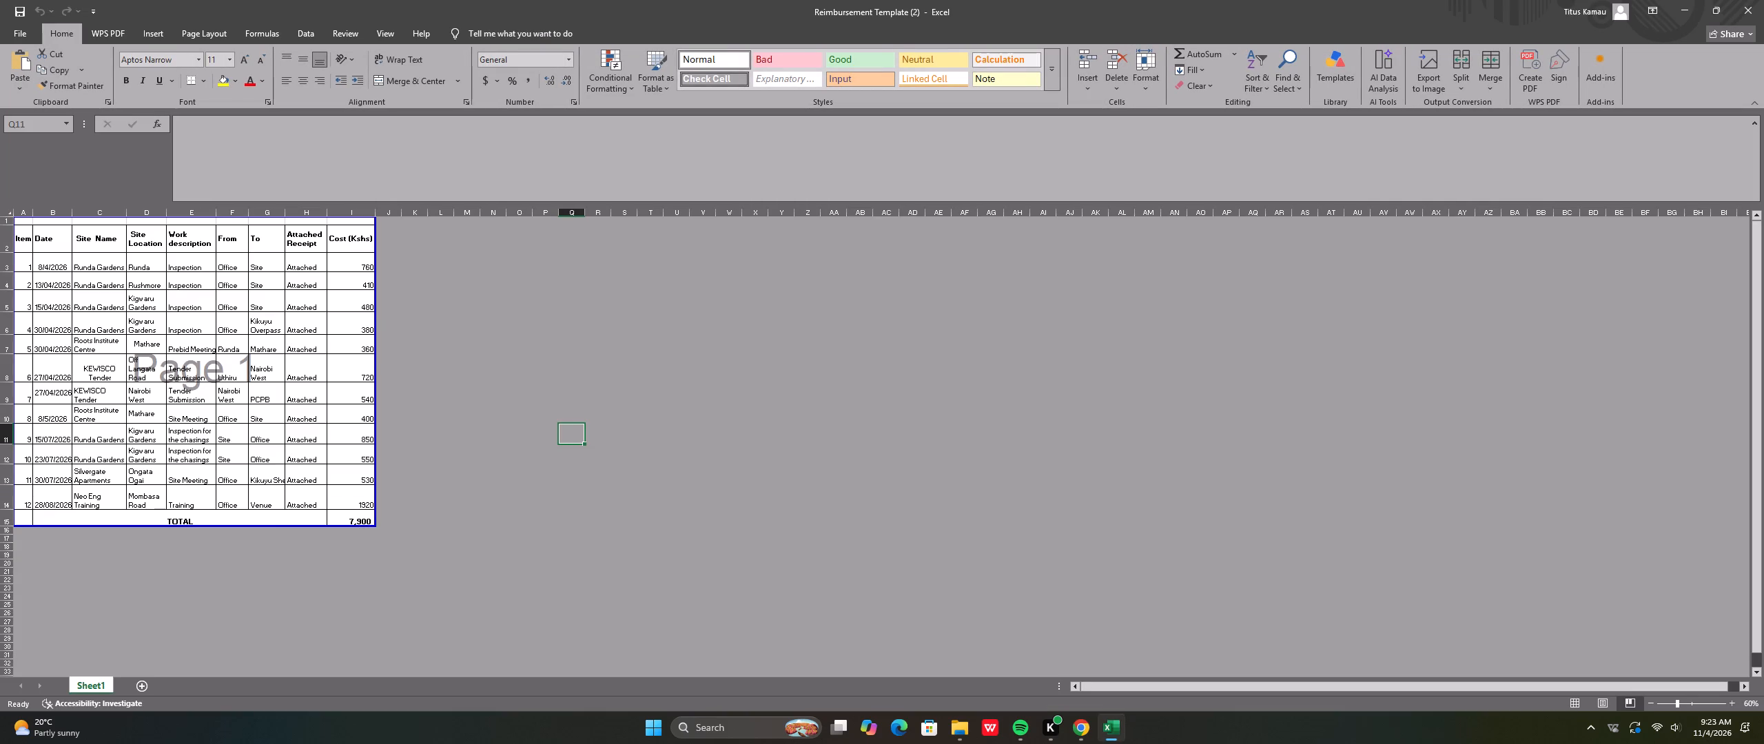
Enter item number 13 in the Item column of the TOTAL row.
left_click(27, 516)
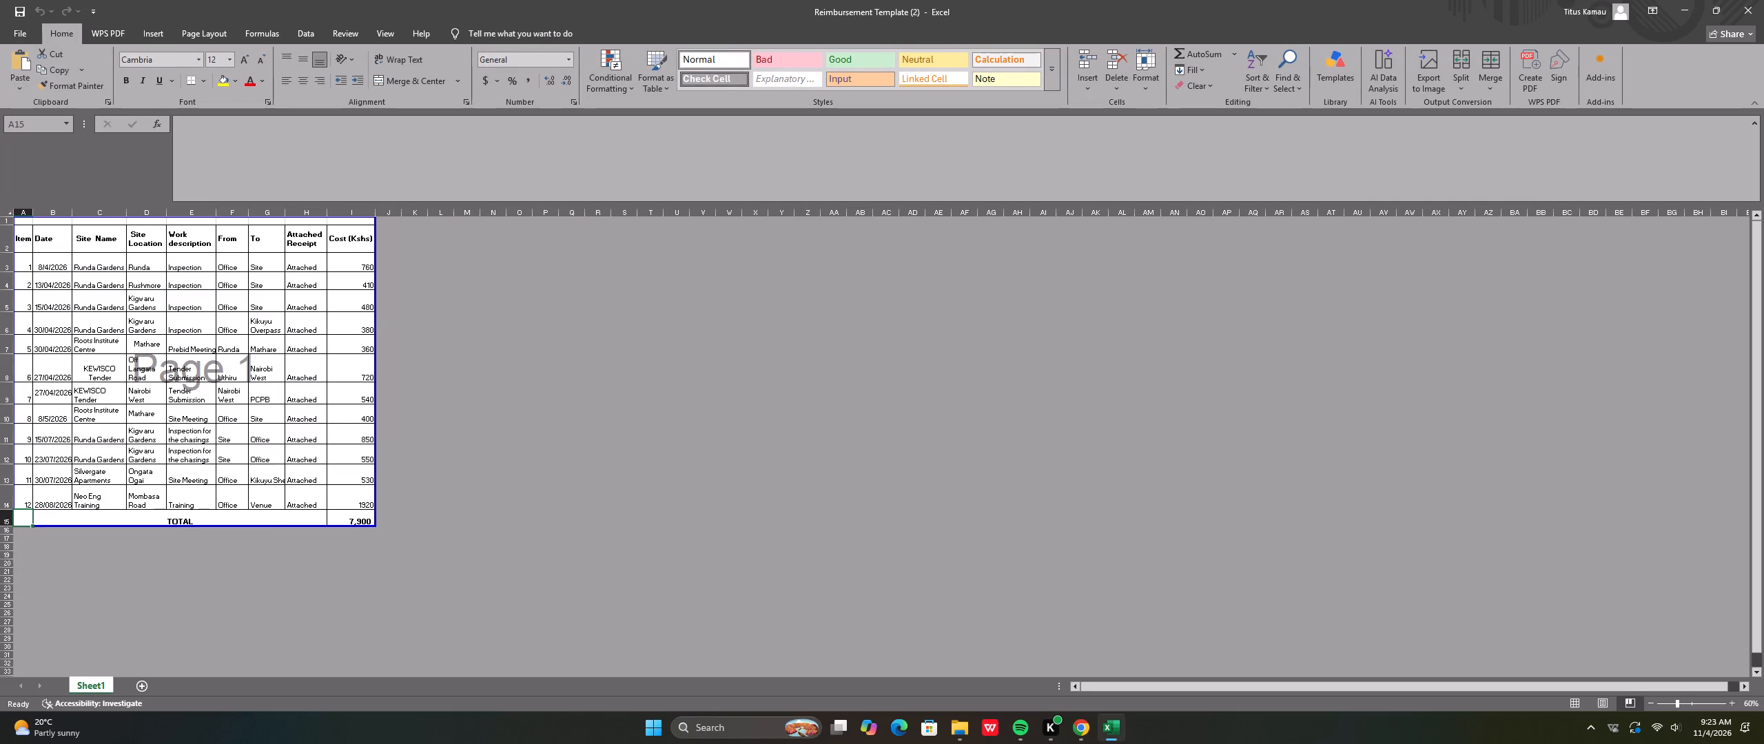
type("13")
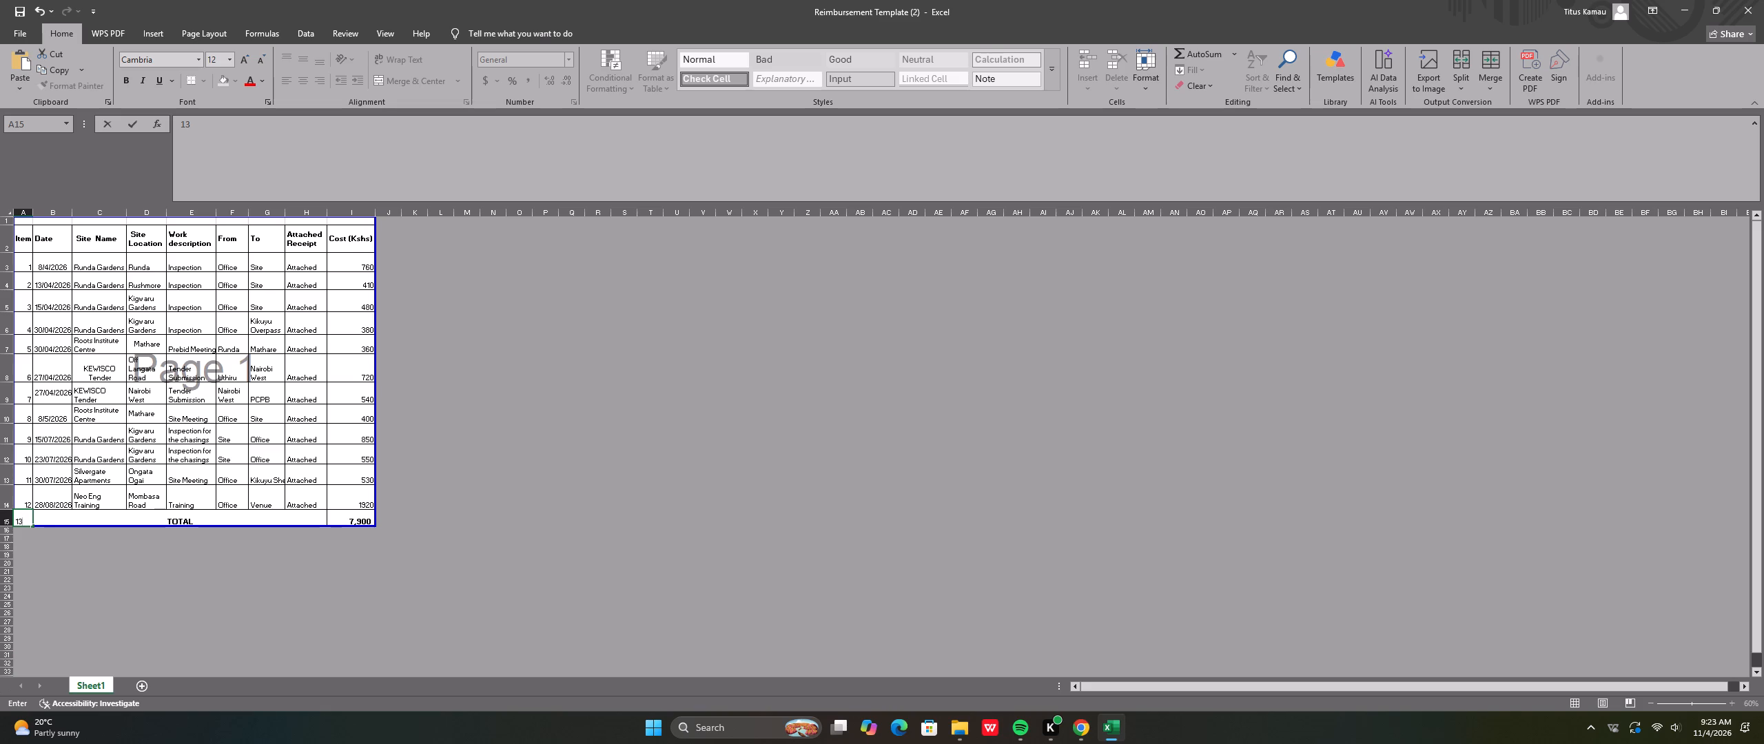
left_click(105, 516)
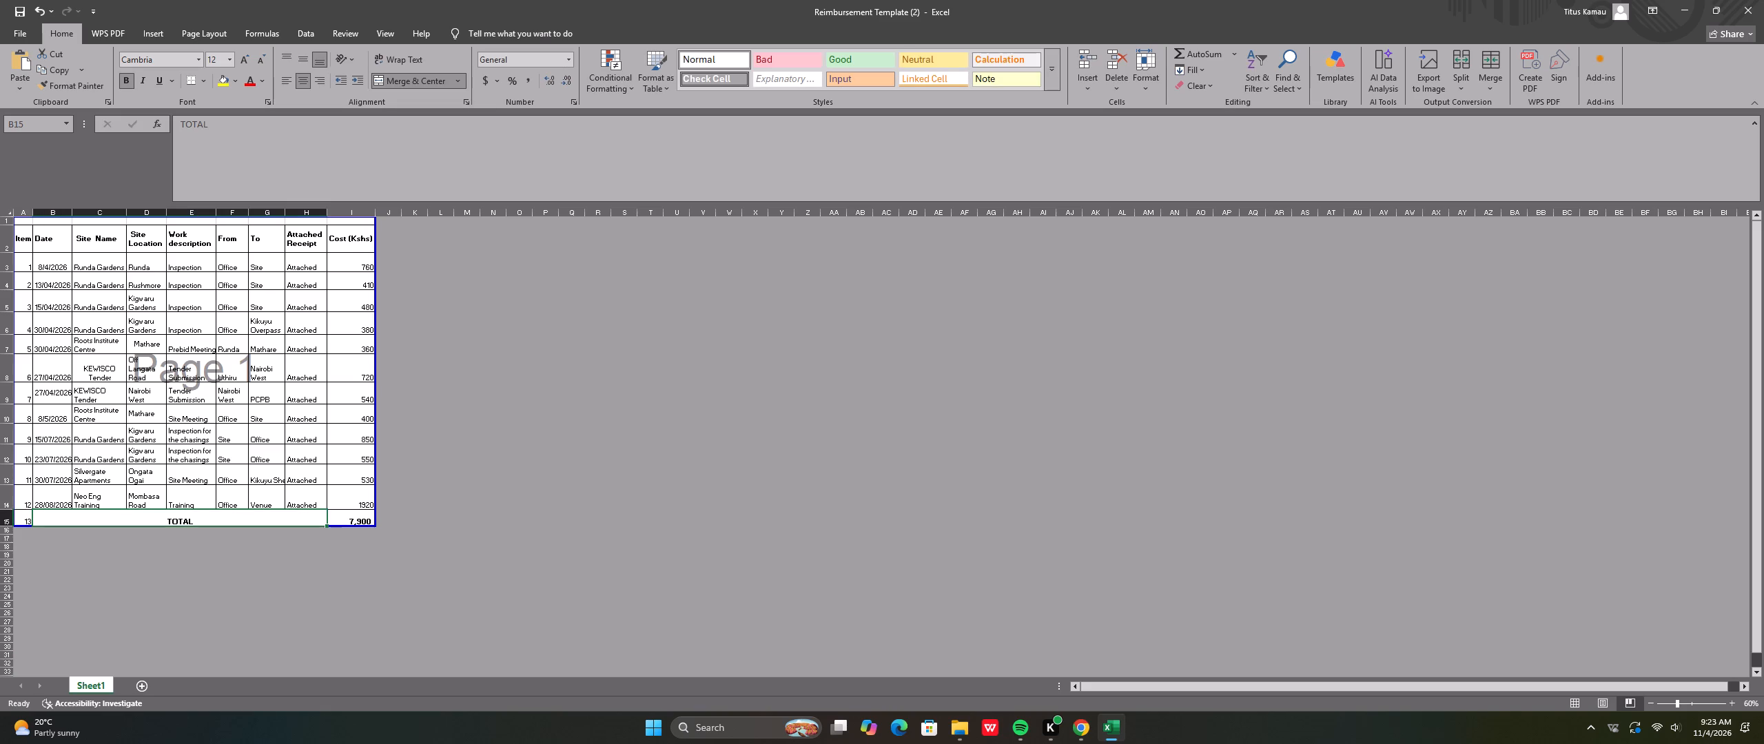
Delete the entire TOTAL row beneath item 12.
right_click(4, 513)
left_click(340, 601)
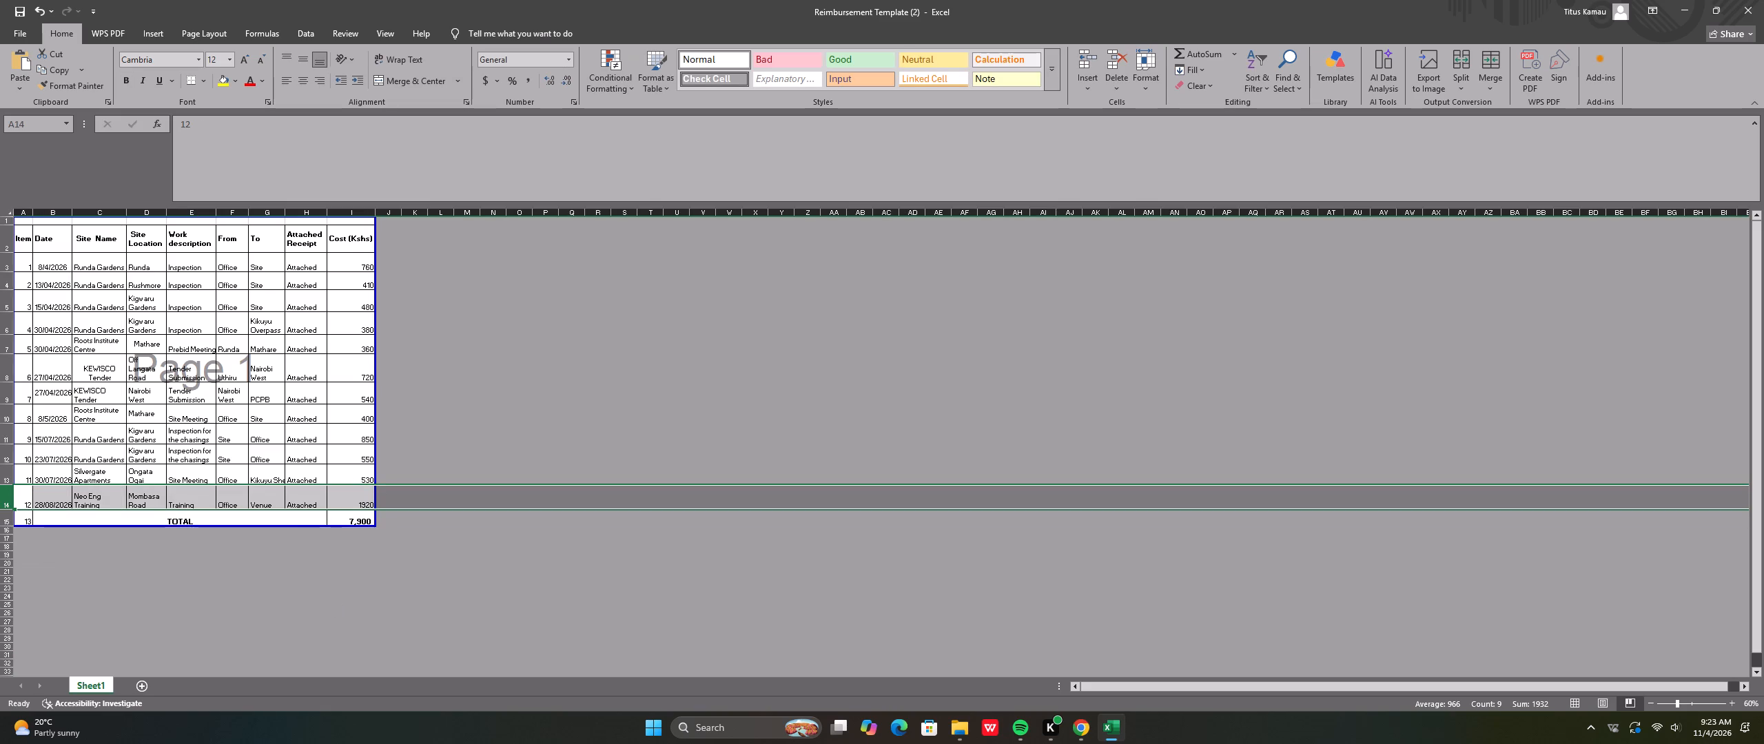
right_click(6, 521)
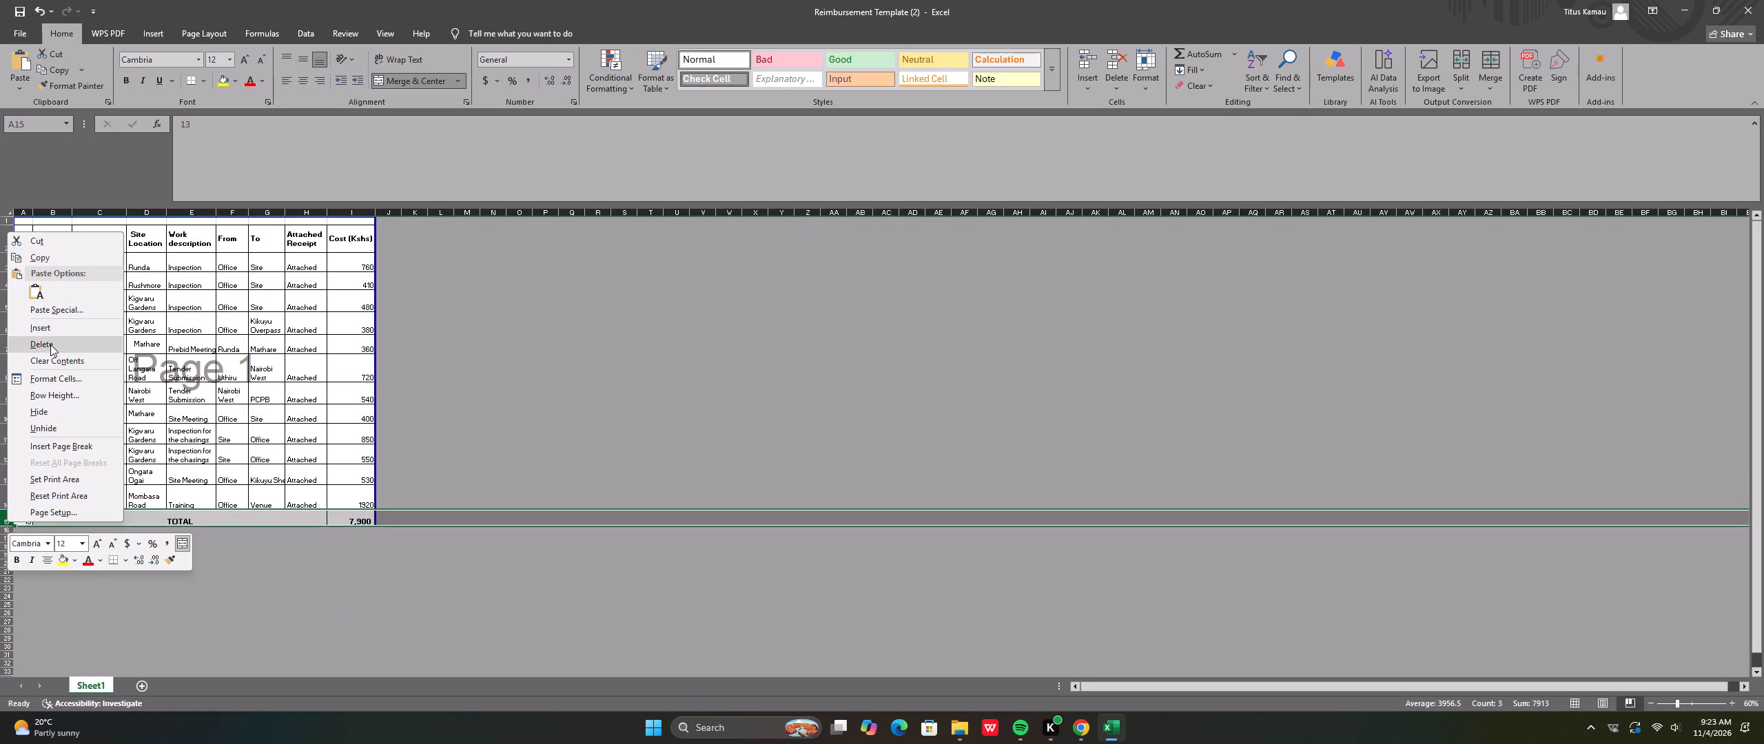
left_click(50, 344)
left_click(153, 561)
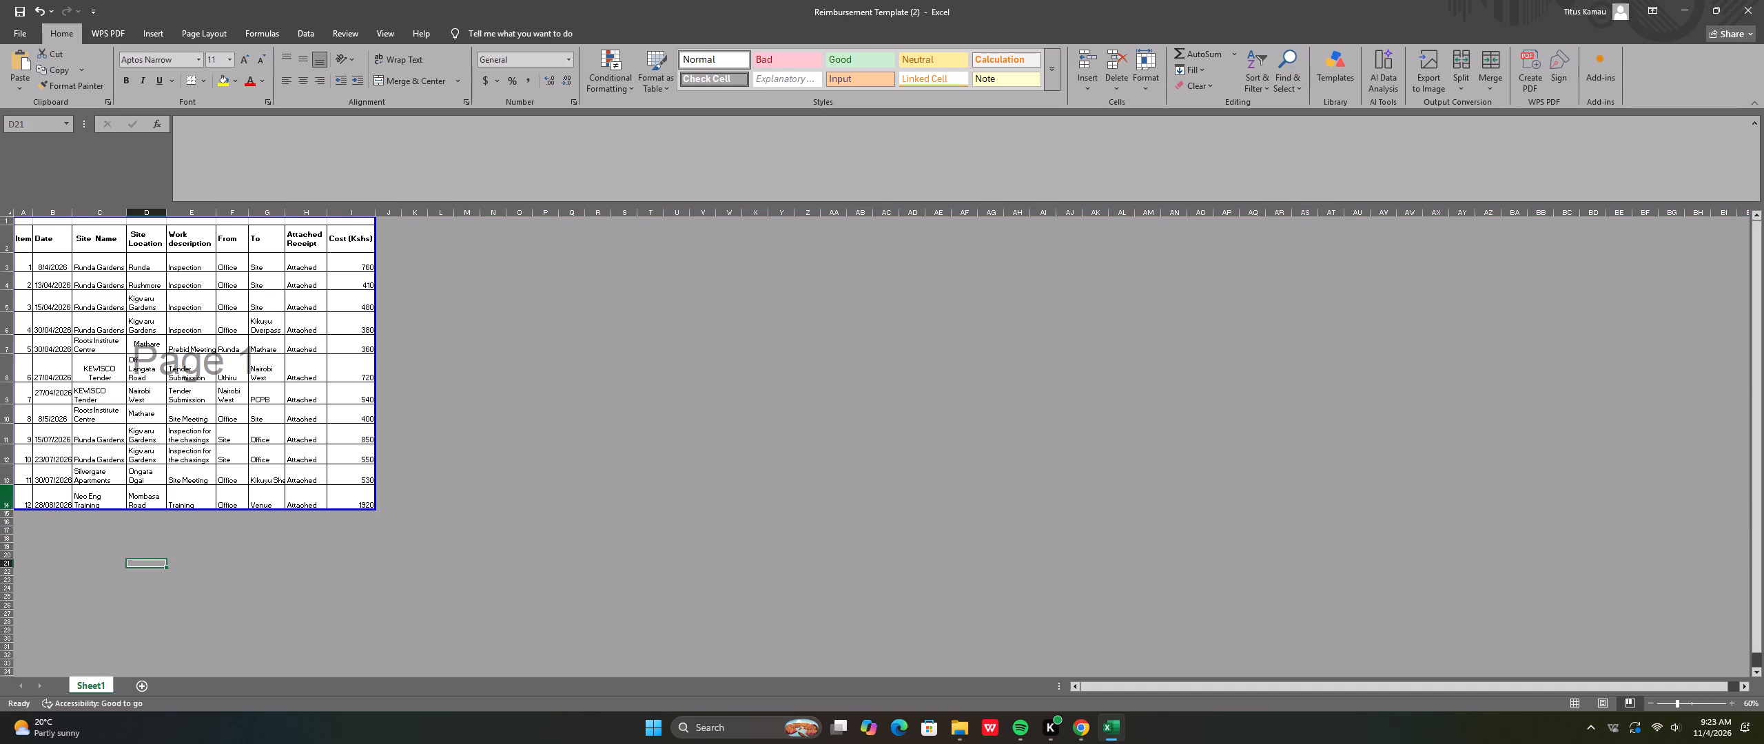
Extend the print area several rows below item 12 and move the page break down near its bottom edge.
left_click_drag(21, 508, 20, 541)
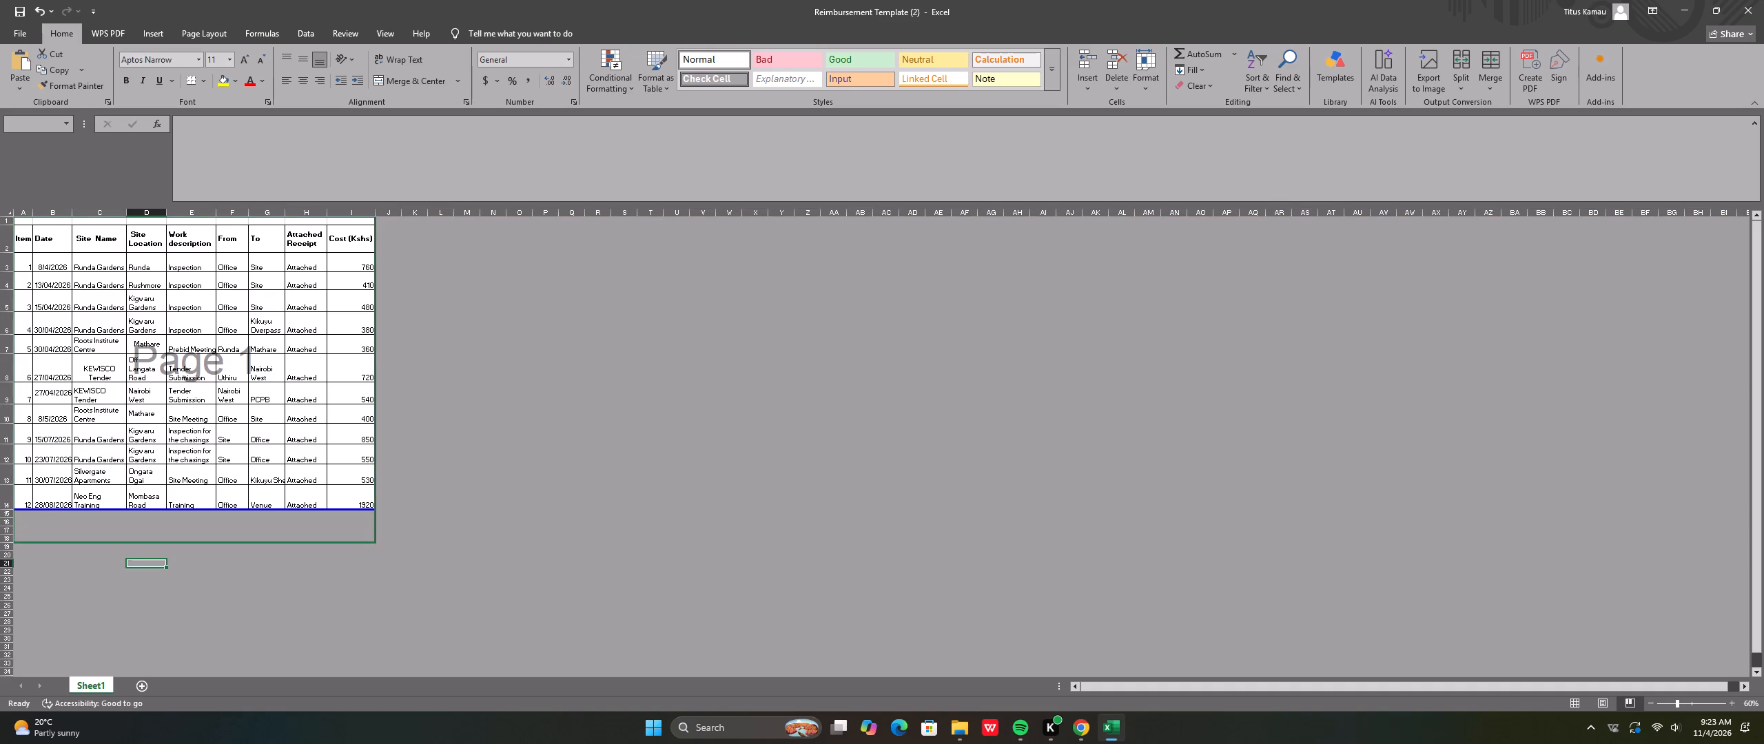
left_click_drag(20, 541, 19, 543)
left_click_drag(19, 543, 17, 572)
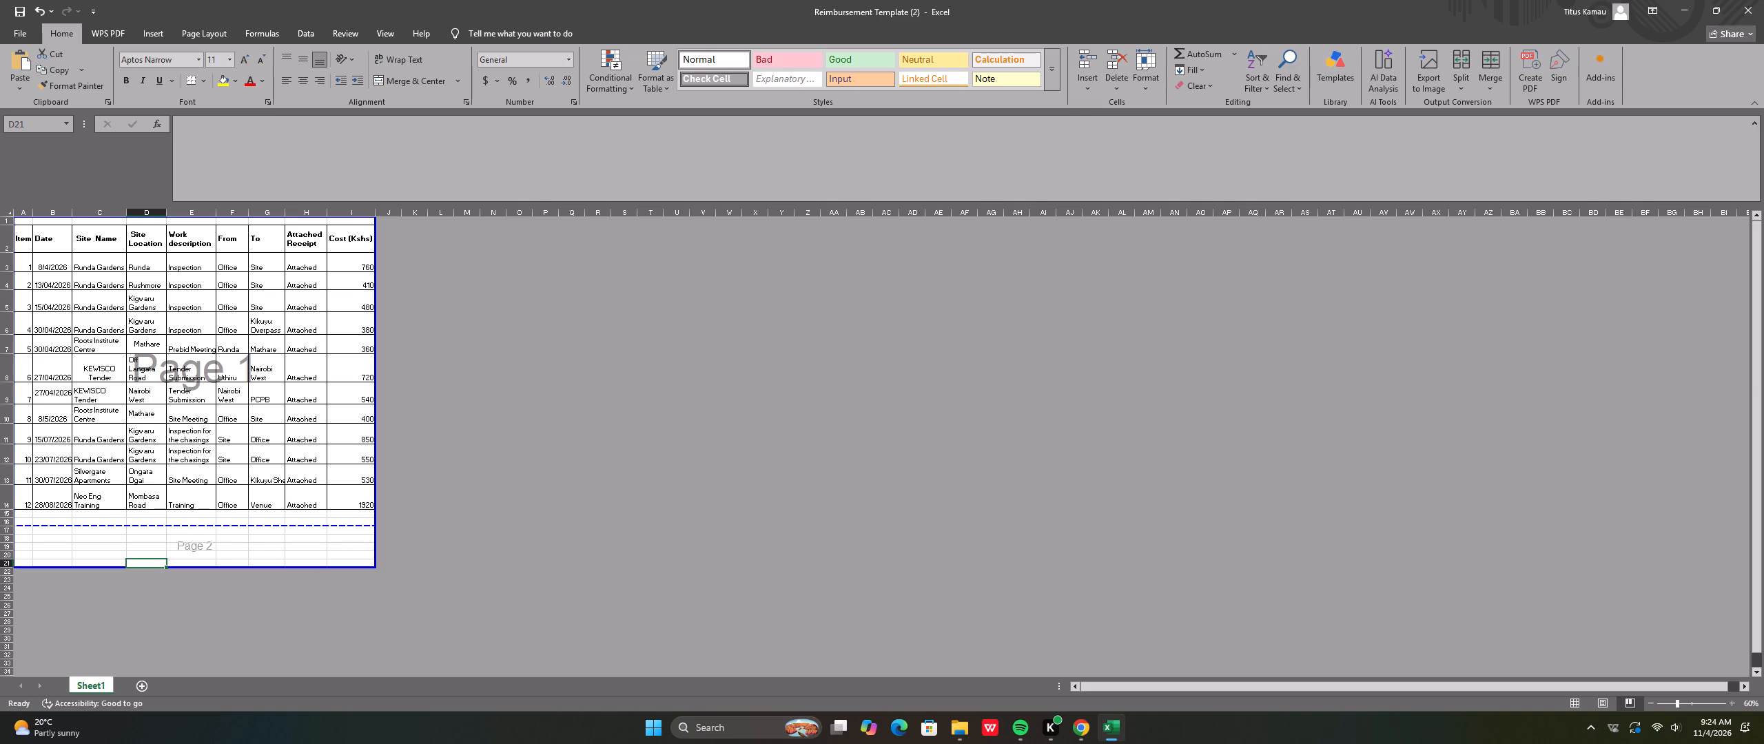
left_click_drag(284, 526, 285, 560)
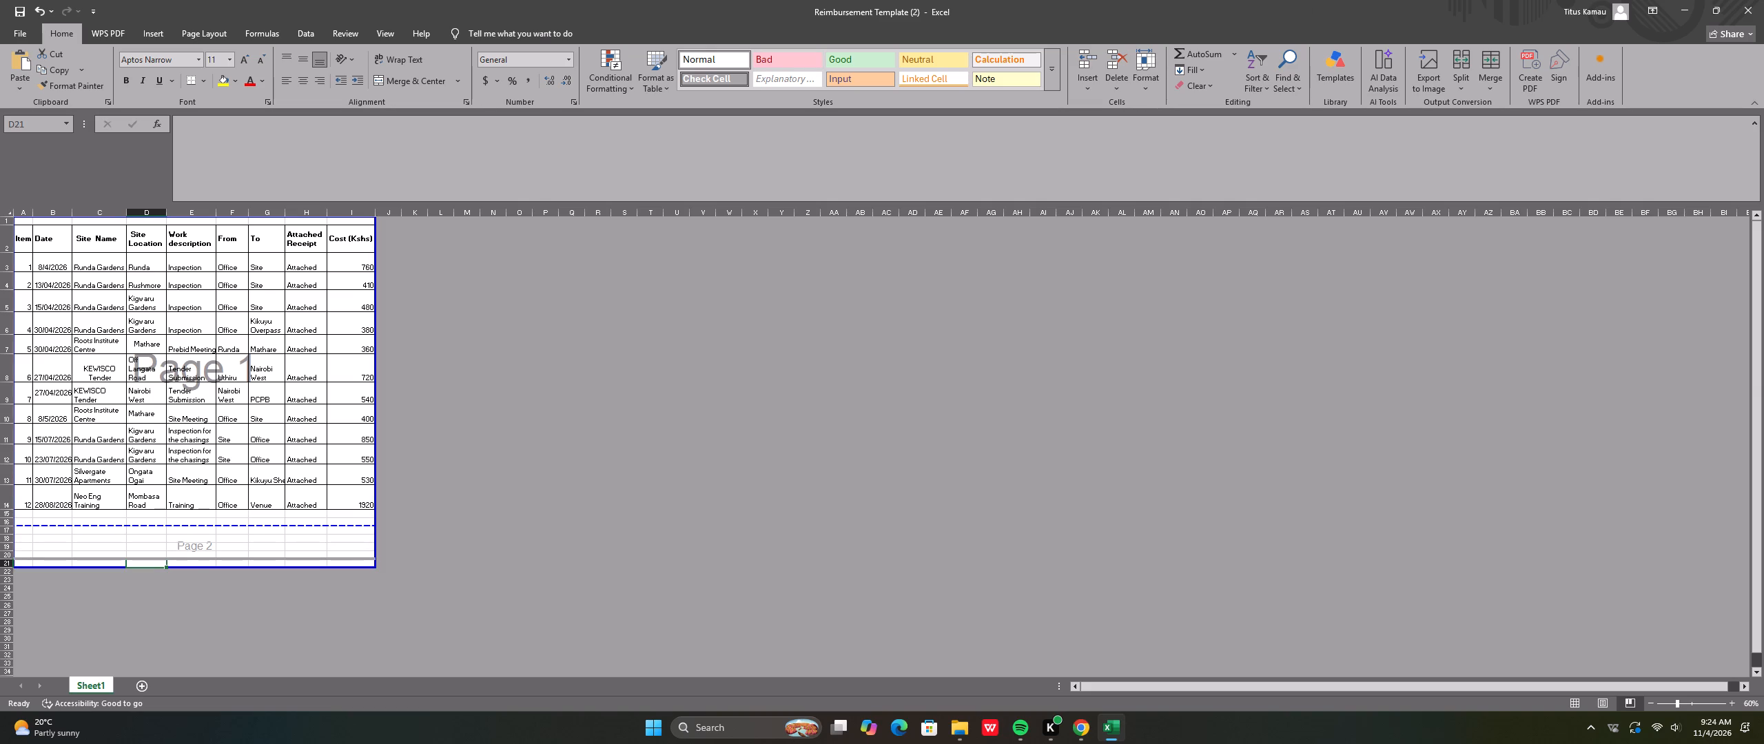
left_click_drag(285, 560, 285, 563)
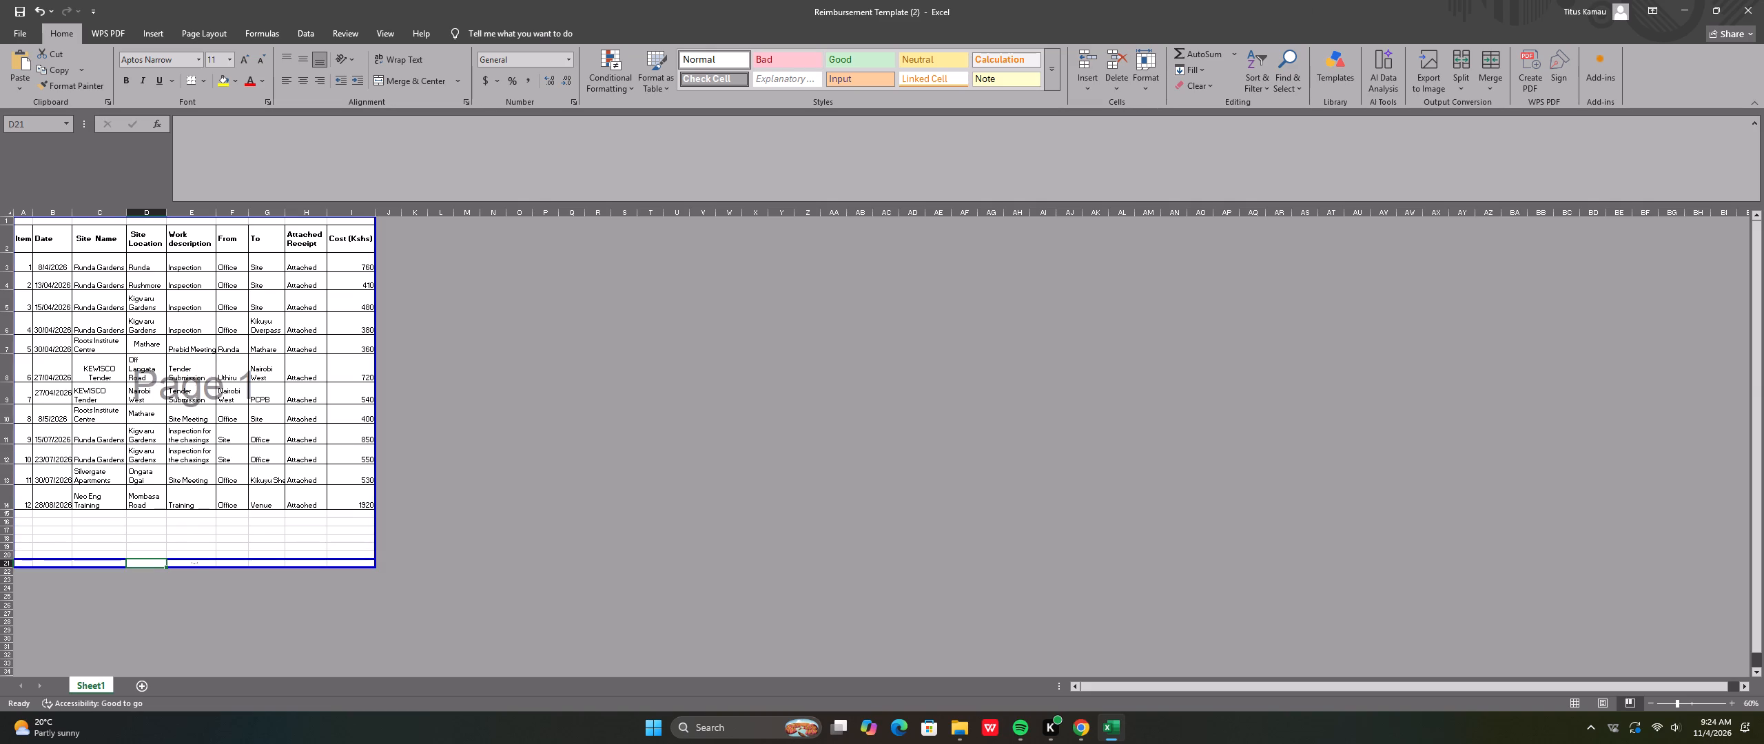
Start a new row below item 12 with item number 13 and site name Silvergate Apartments, leaving the date blank.
left_click(9, 518)
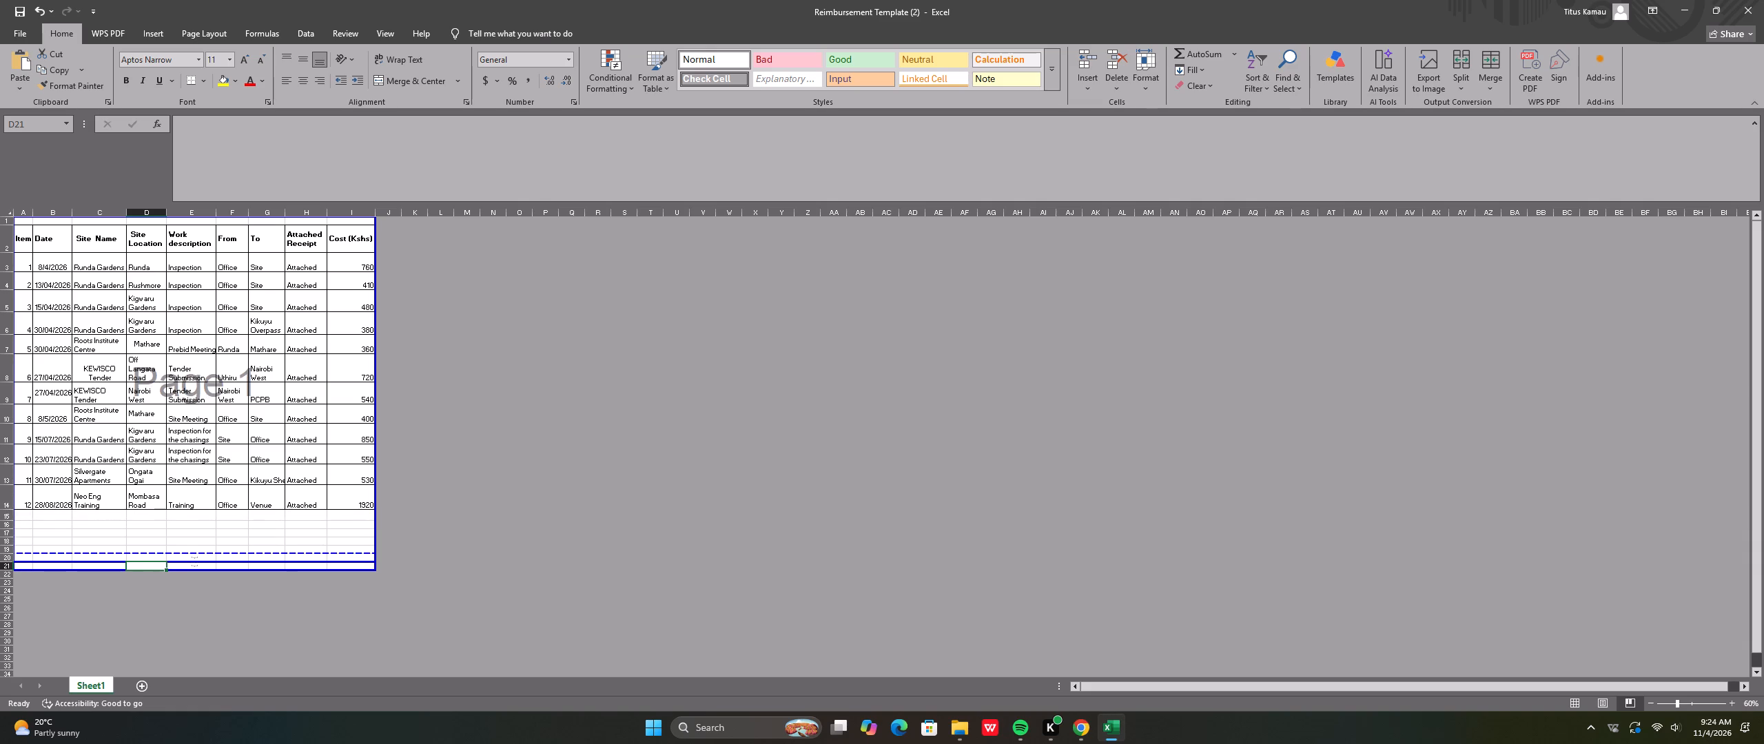
left_click(23, 515)
key("1")
key("3")
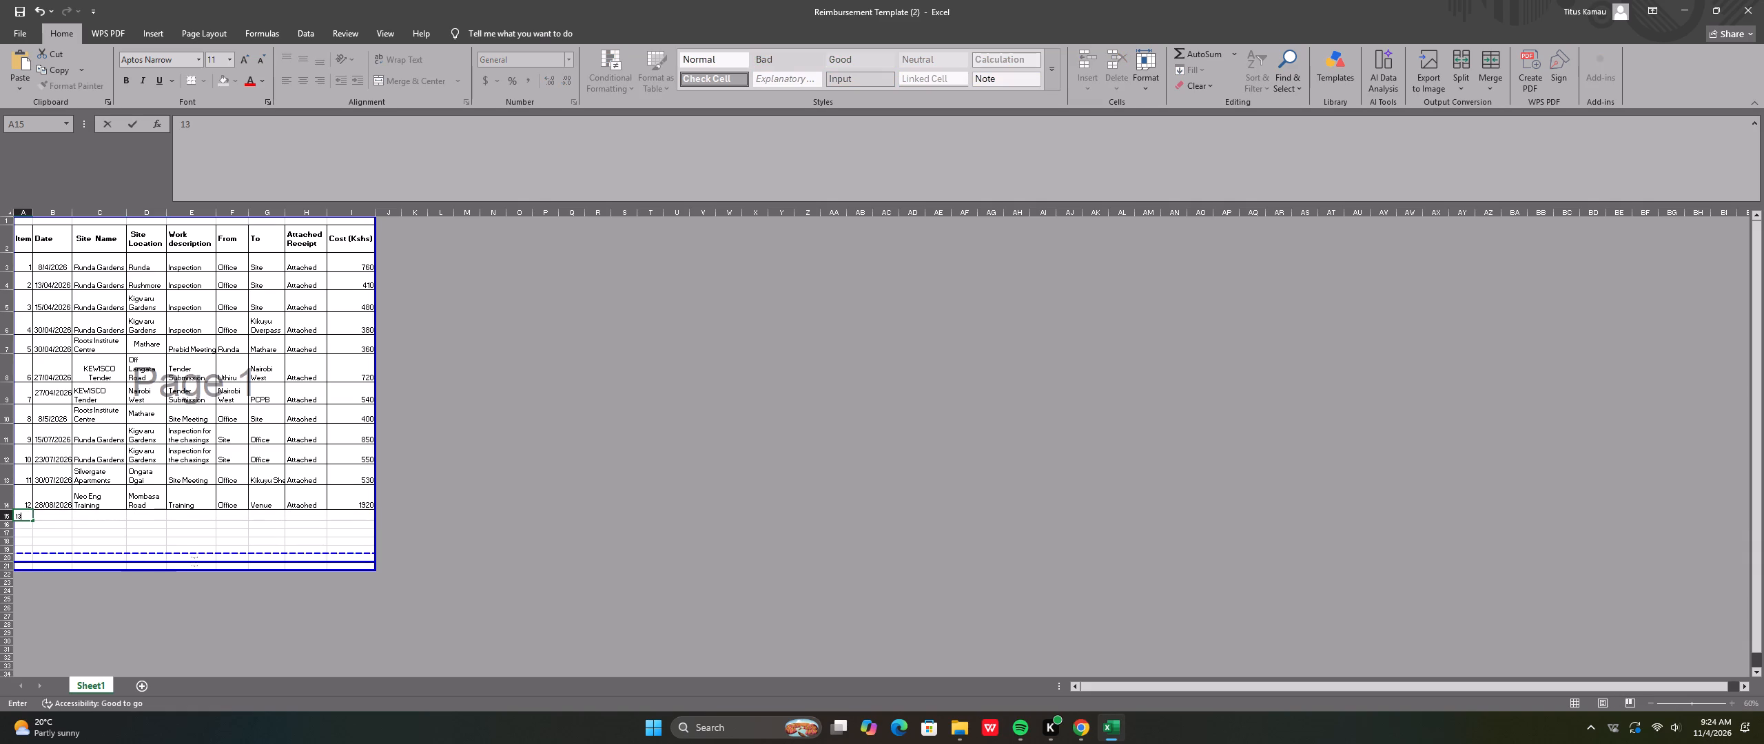
left_click(43, 513)
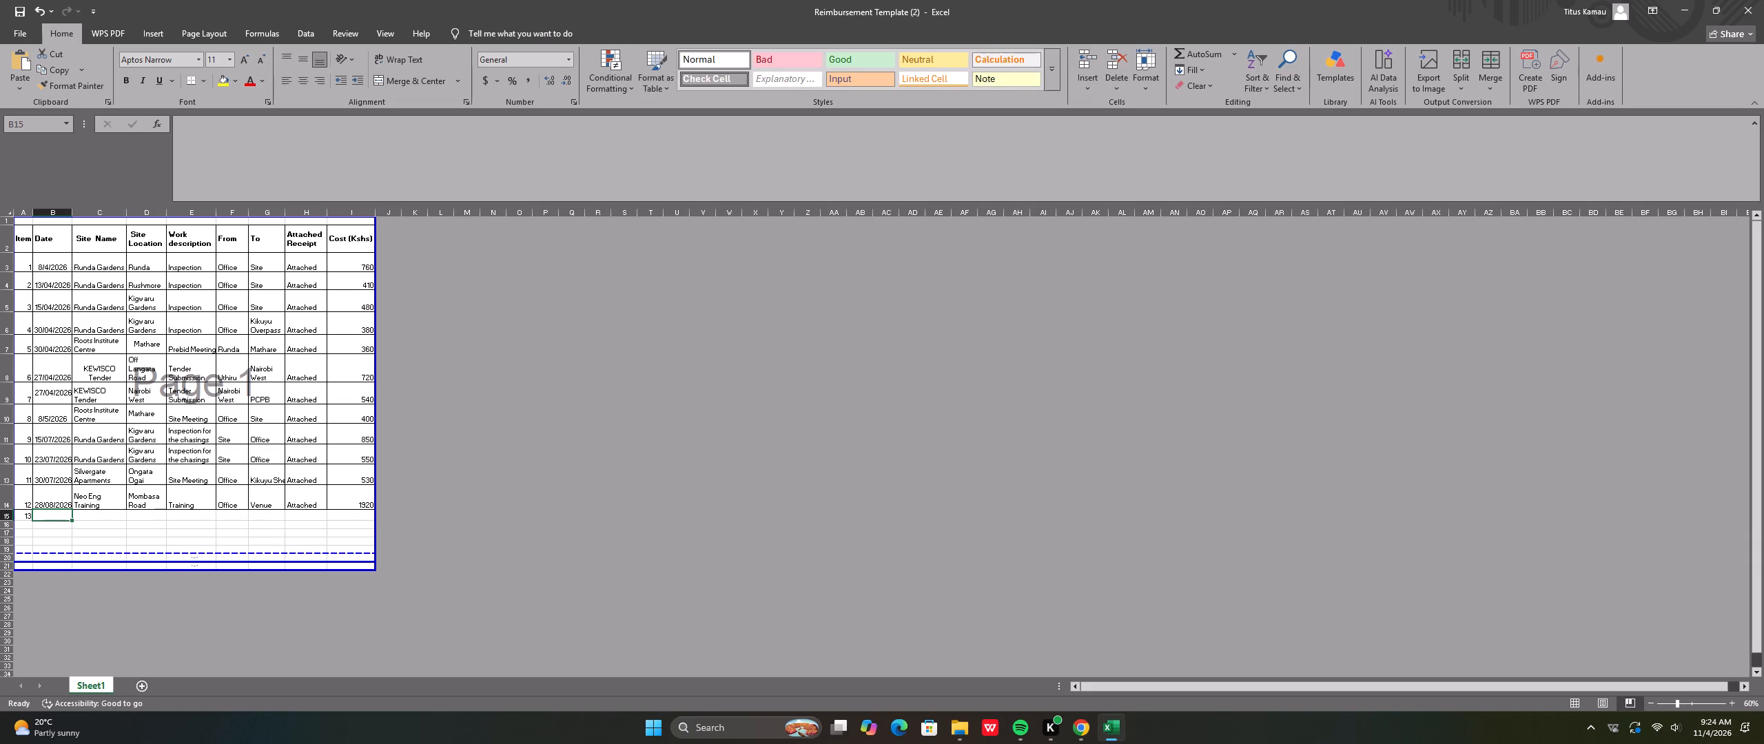
left_click(111, 519)
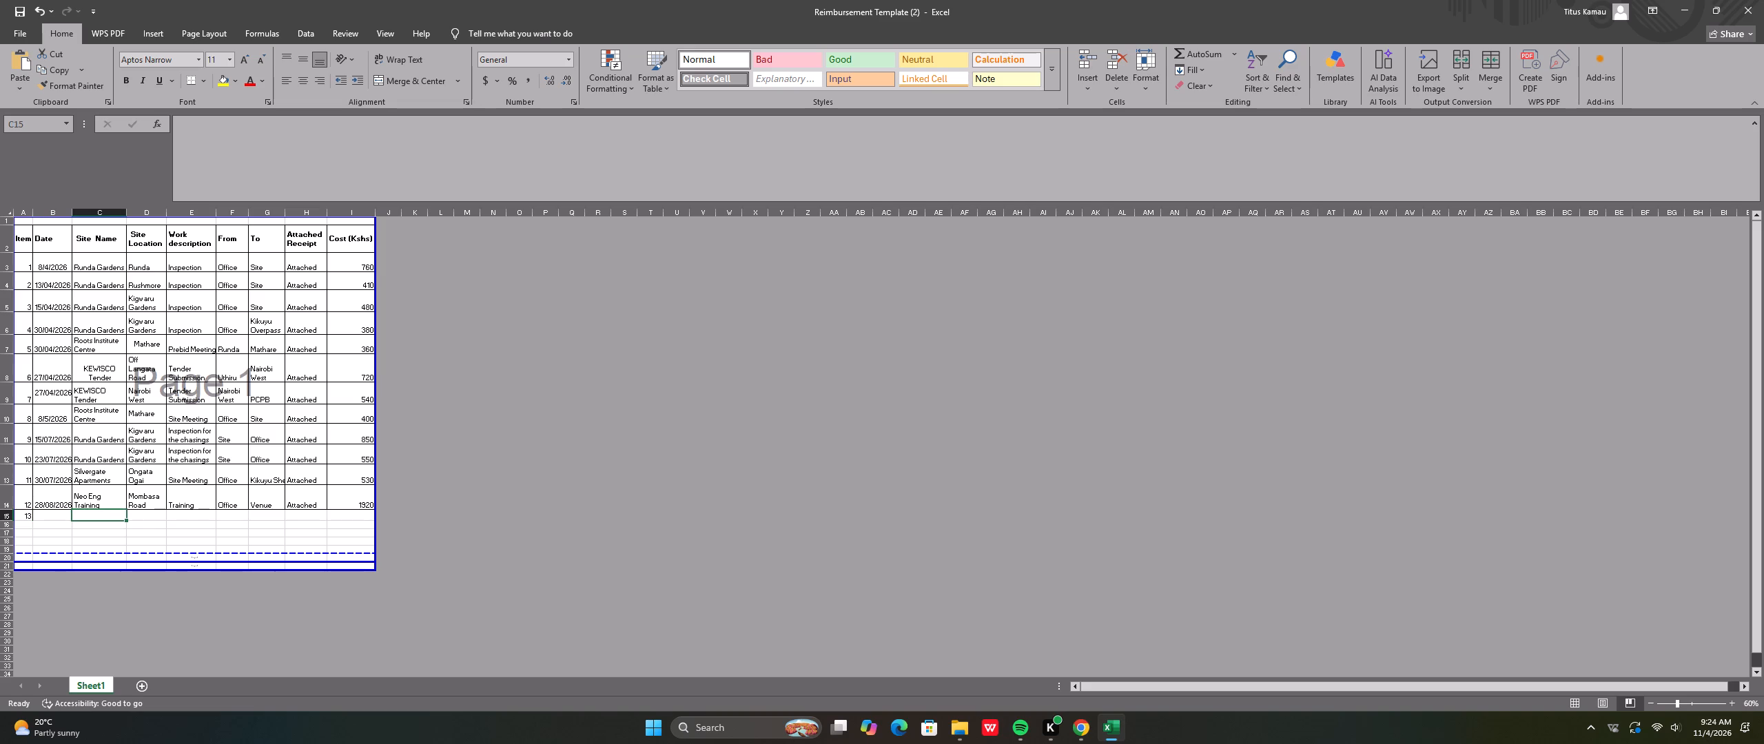
type("Silver")
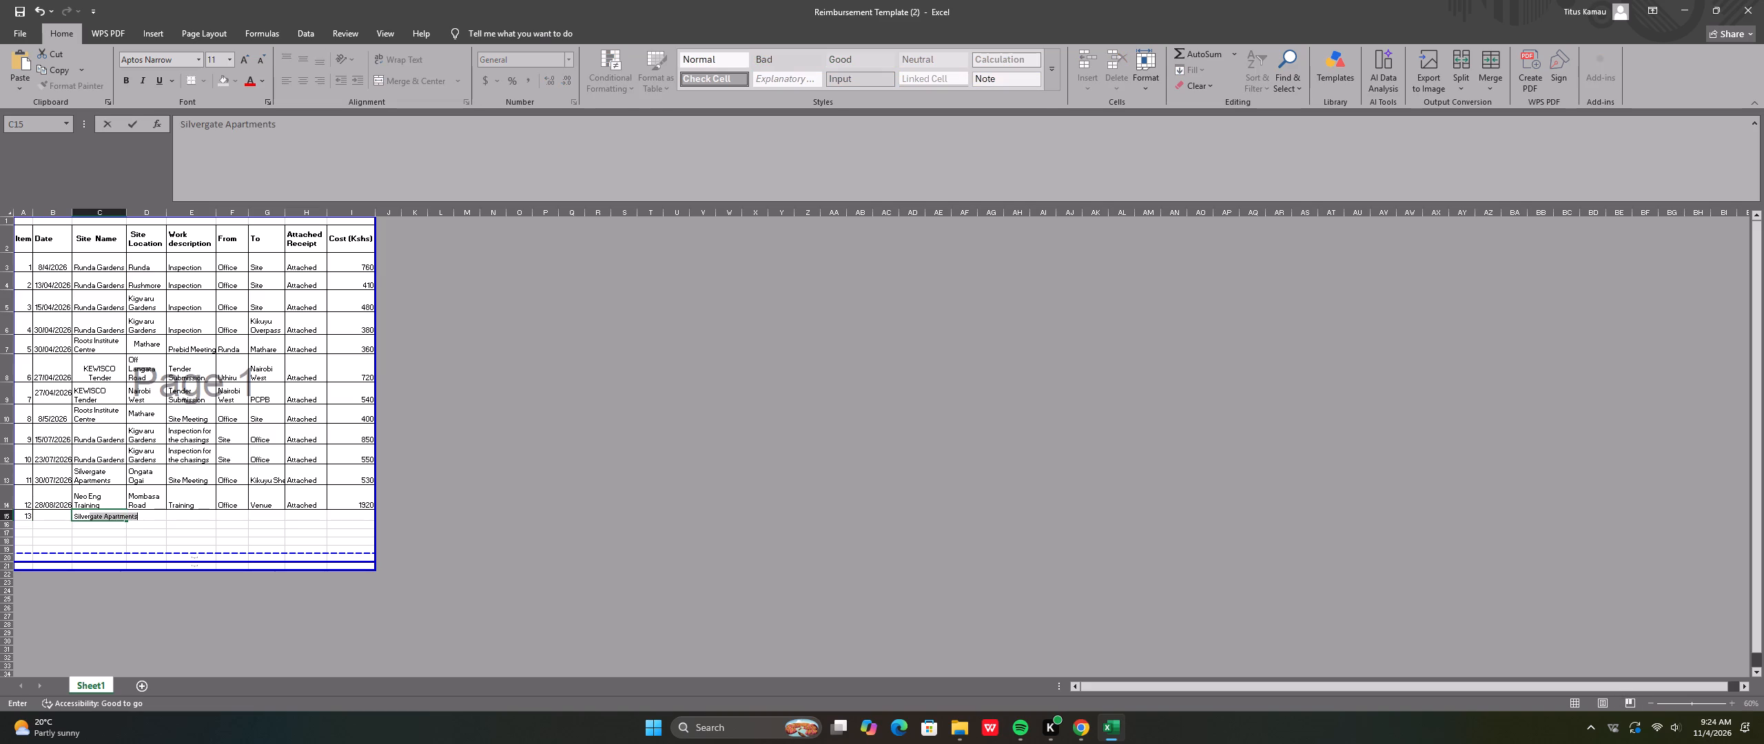
key("Return")
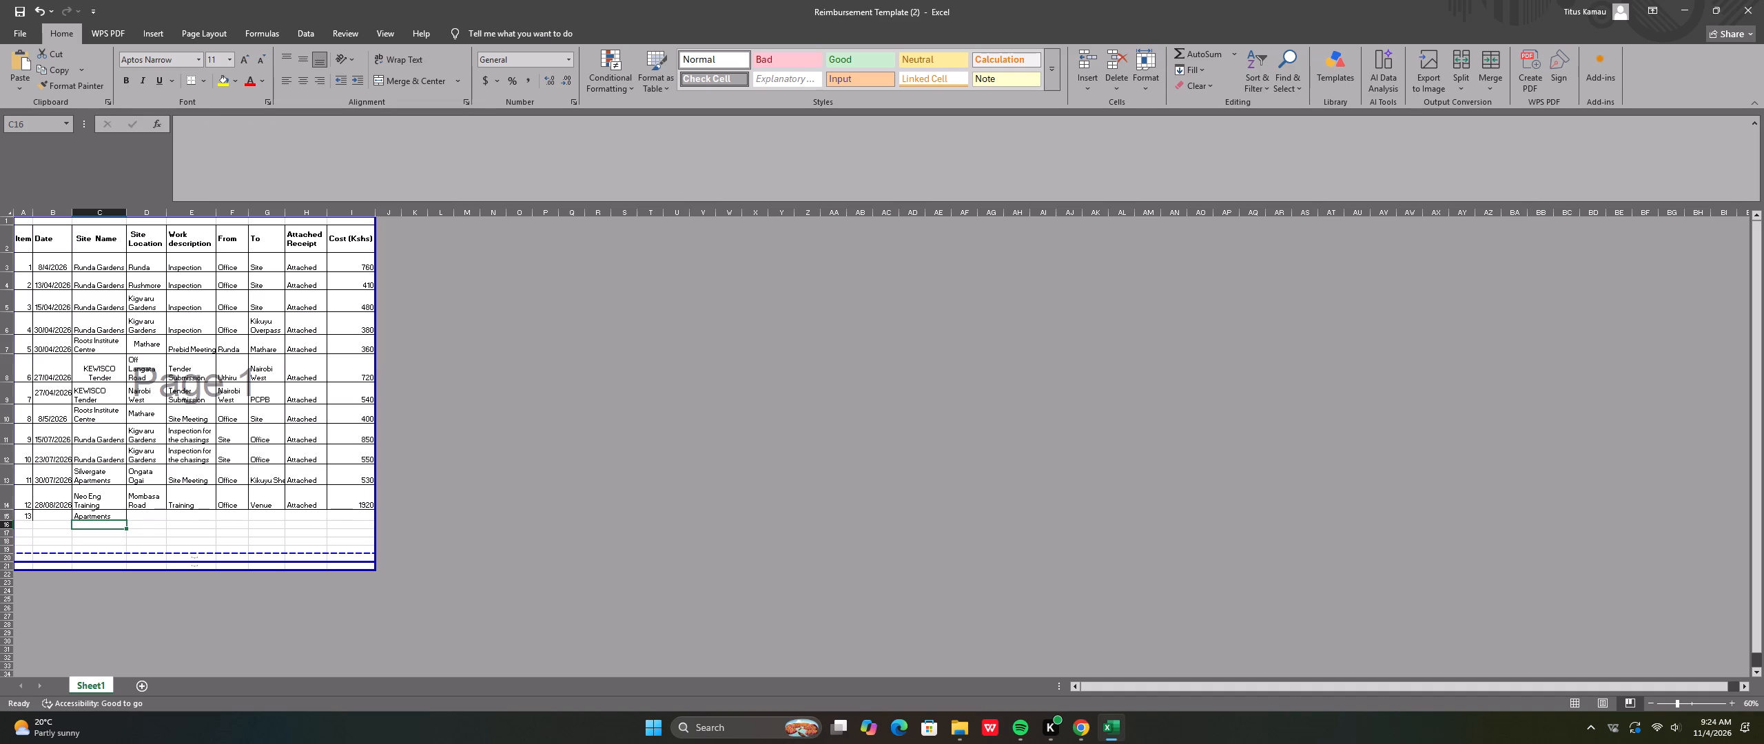
Copy the site location Ongata Ogai from item 11 into the Site Location cell of item 13.
left_click(146, 475)
right_click(146, 475)
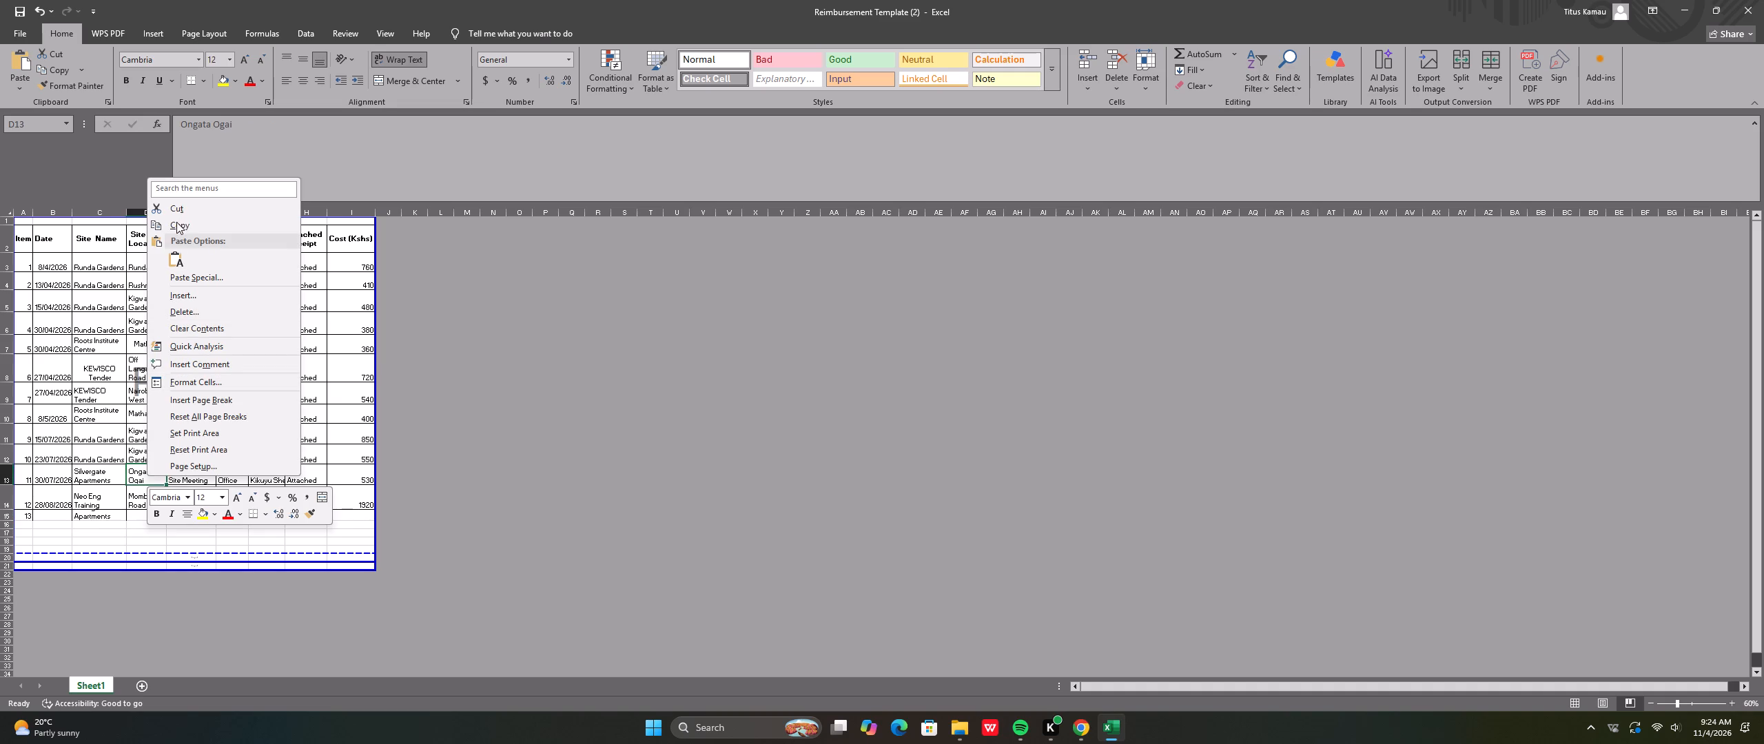
left_click(176, 222)
left_click(150, 513)
right_click(144, 516)
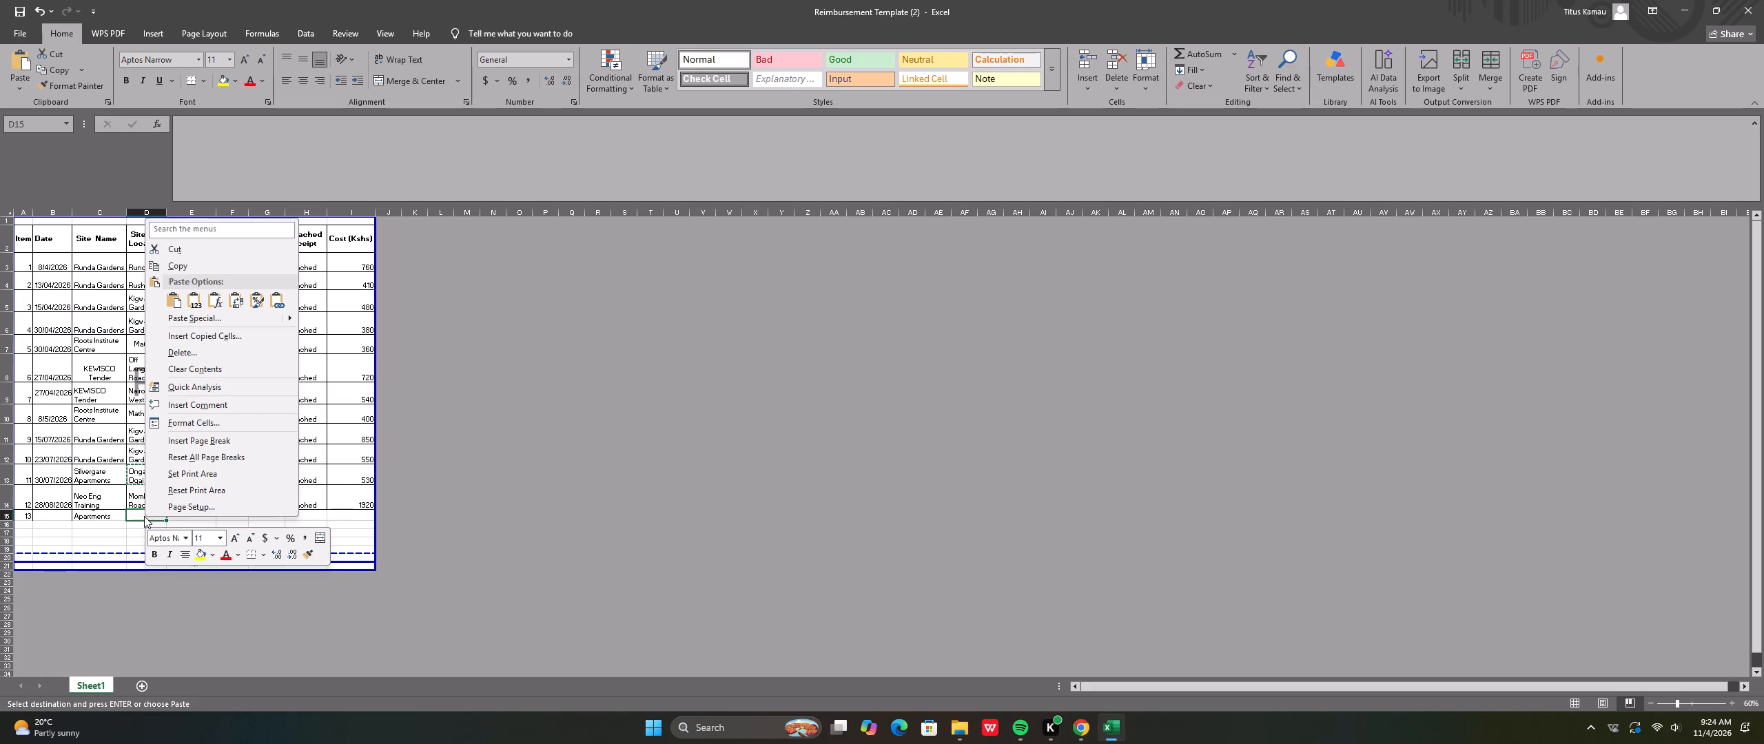
left_click(173, 302)
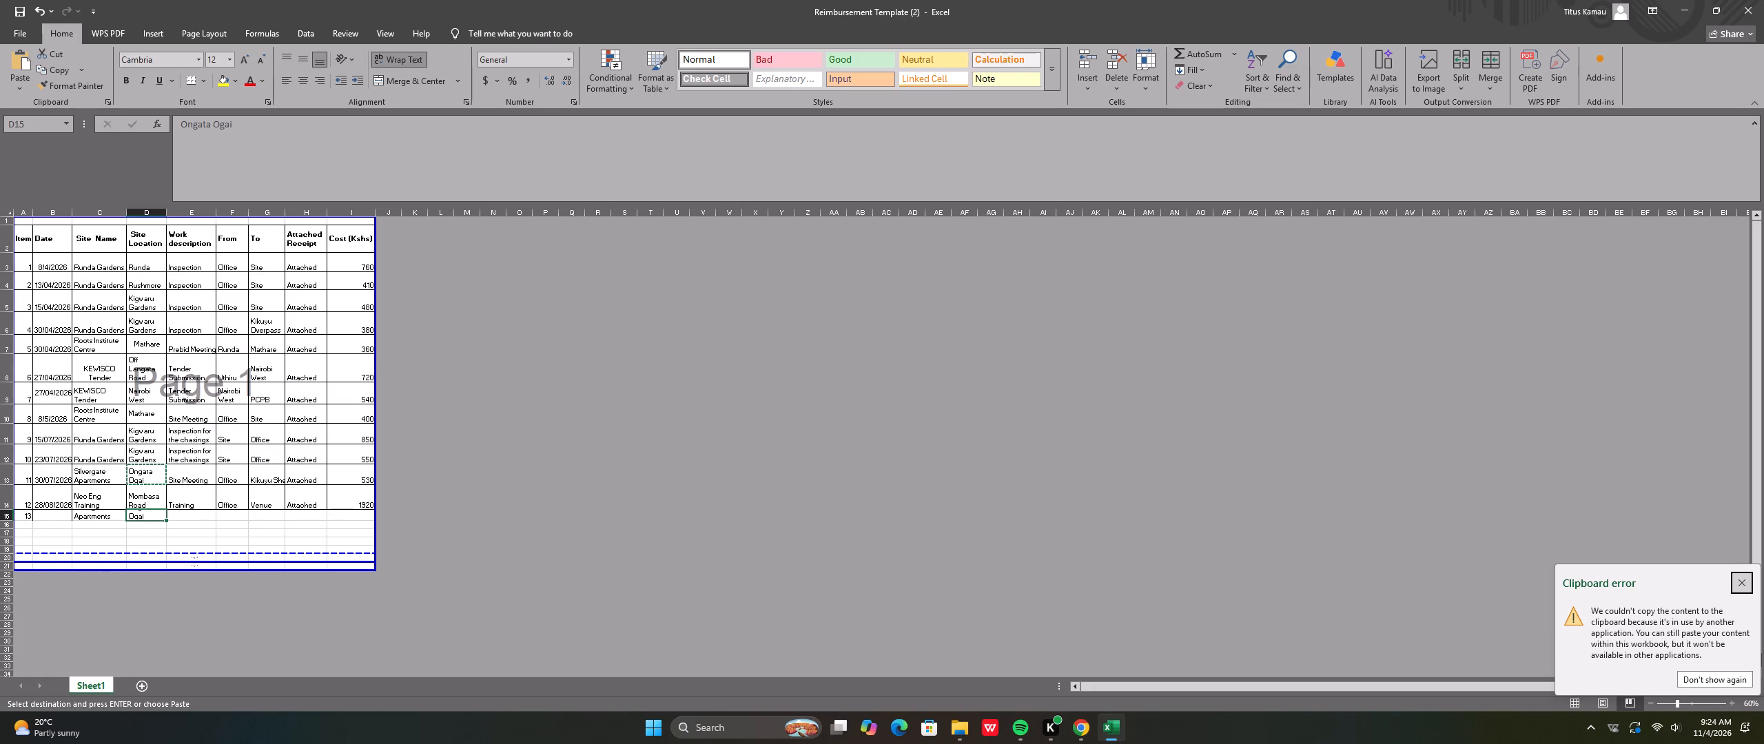
left_click(450, 504)
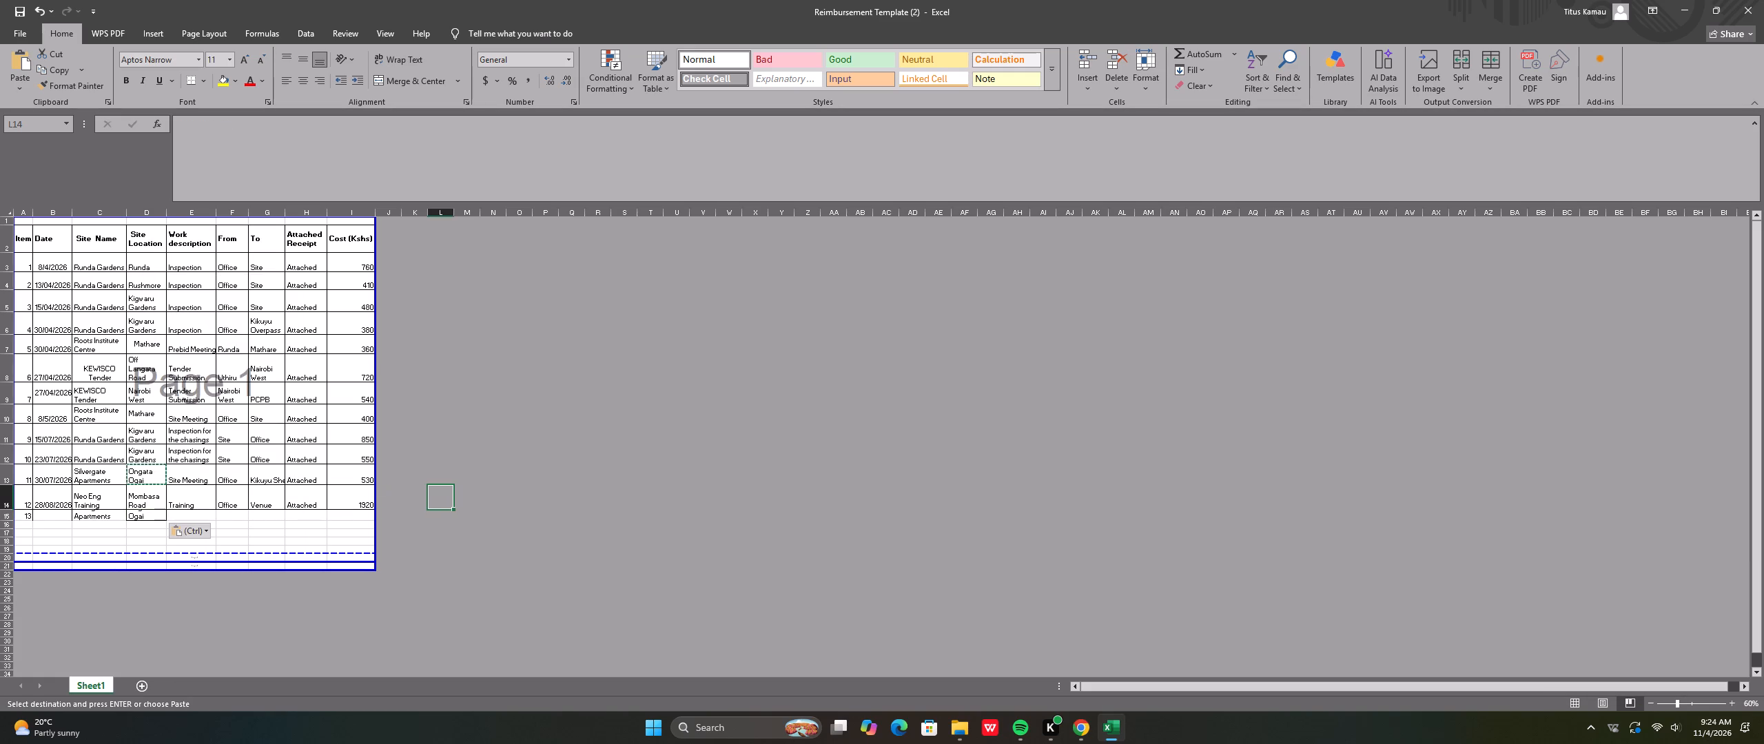
Increase the height of the item 13 row to fit its two-line site name and location.
left_click(161, 515)
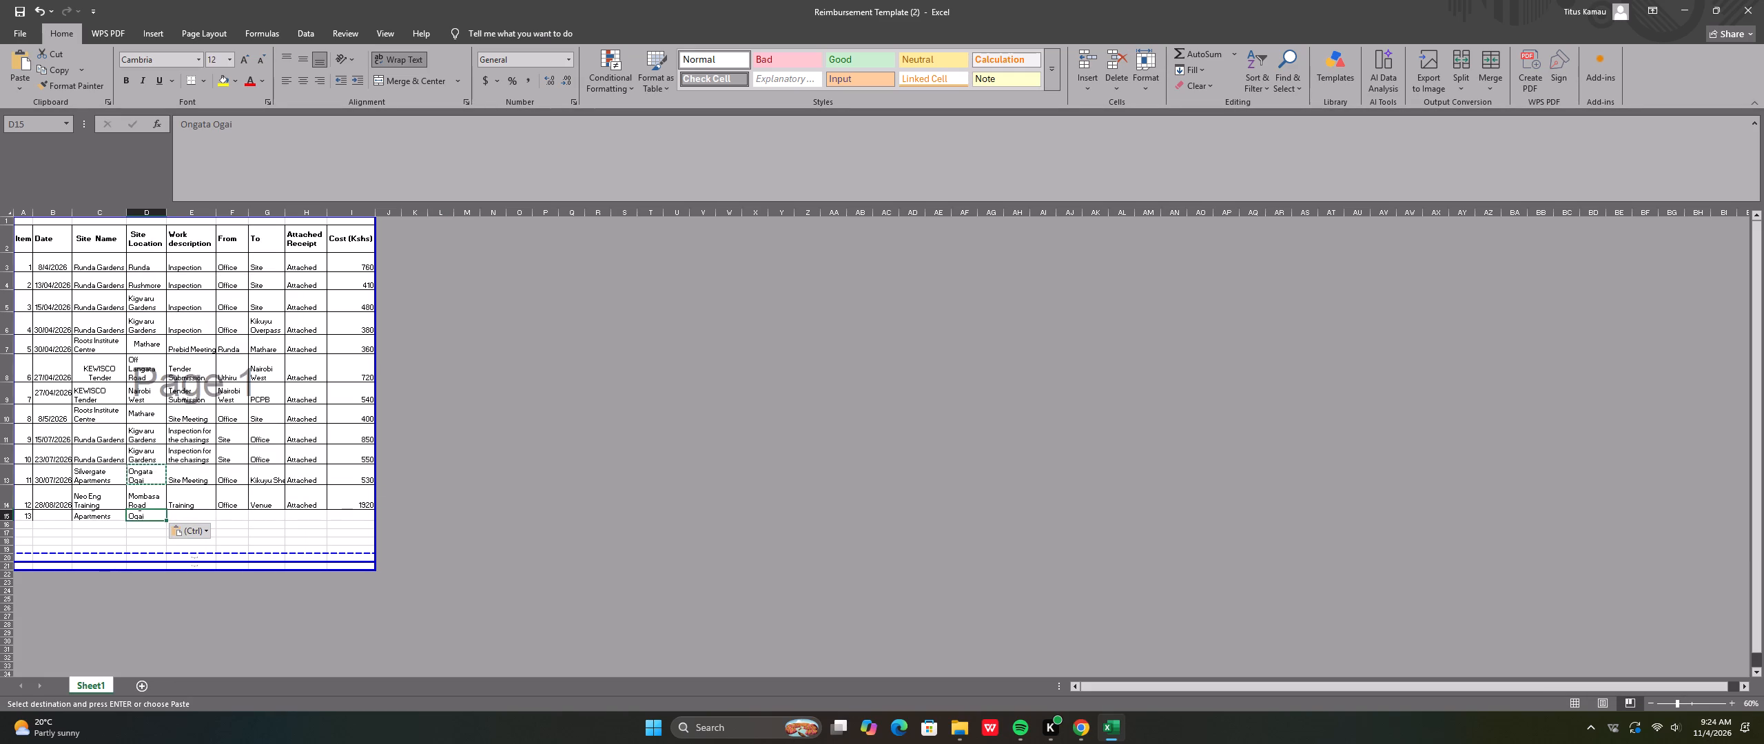
left_click(10, 521)
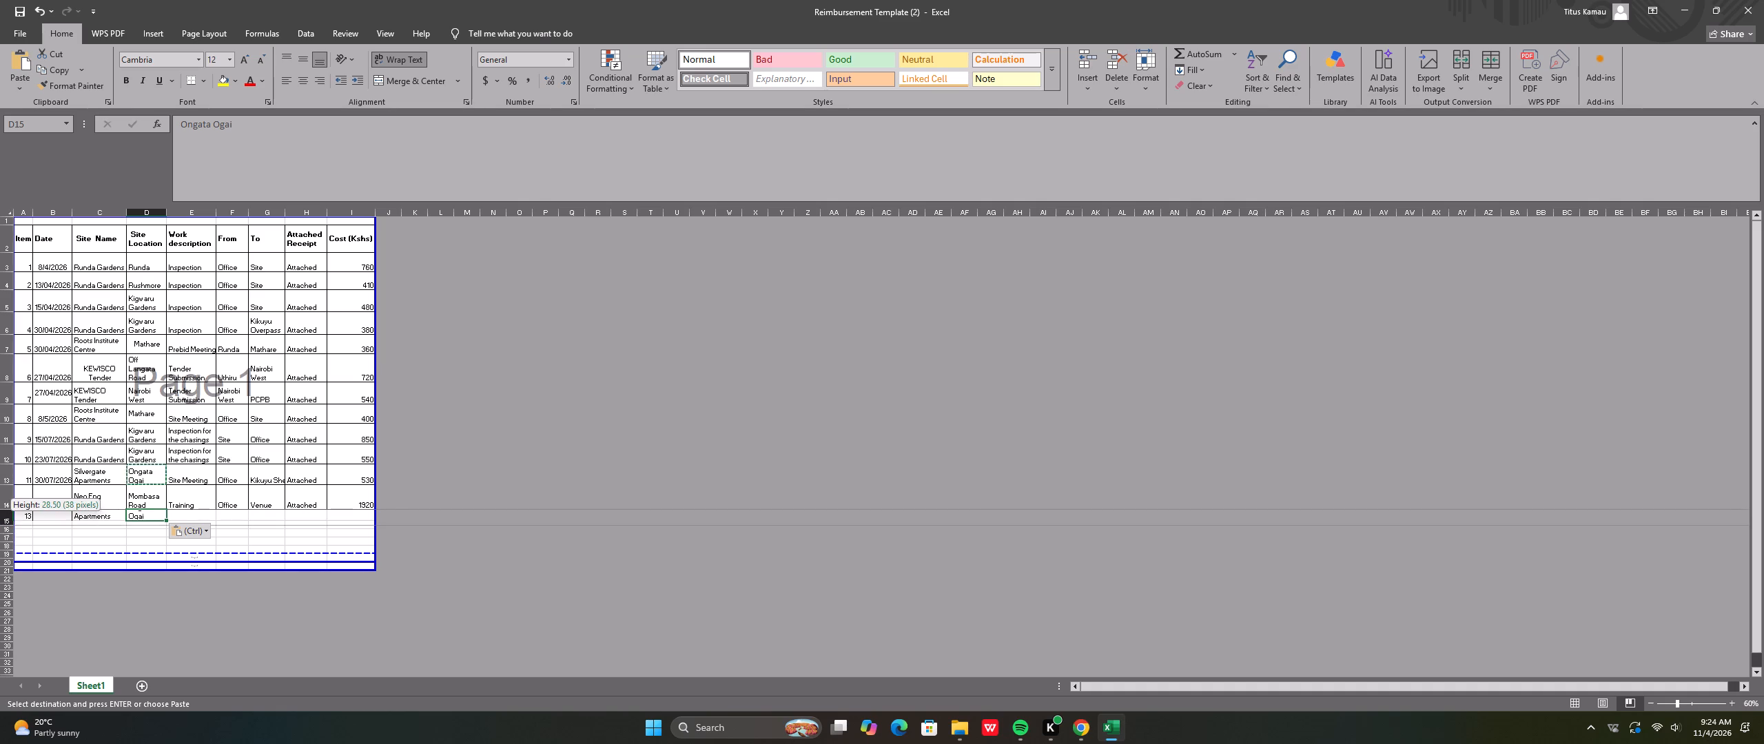
left_click(10, 526)
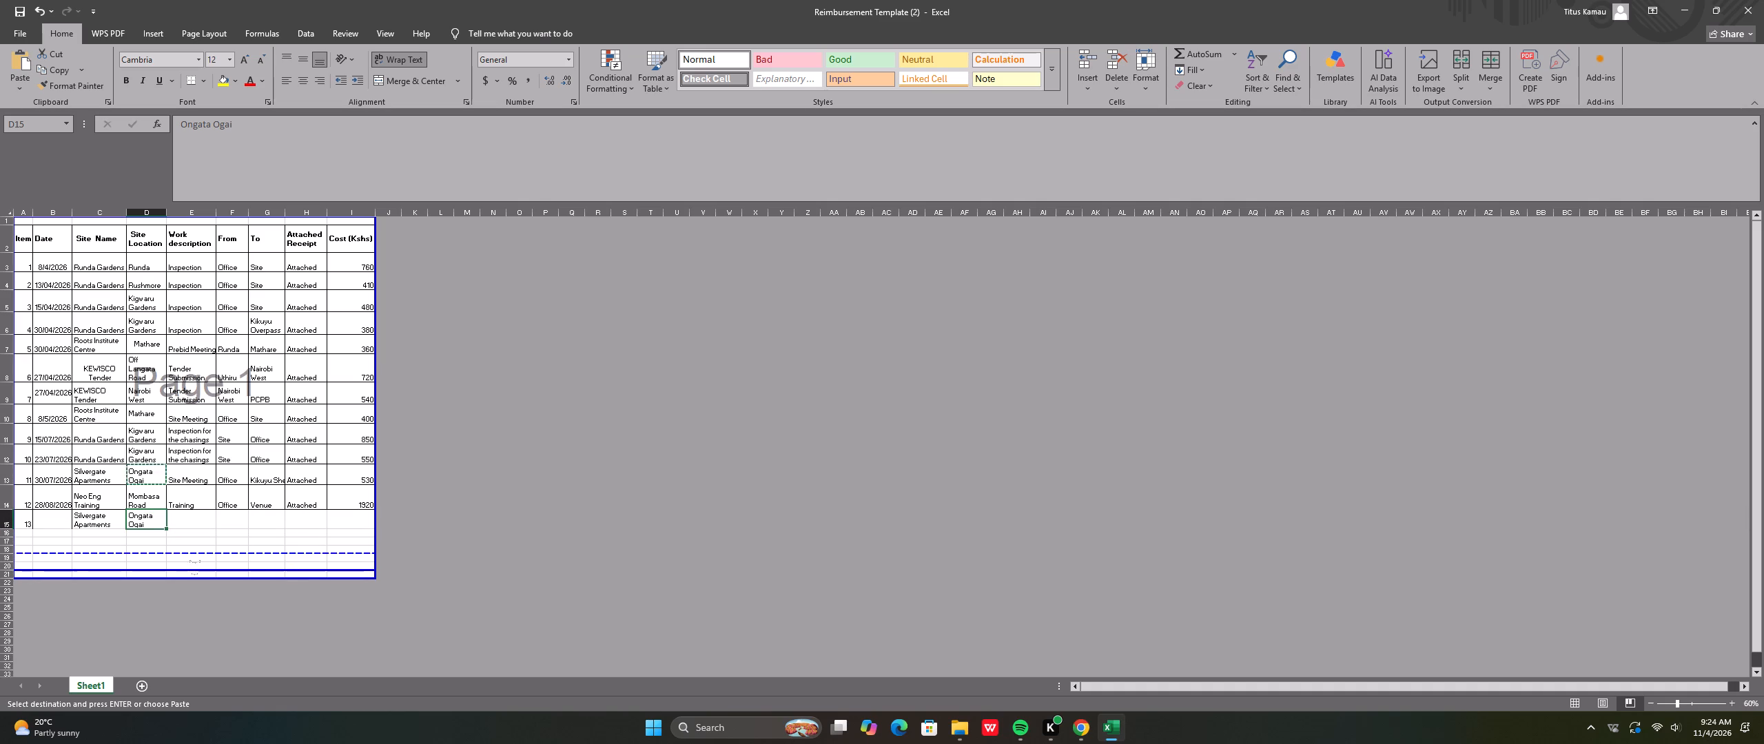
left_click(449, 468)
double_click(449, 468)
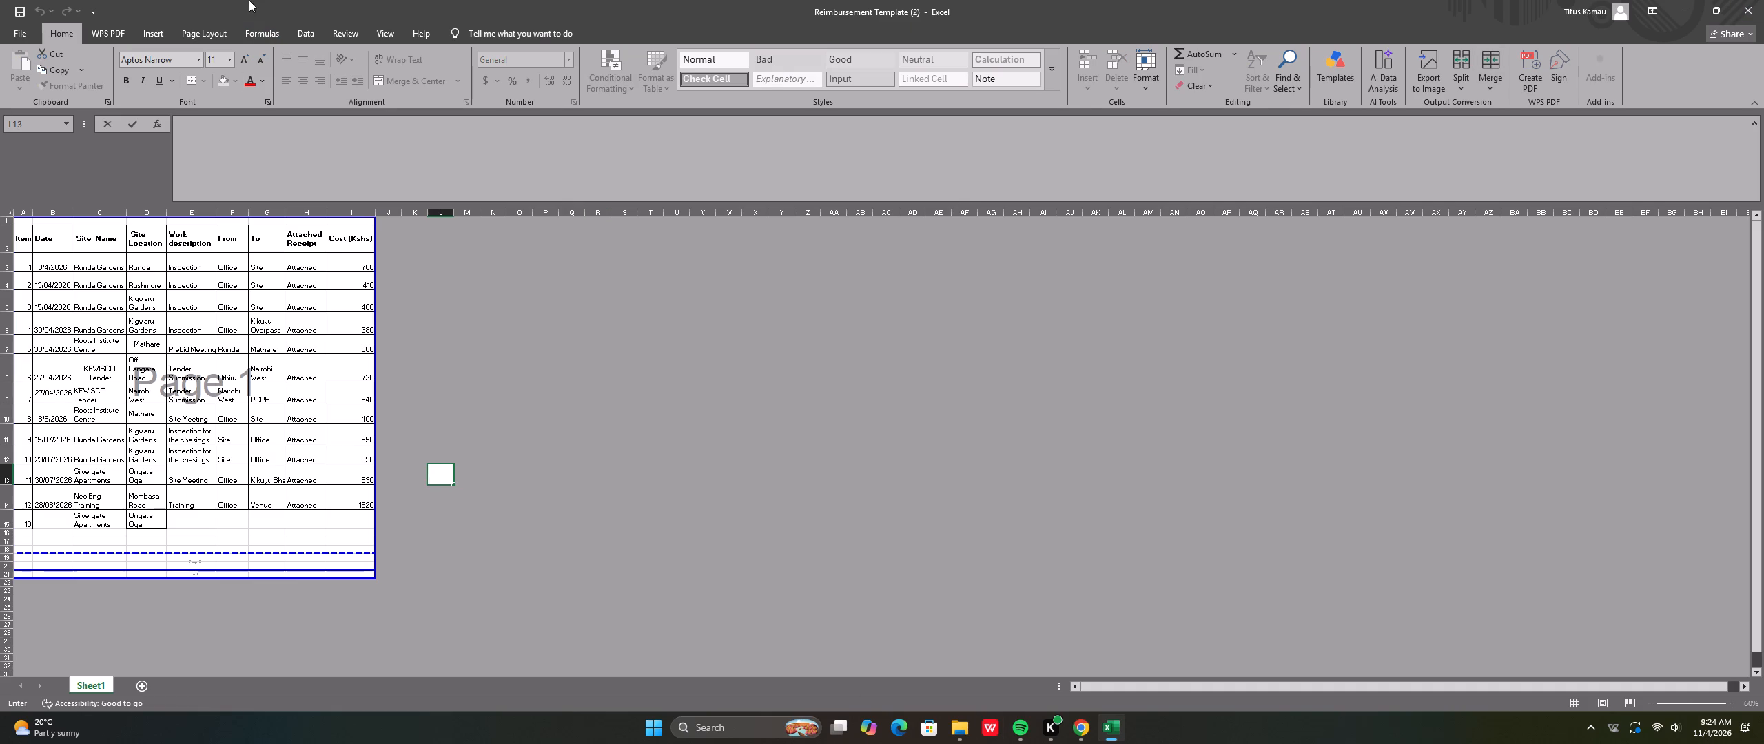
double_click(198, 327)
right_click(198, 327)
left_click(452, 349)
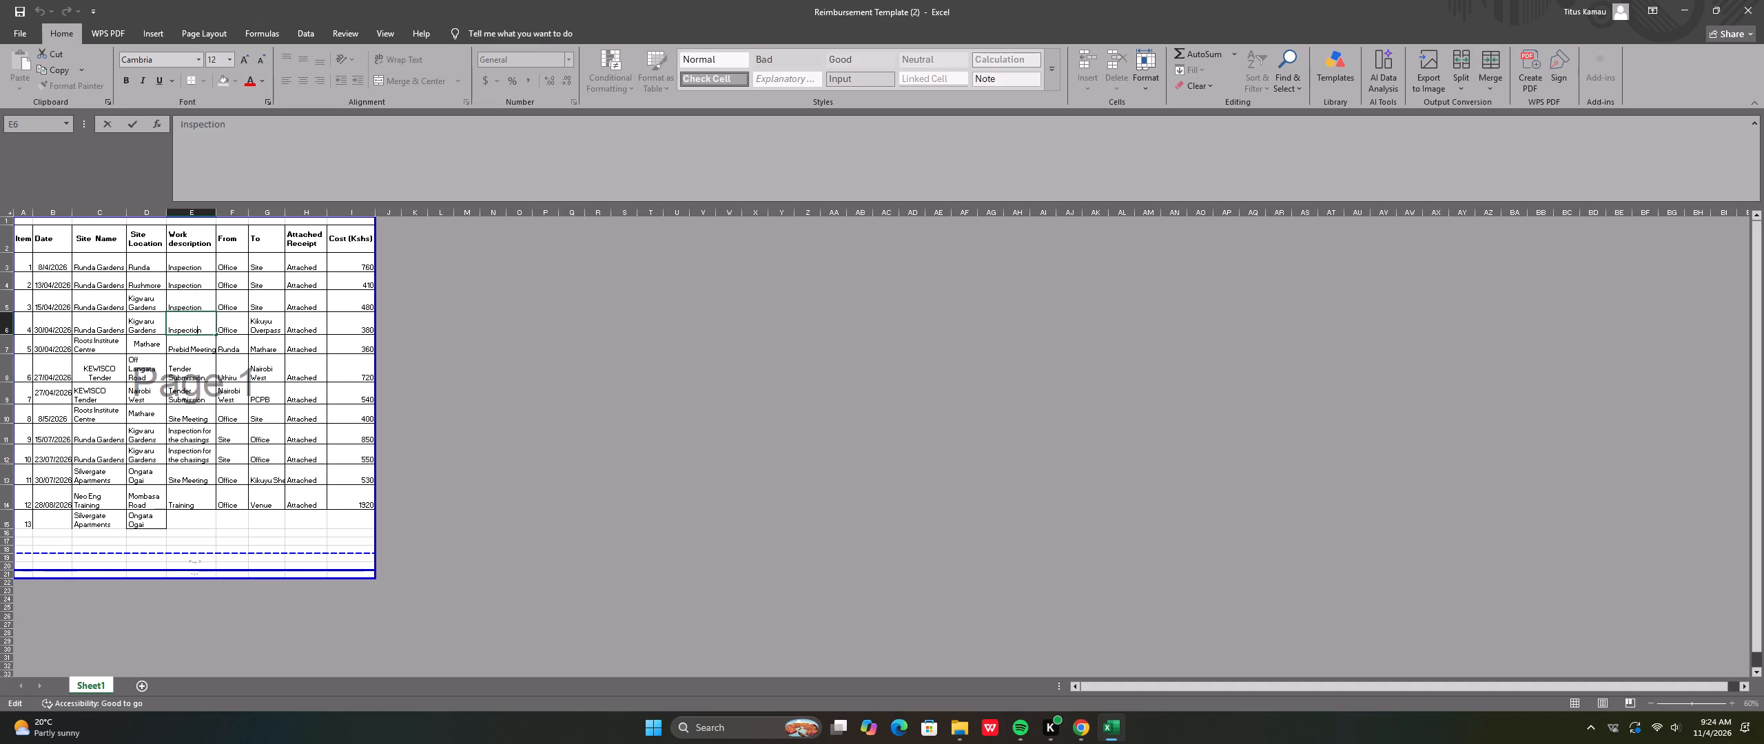
Copy the work description Inspection from item 4 into the Work description cell of item 13.
left_click(489, 338)
left_click(192, 317)
right_click(192, 317)
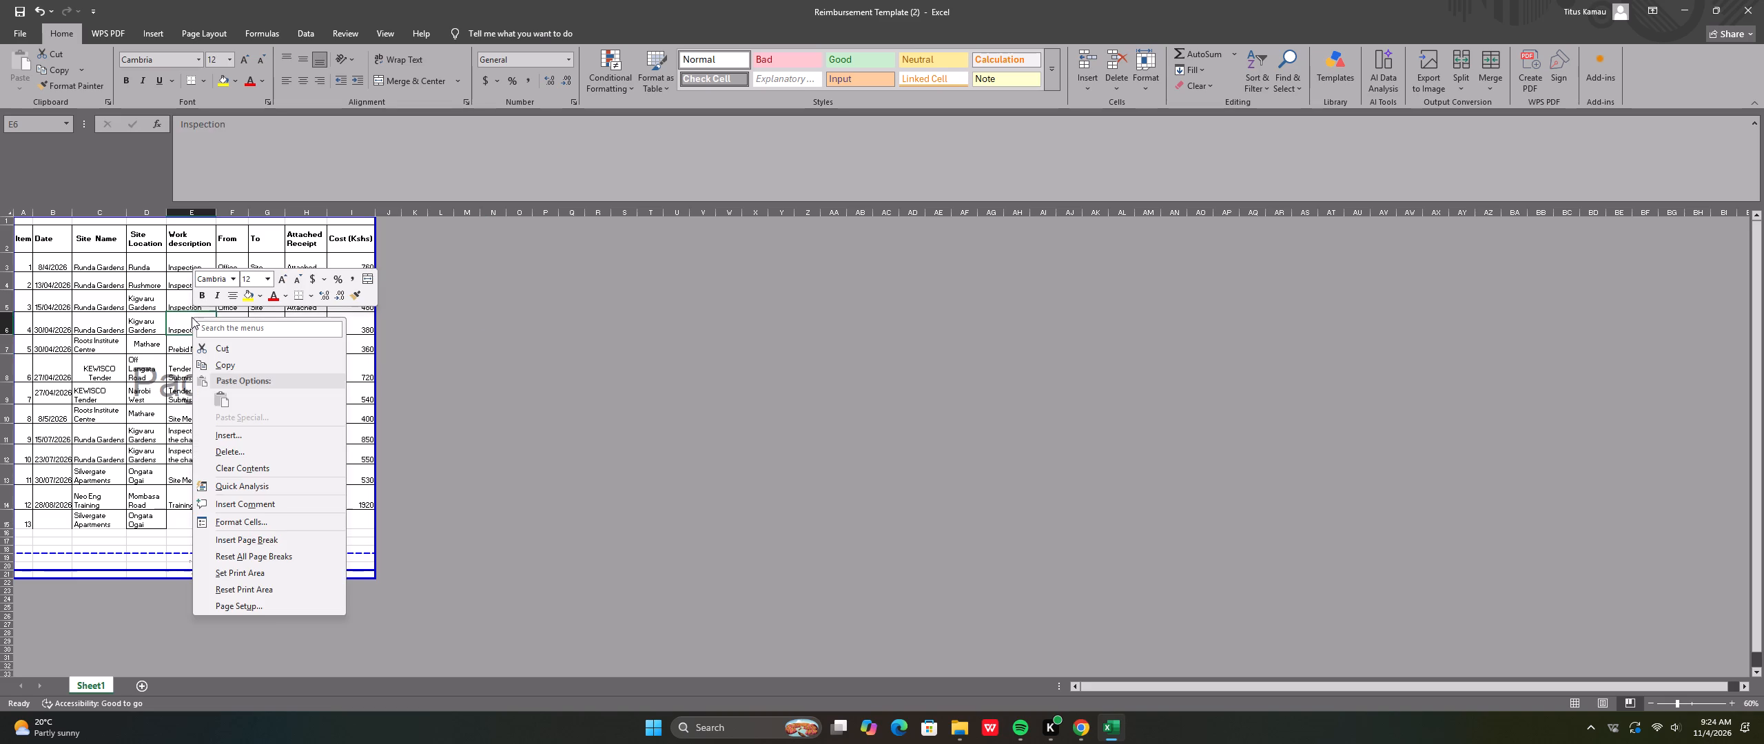
left_click(225, 362)
left_click(192, 519)
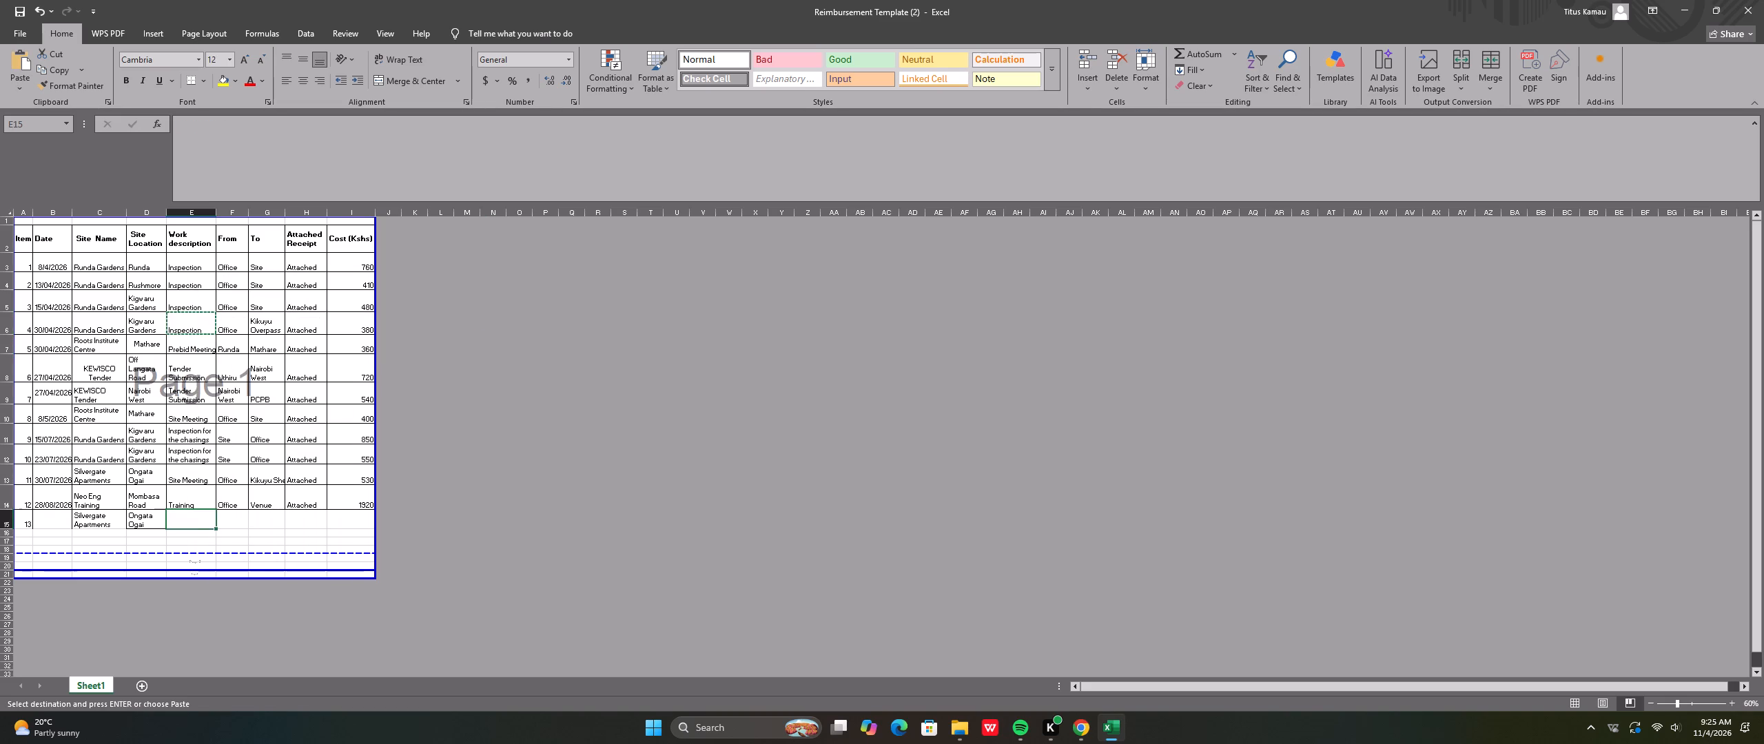
right_click(192, 519)
left_click(224, 309)
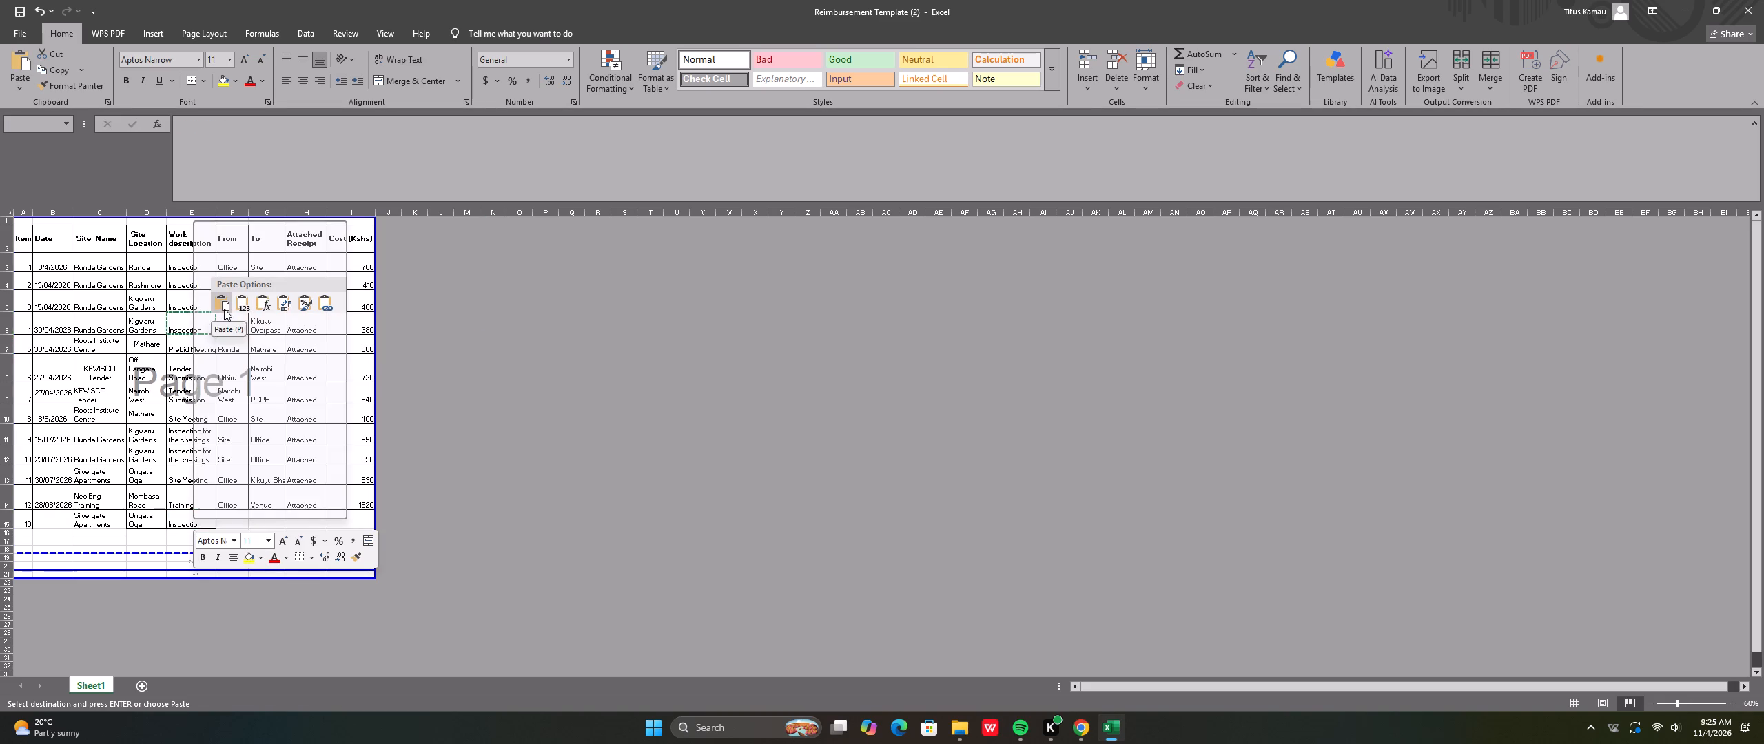
double_click(509, 459)
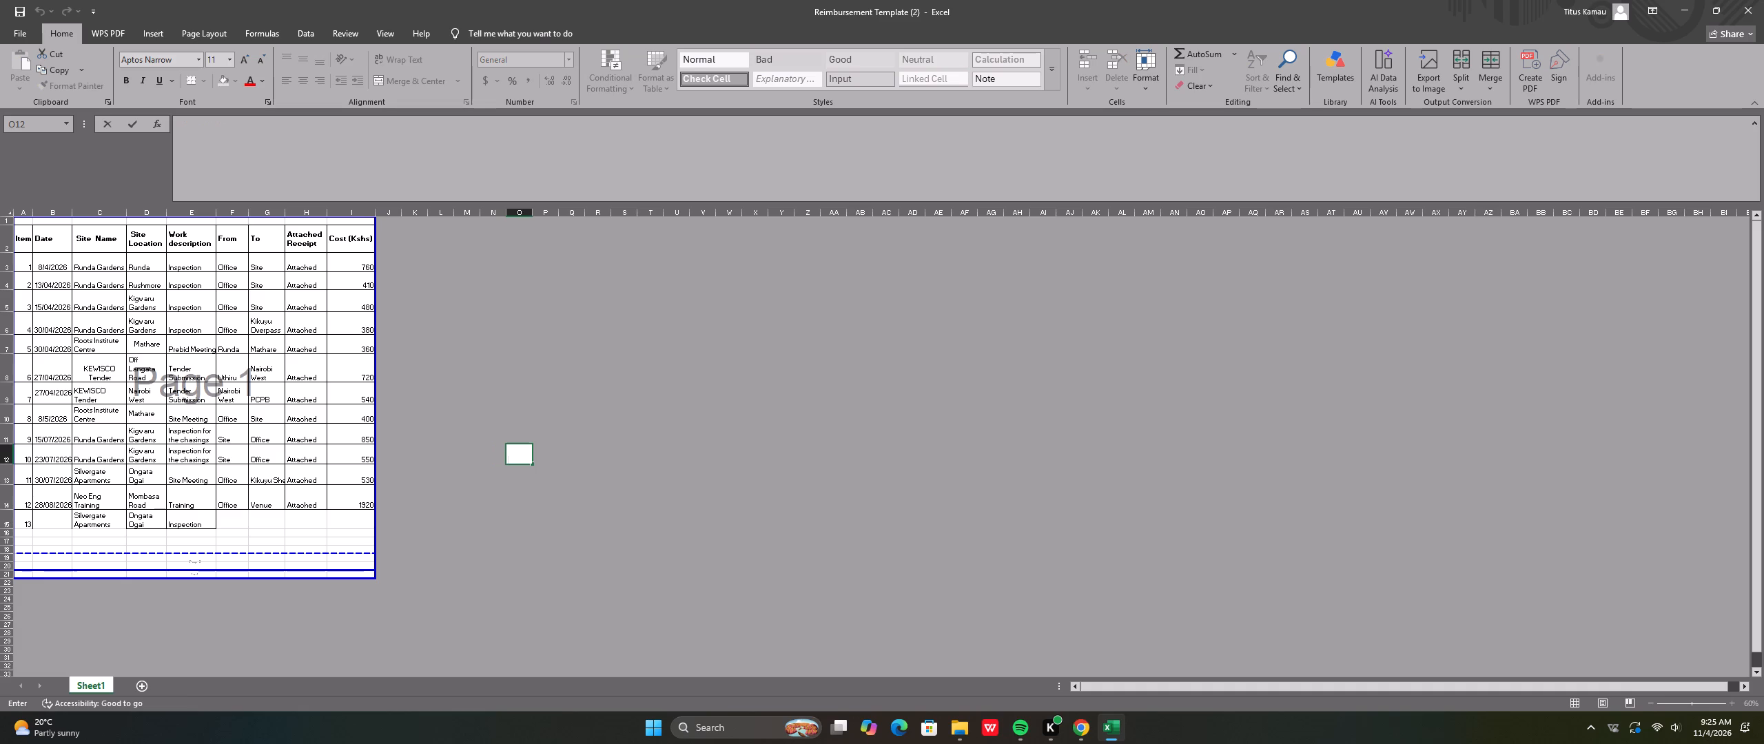
Copy the From and To entries, Office and Site, from item 1 into the matching cells of item 13.
left_click(236, 264)
left_click_drag(238, 262, 254, 260)
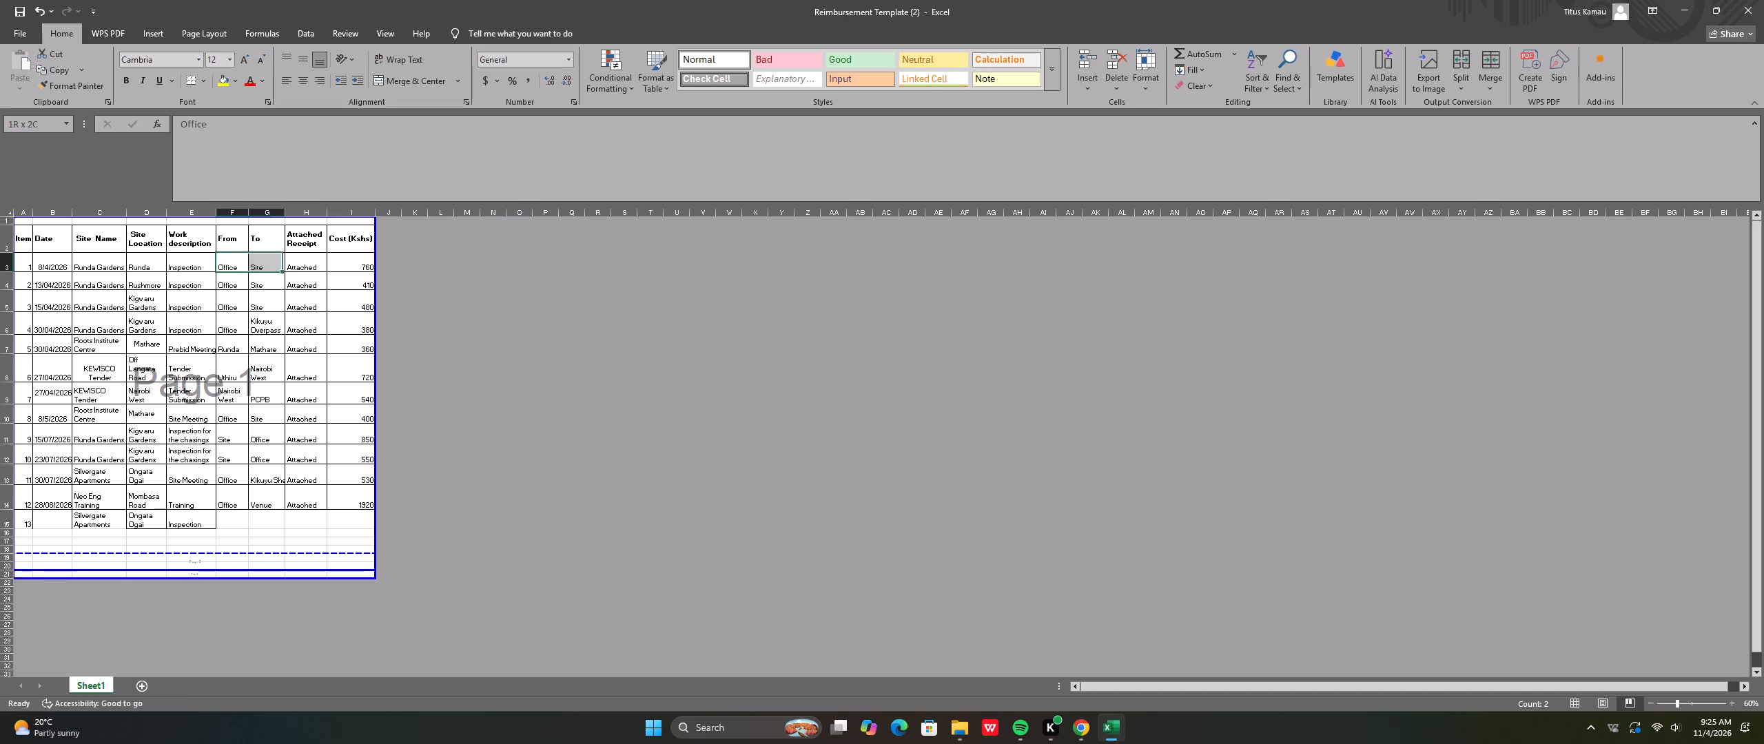
left_click_drag(254, 260, 256, 260)
right_click(256, 260)
left_click(286, 310)
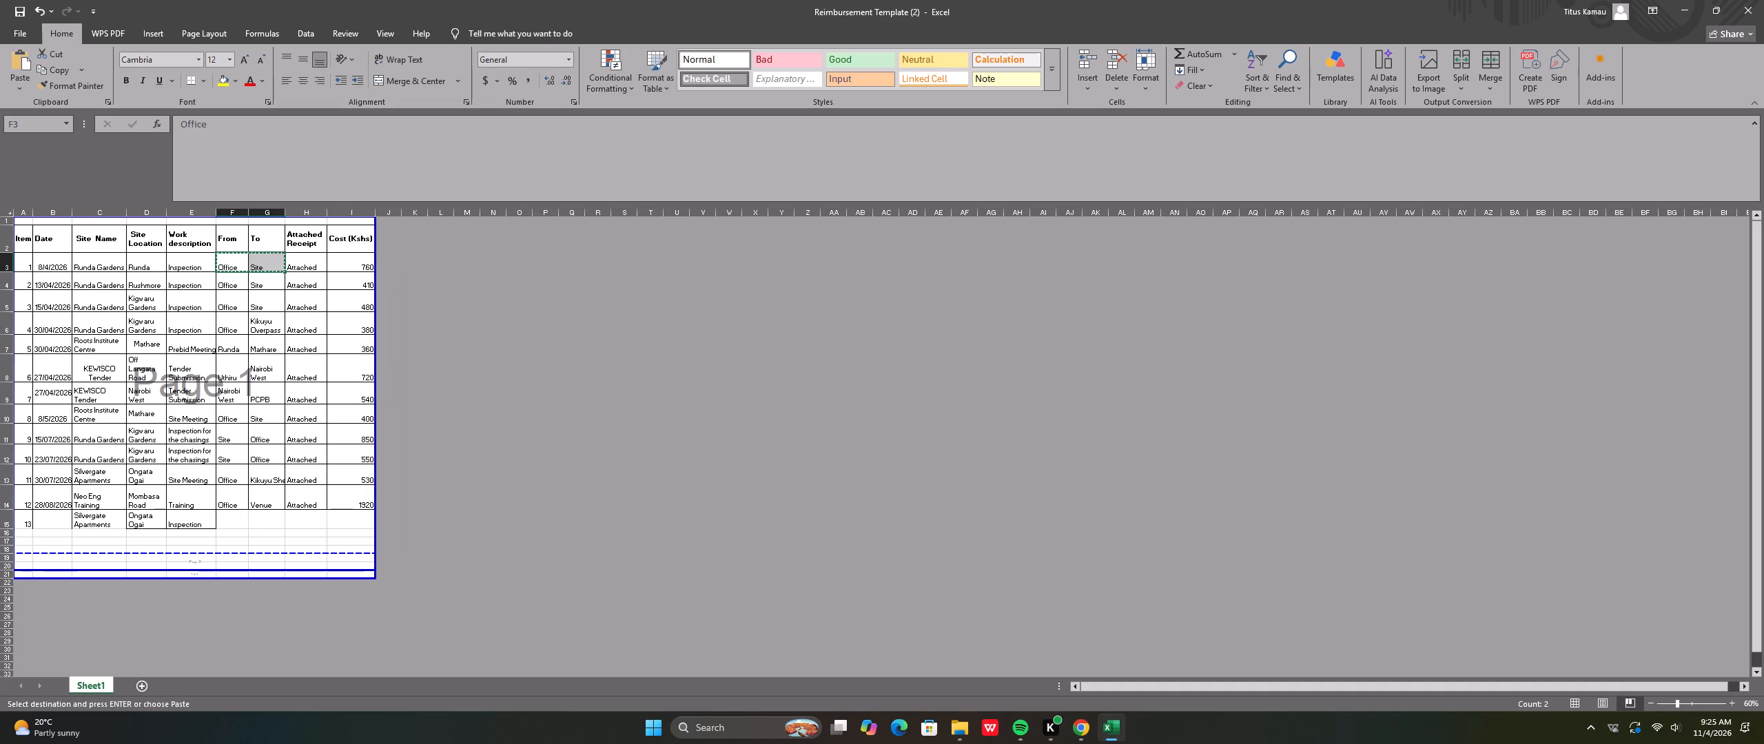
left_click(236, 521)
right_click(236, 521)
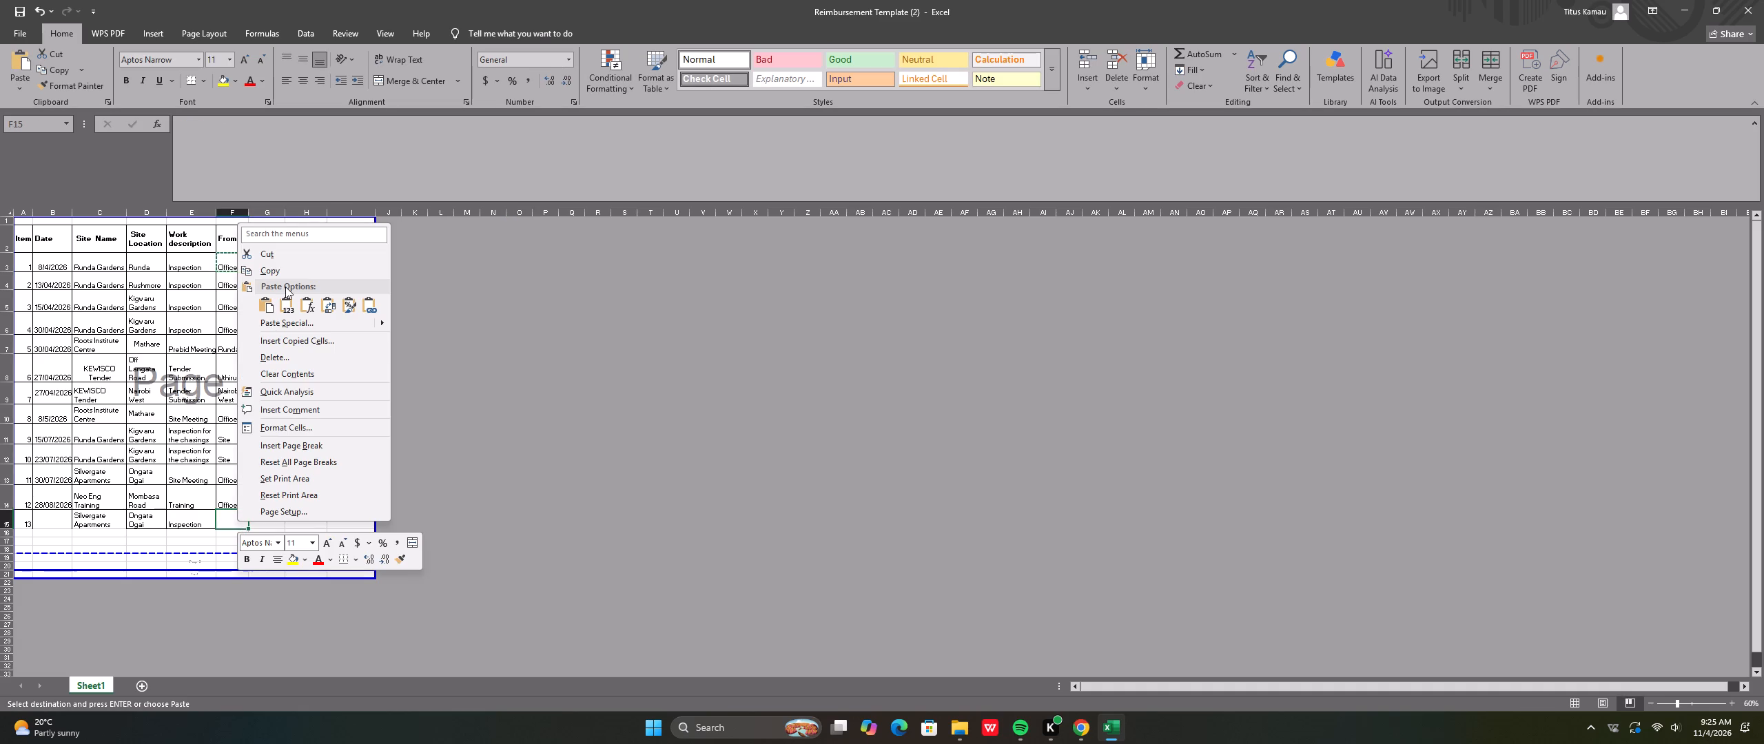
left_click(283, 298)
double_click(674, 461)
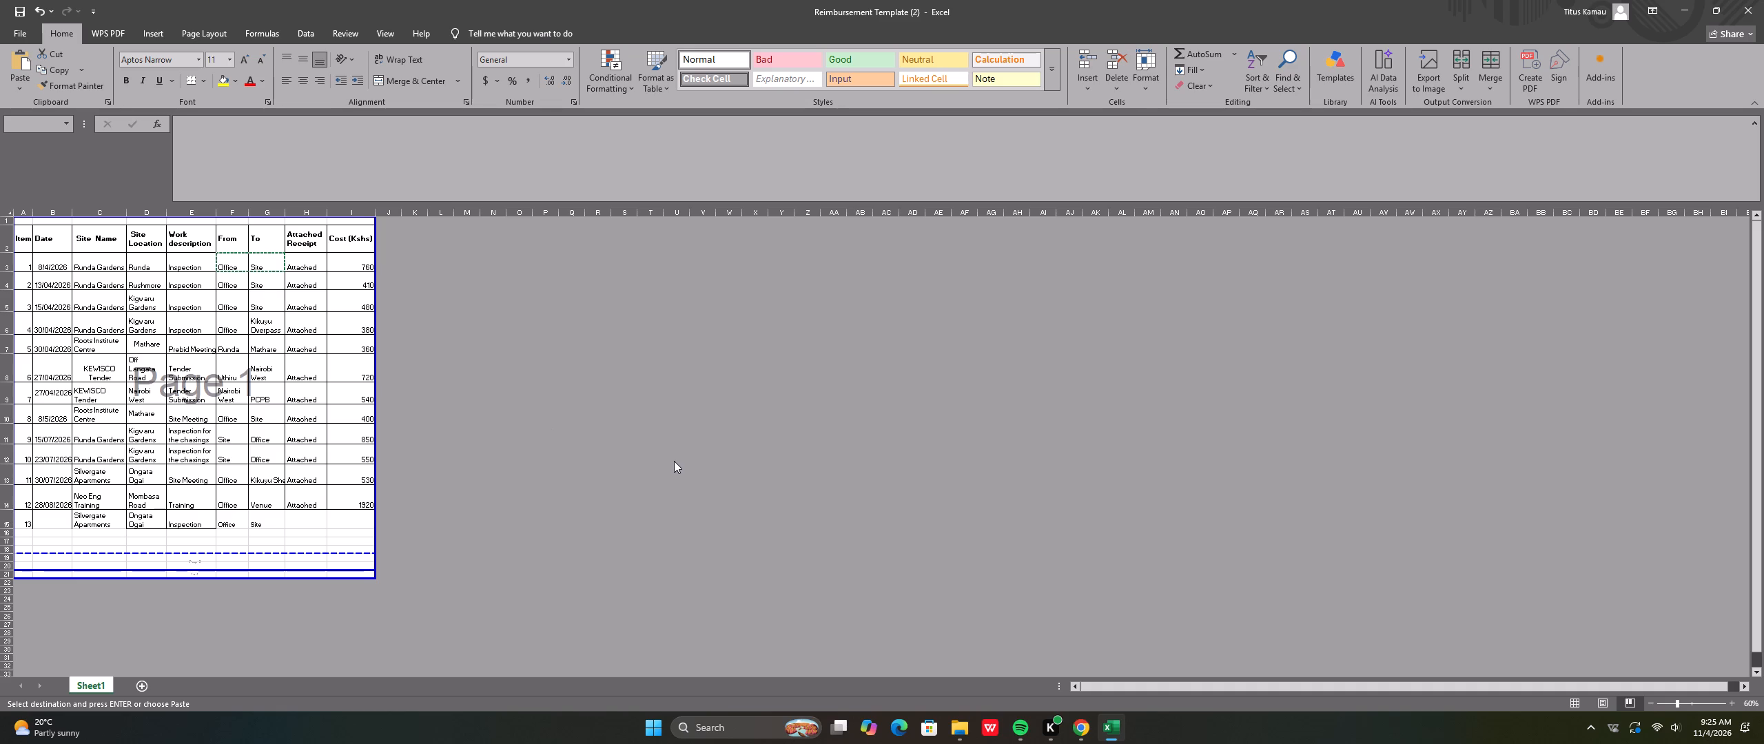
Fill the Attached Receipt entry Attached from item 12 down into the item 13 row.
left_click(296, 499)
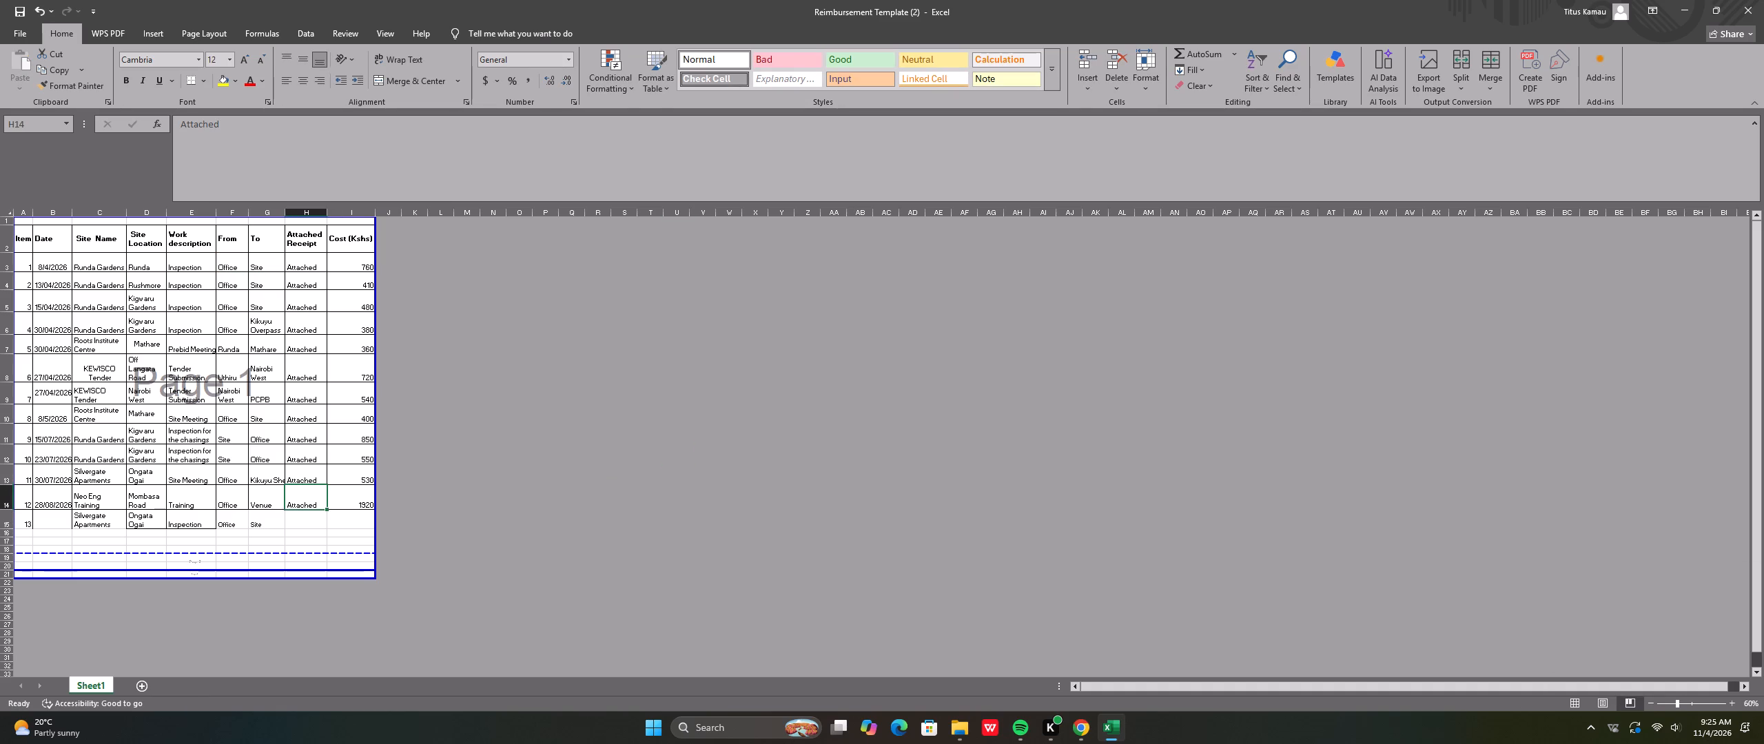
left_click_drag(329, 509, 329, 520)
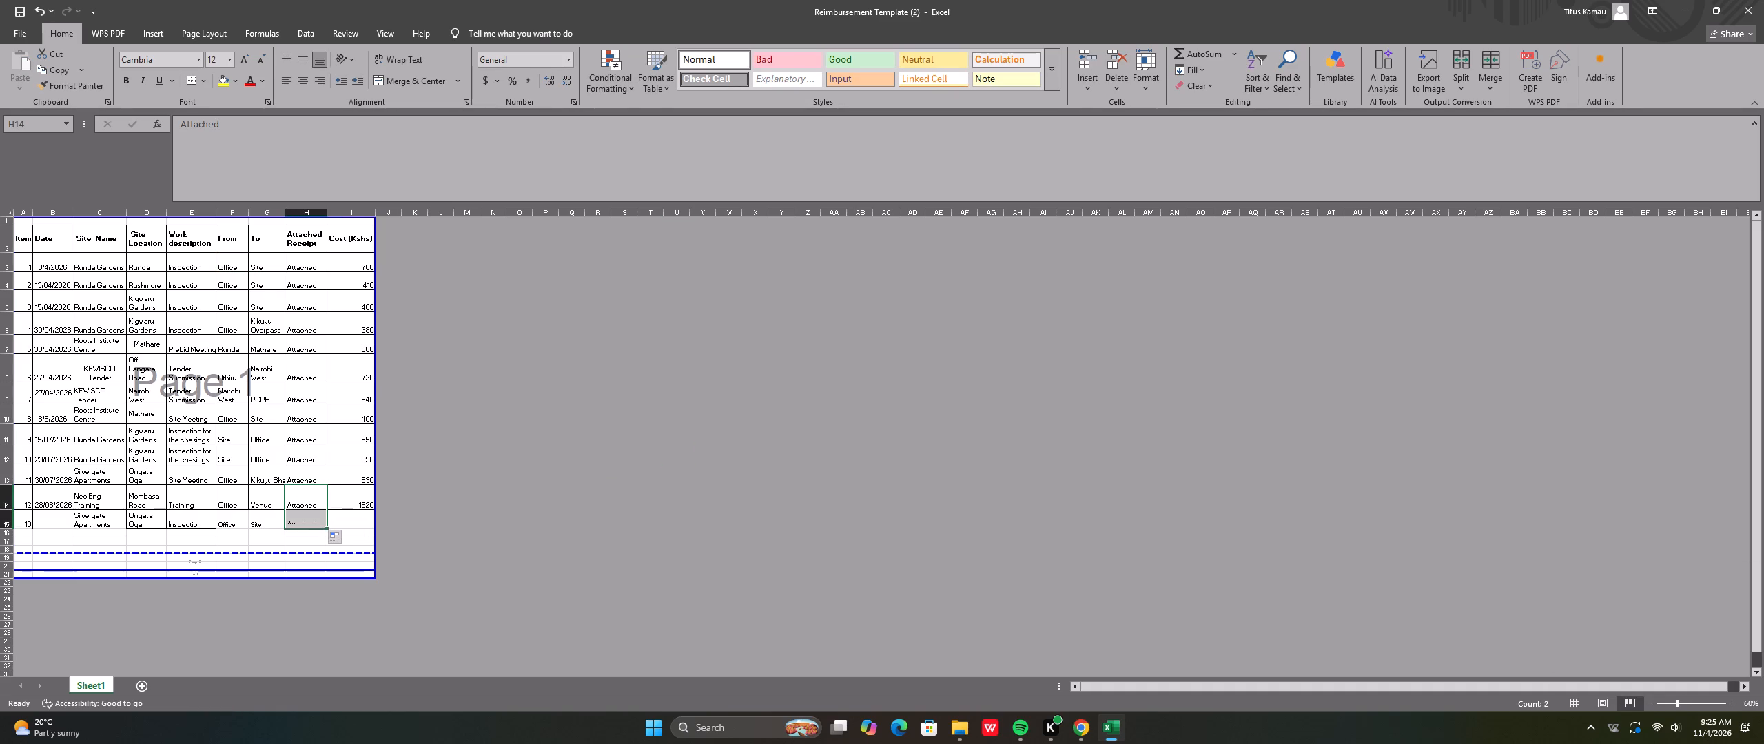
left_click(575, 507)
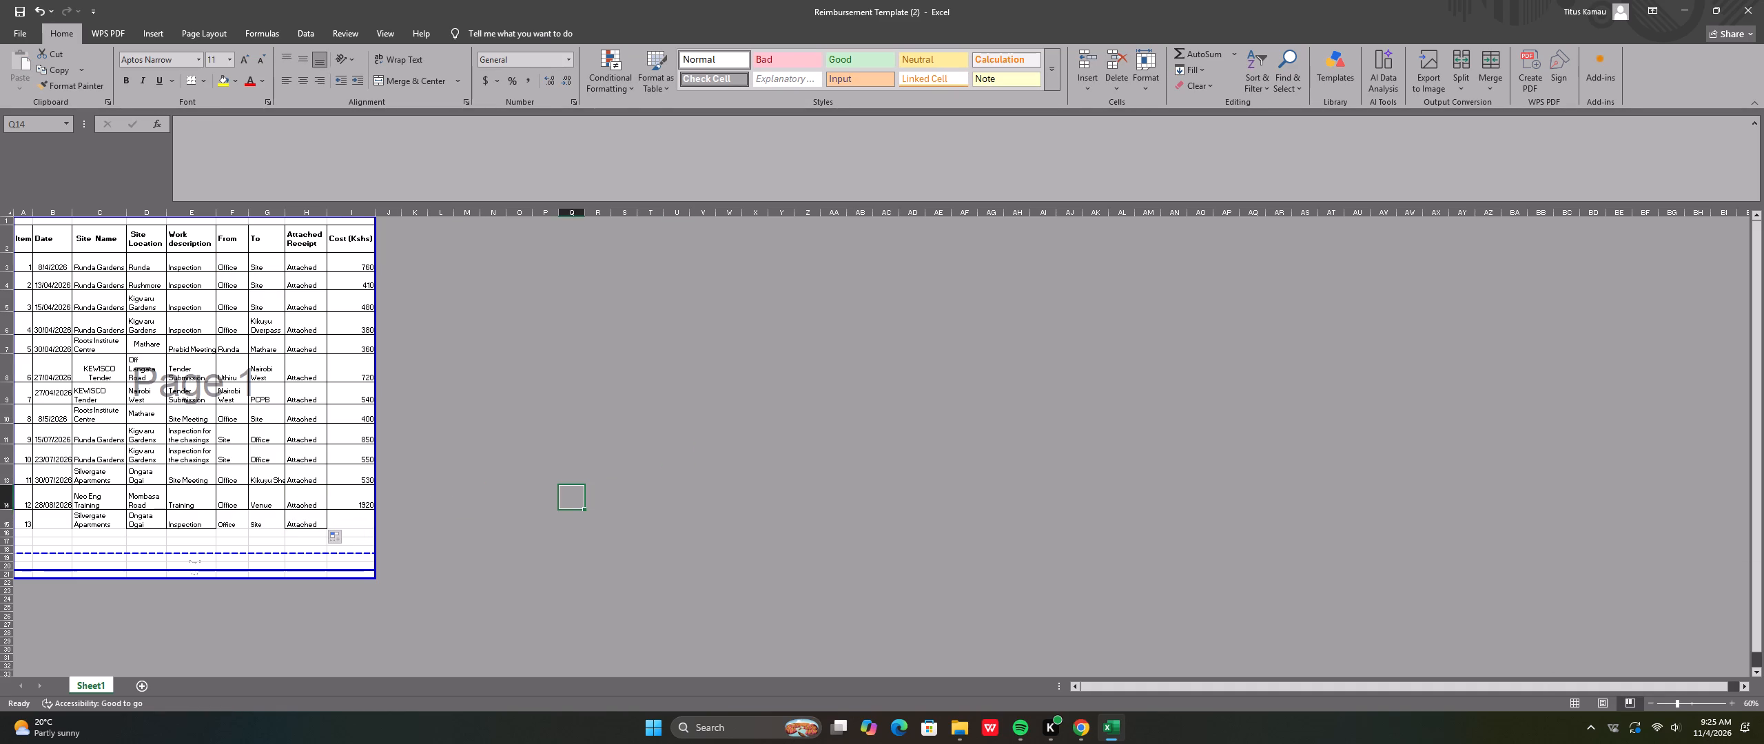
Start a new row below item 13 with item number 14, leaving the date blank.
left_click(27, 530)
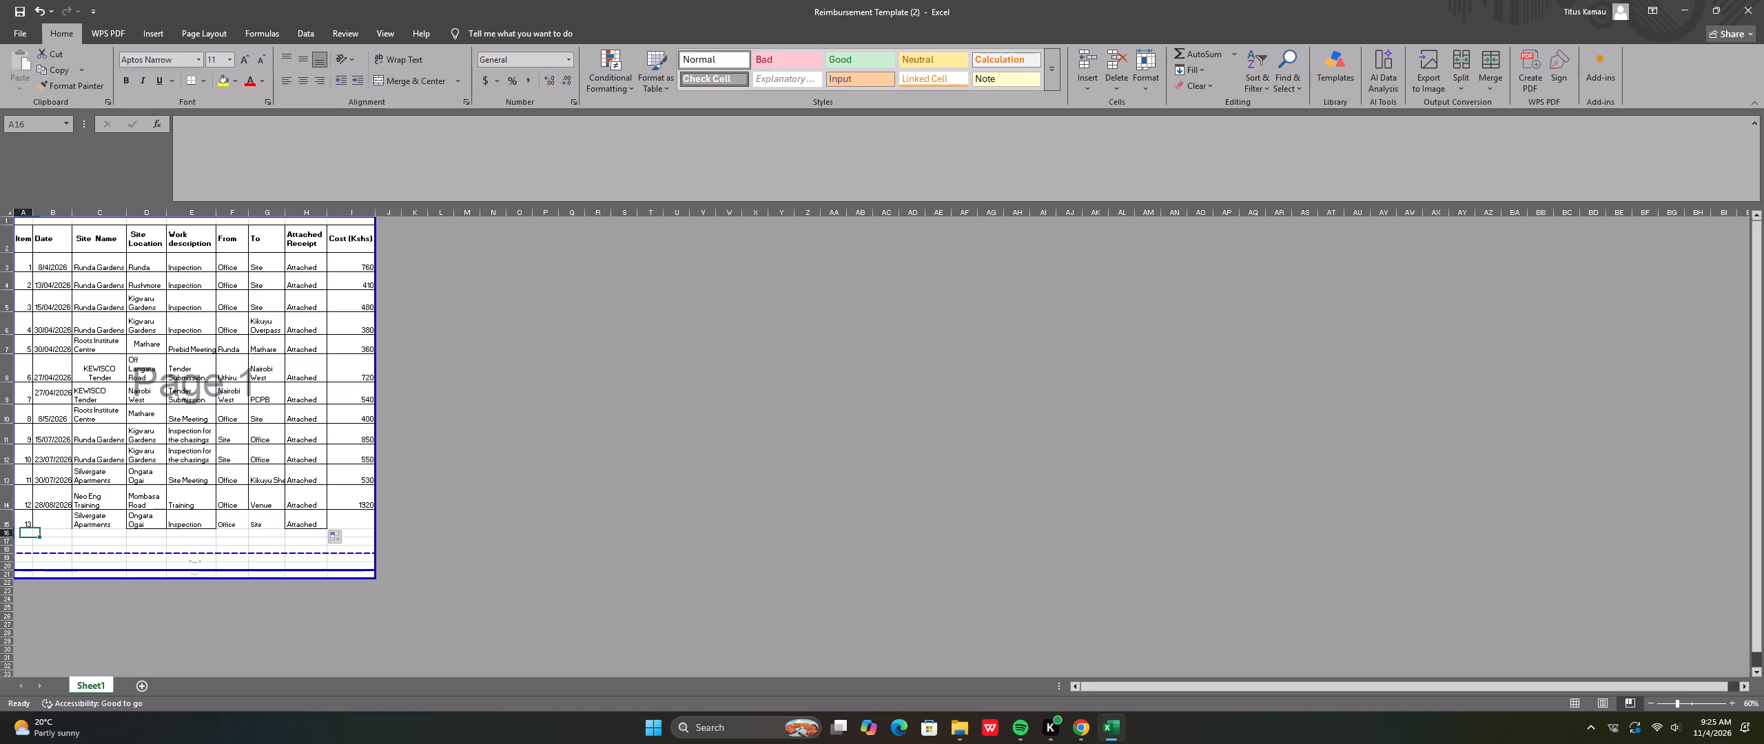
type("14")
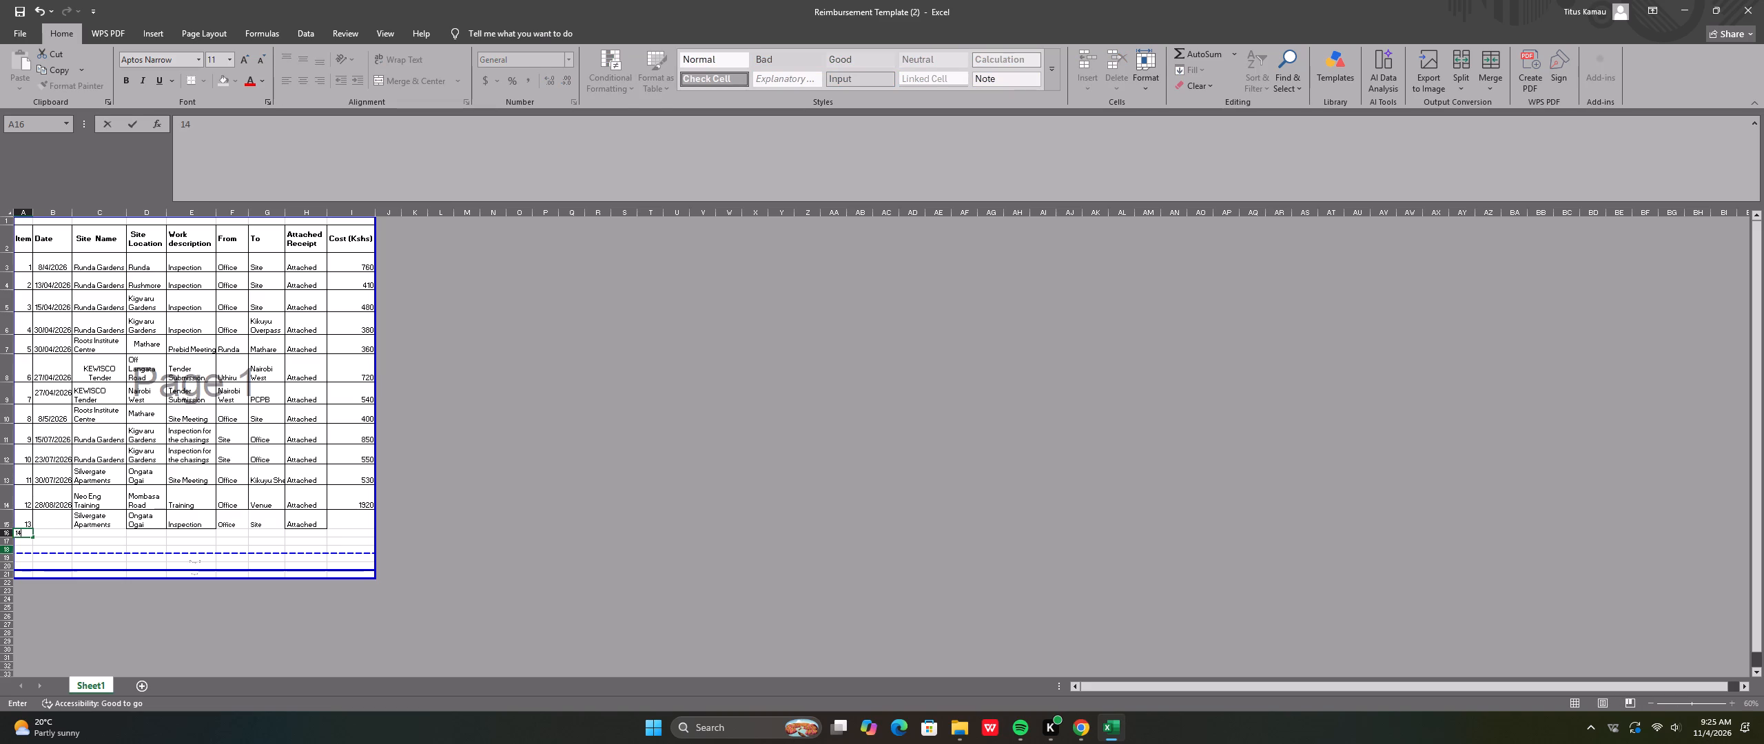
left_click(82, 532)
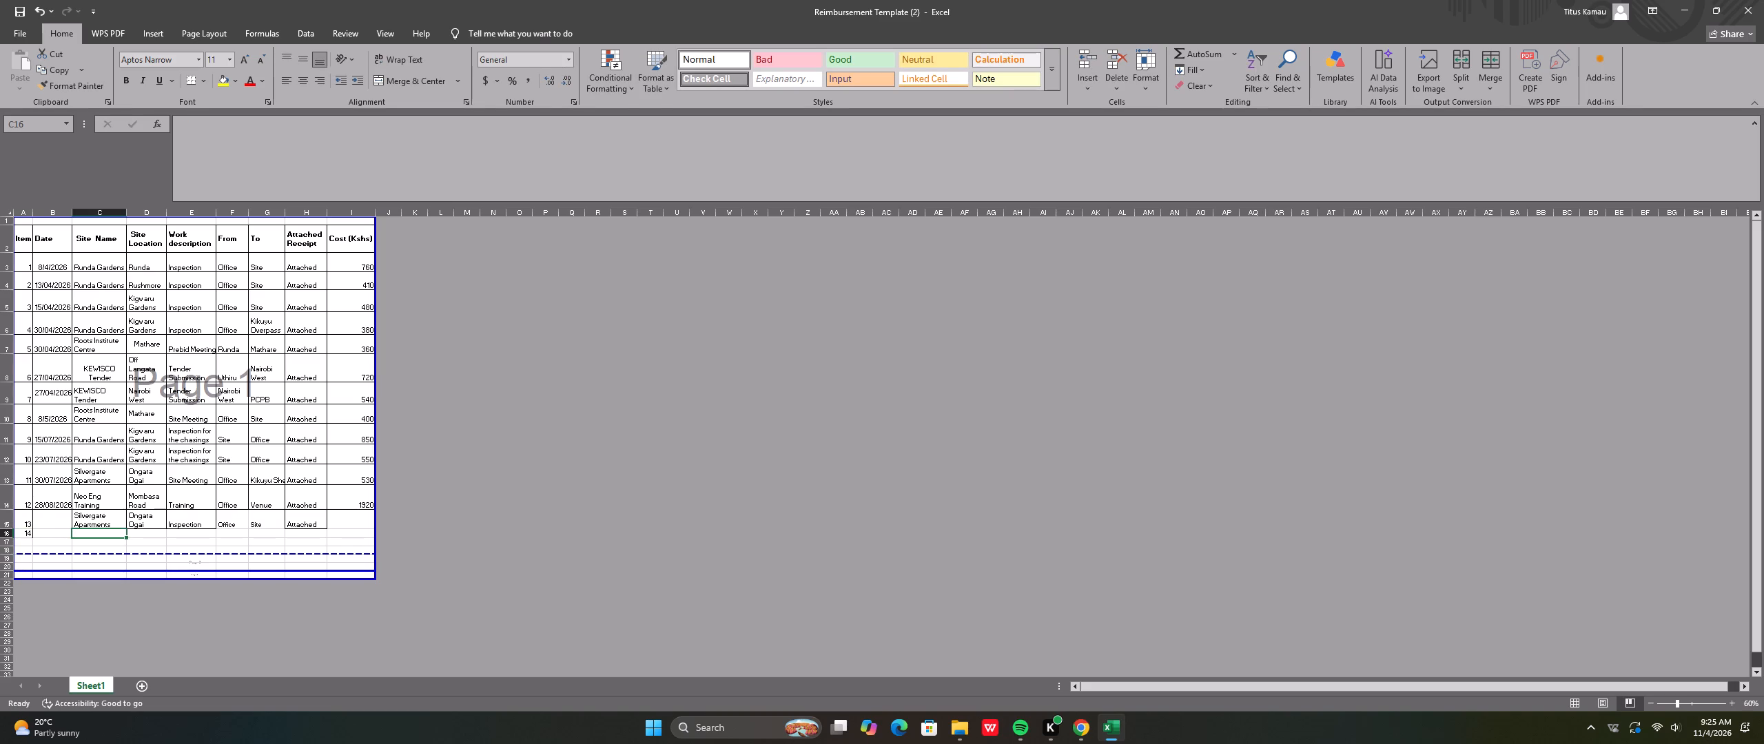
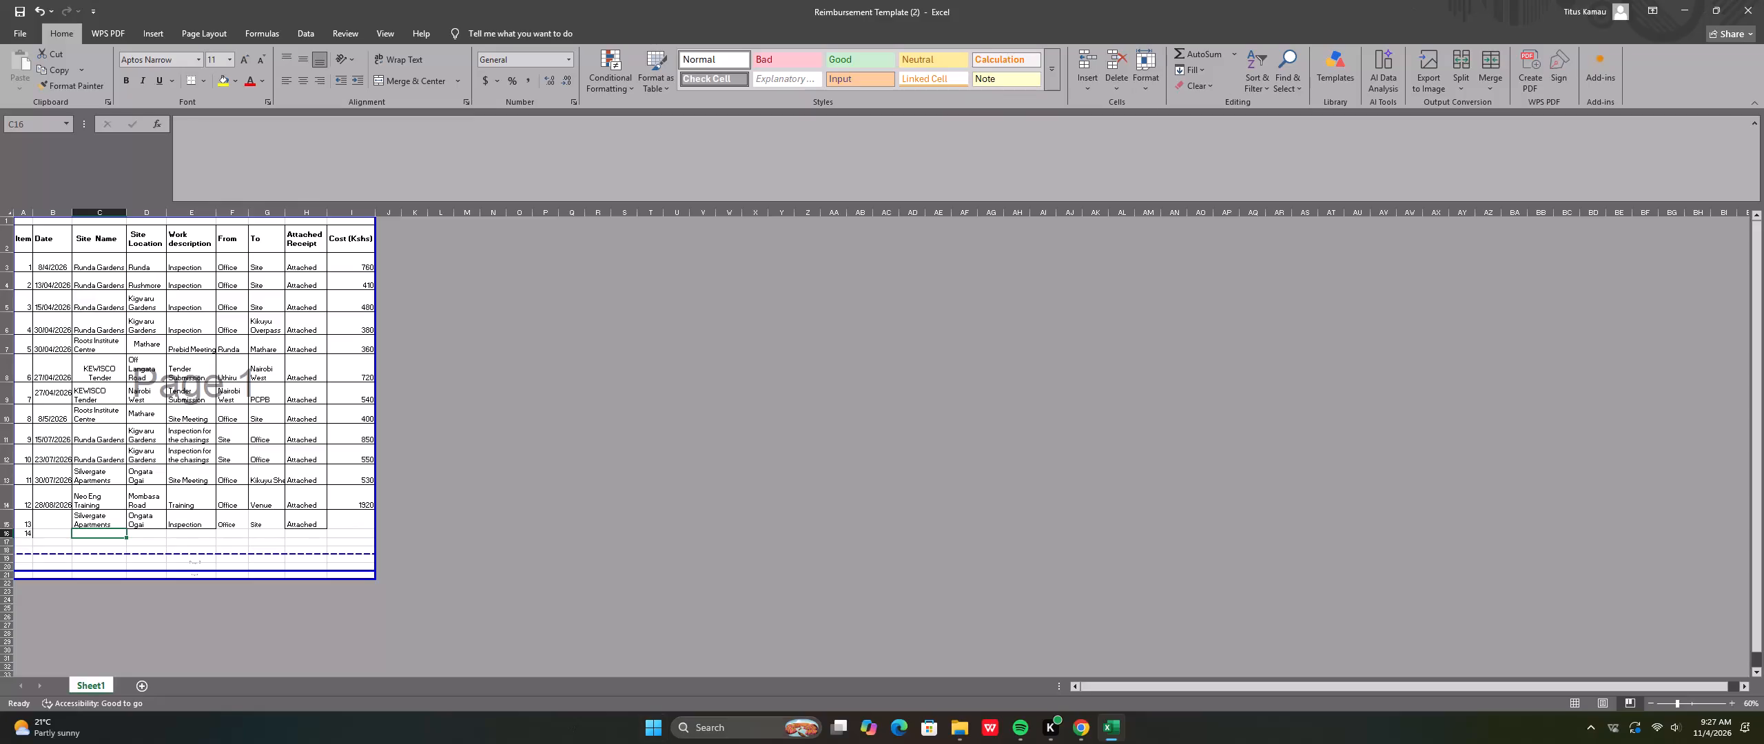
Look up October 2026 in the system calendar and enter 23/10/2026 as the date of item 14.
left_click(1716, 729)
scroll(1670, 528, "up", 3)
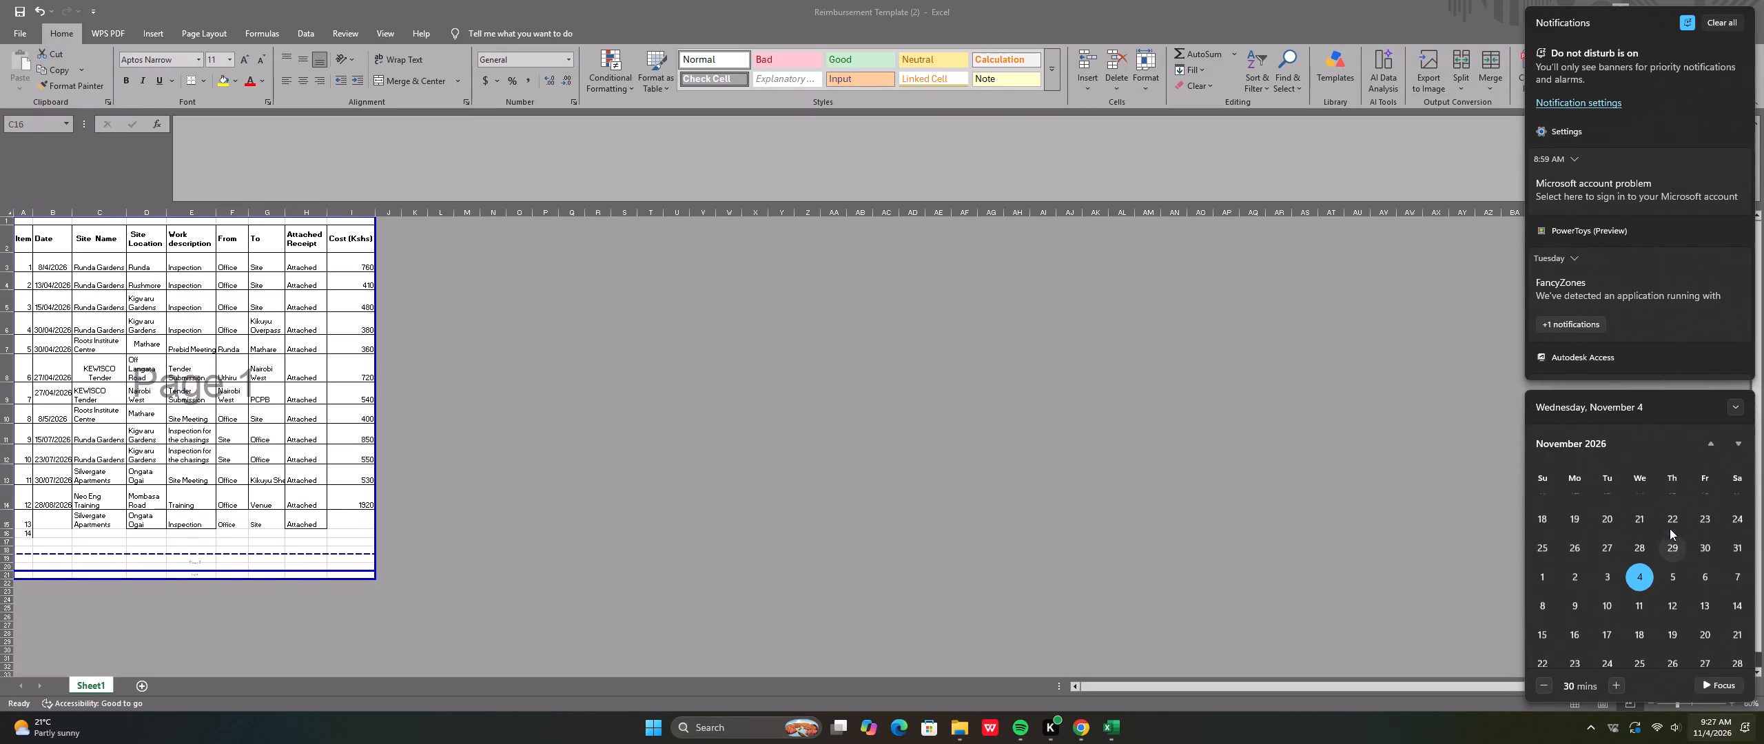
scroll(1670, 528, "up", 4)
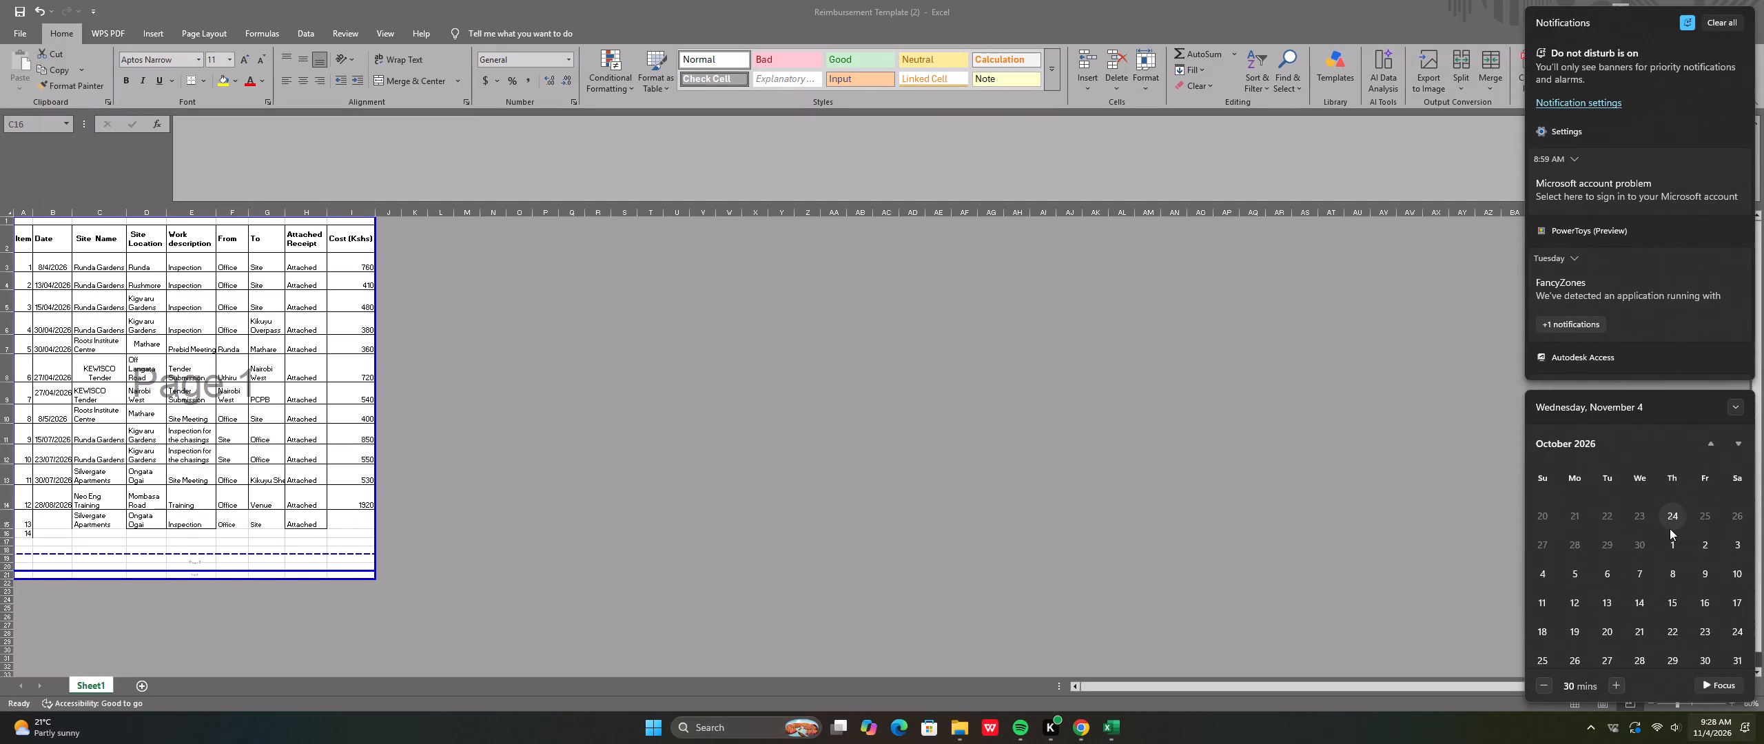
scroll(1681, 564, "down", 1)
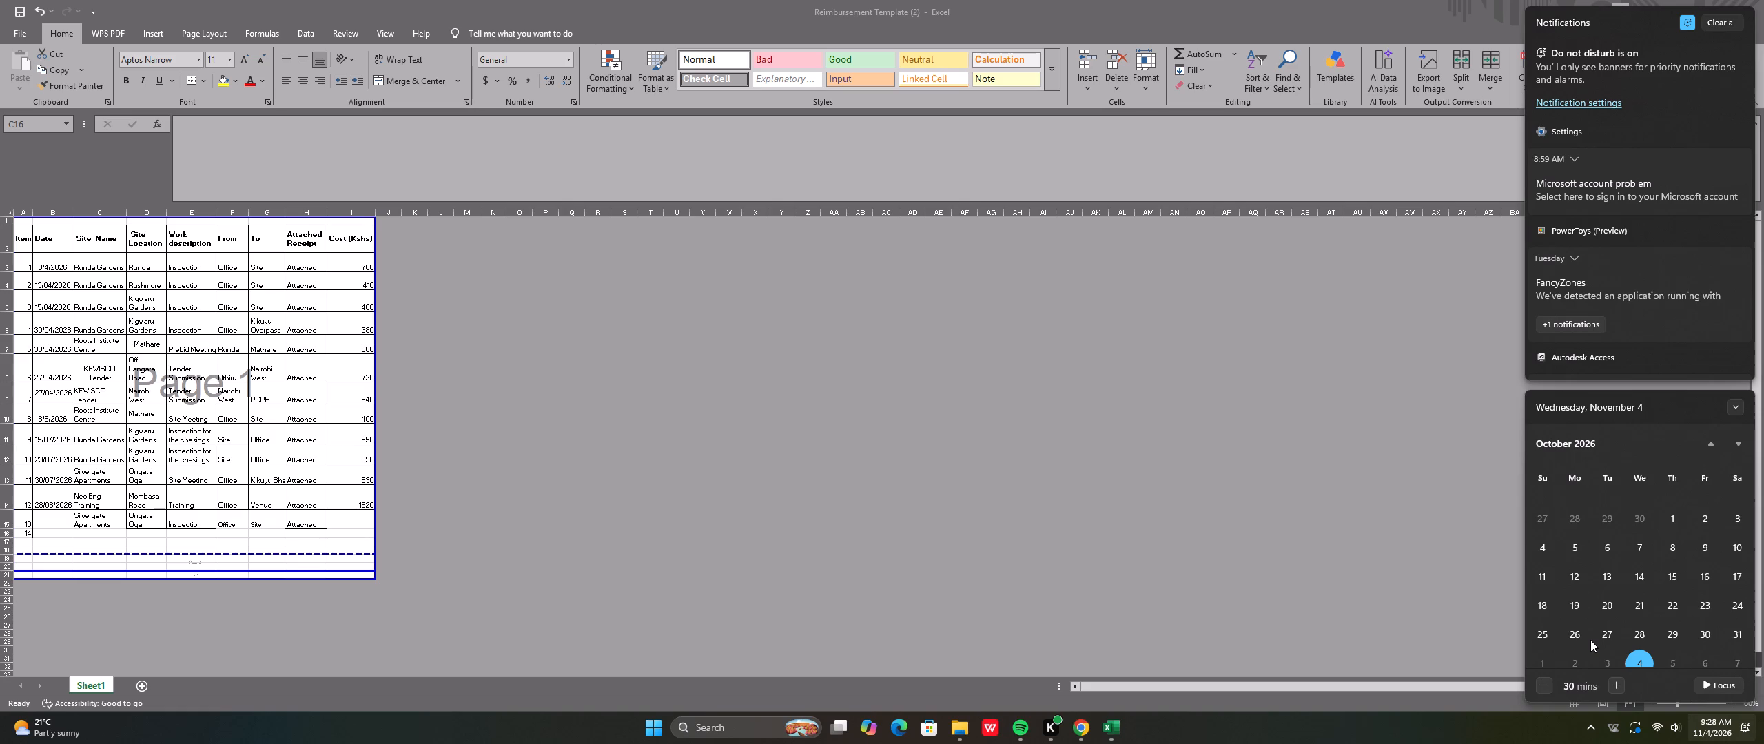
left_click(46, 532)
left_click(46, 532)
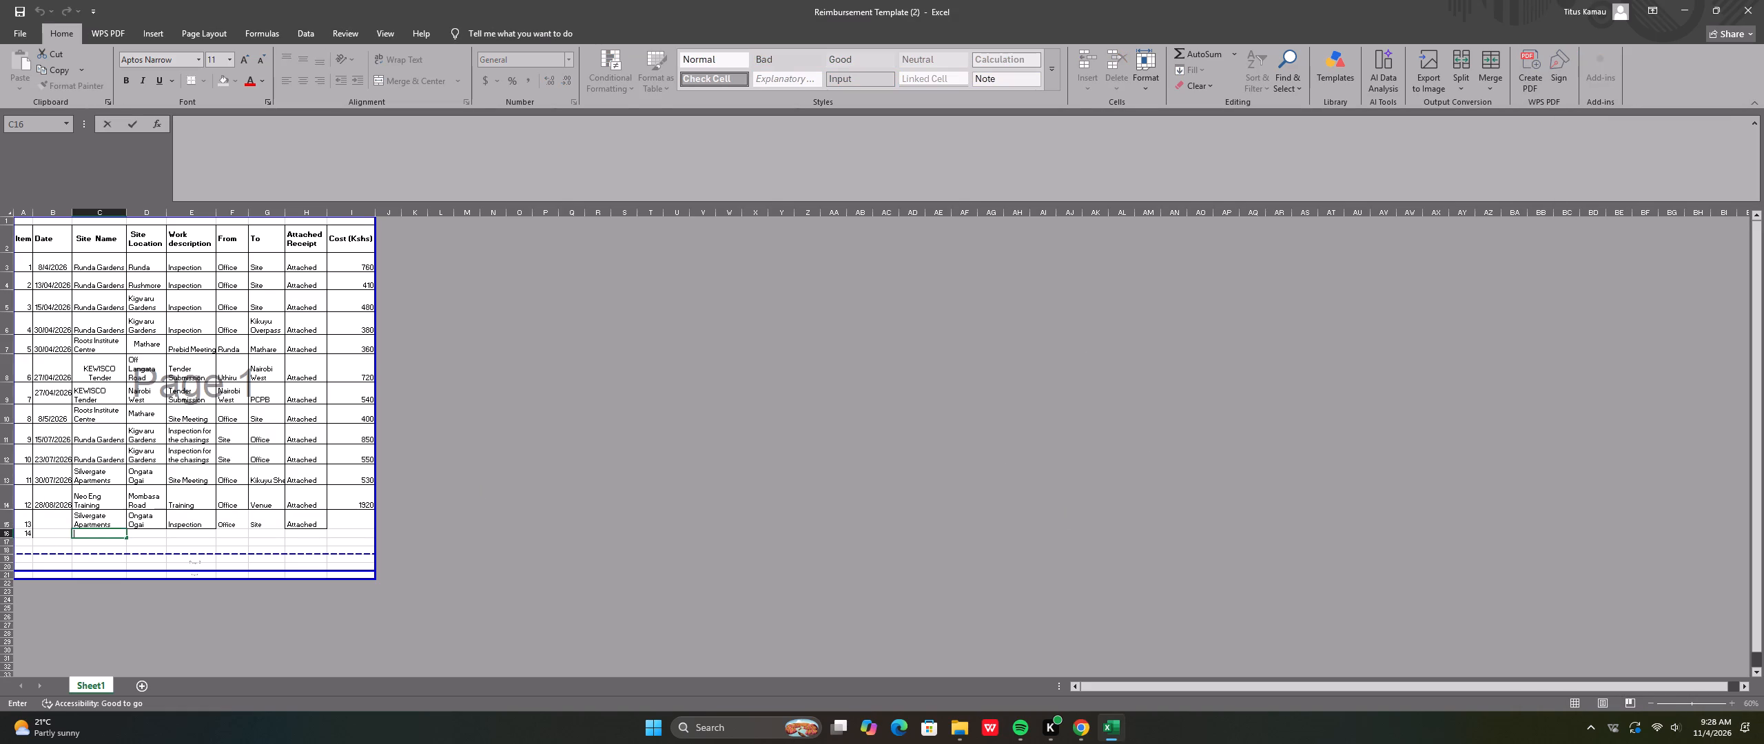
left_click(35, 533)
type("23")
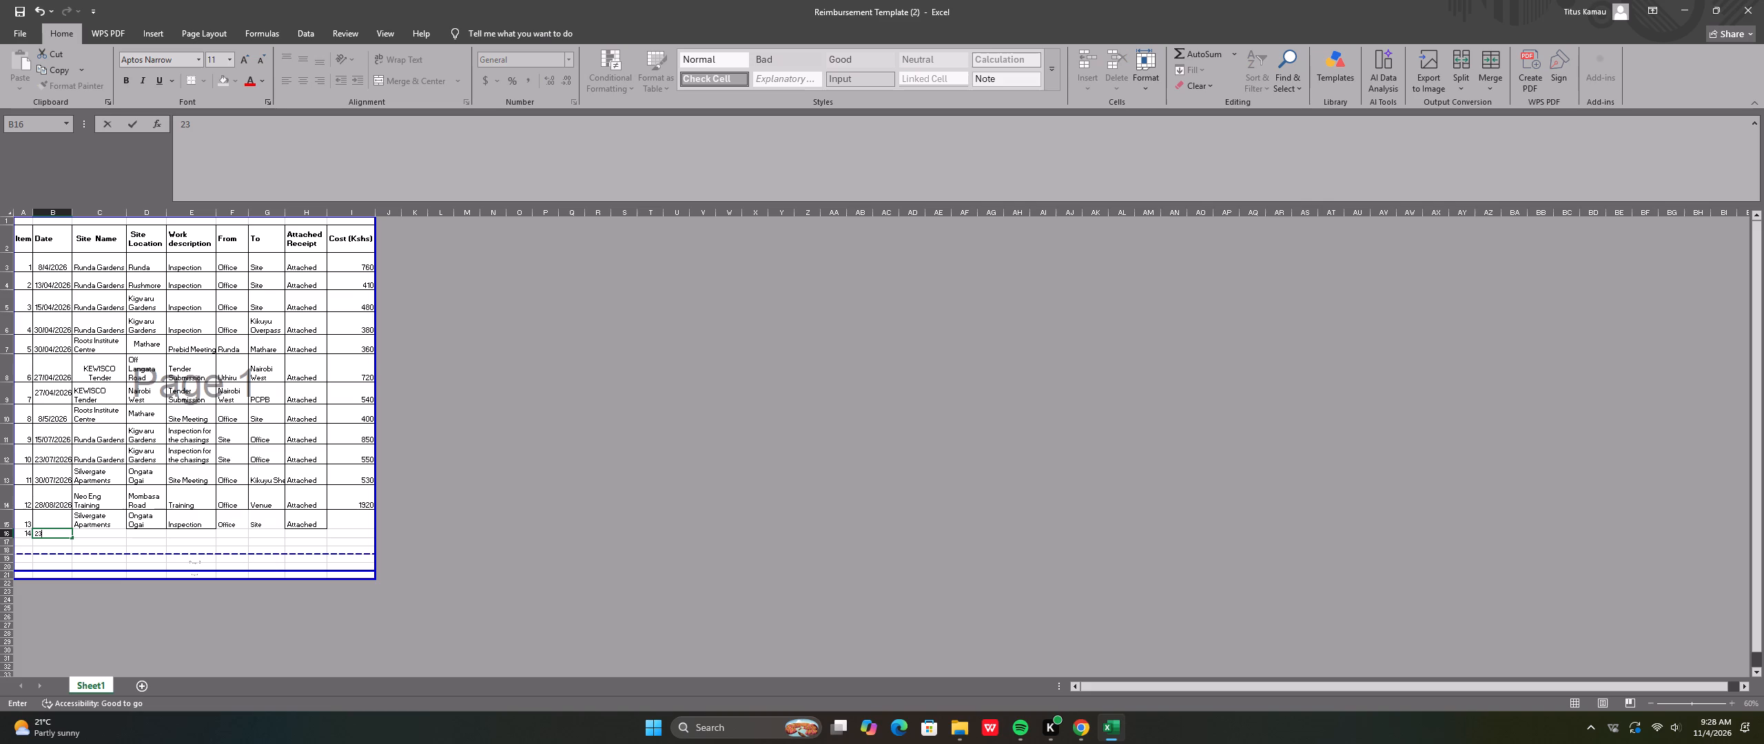
key("slash")
type("10/2026")
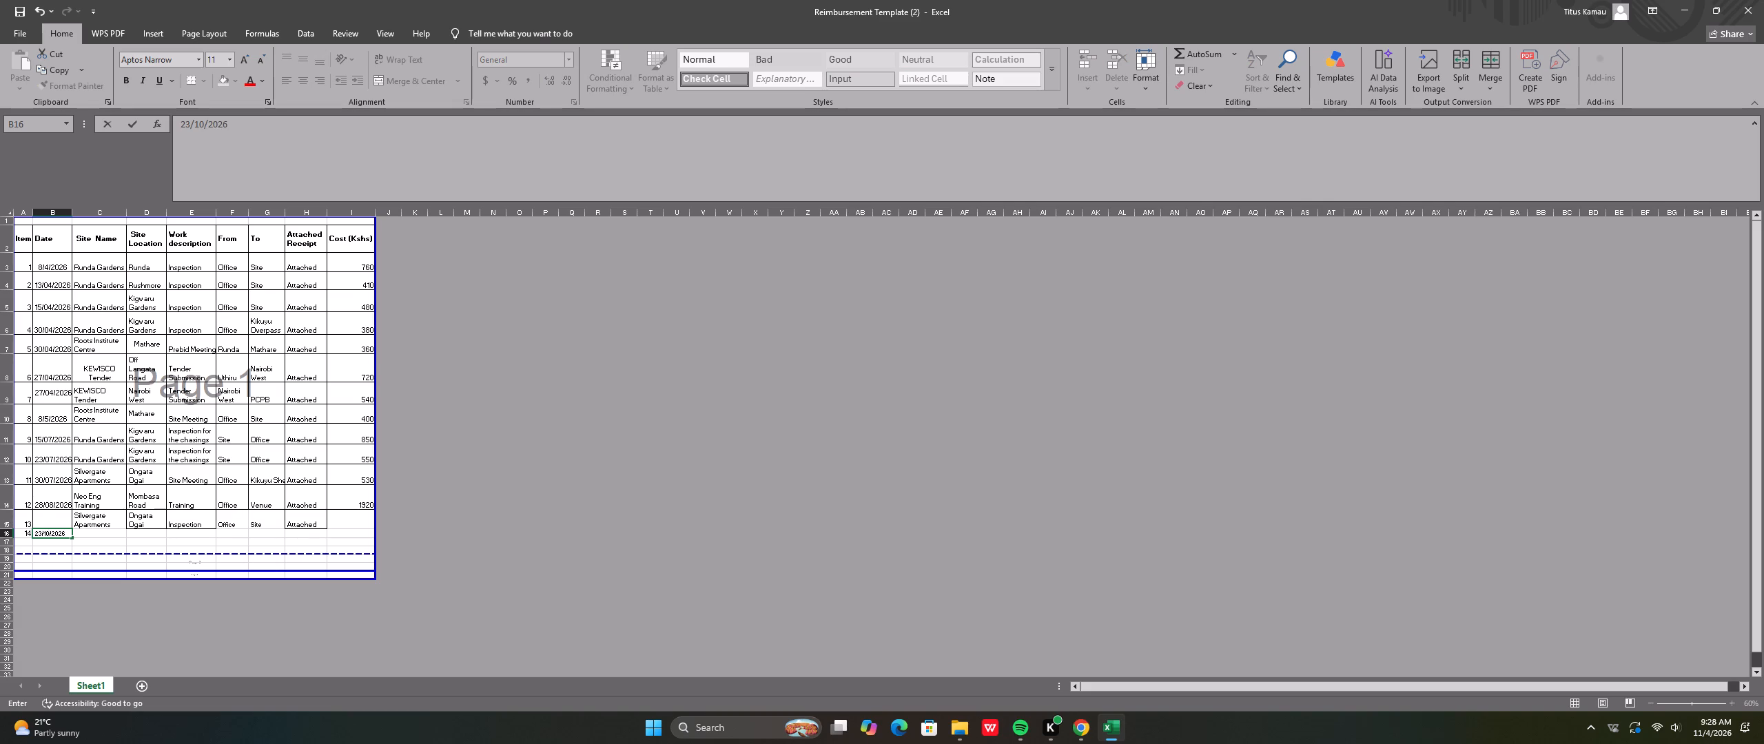
Enter Affordable Housing Tender as the site name of item 14.
left_click(97, 535)
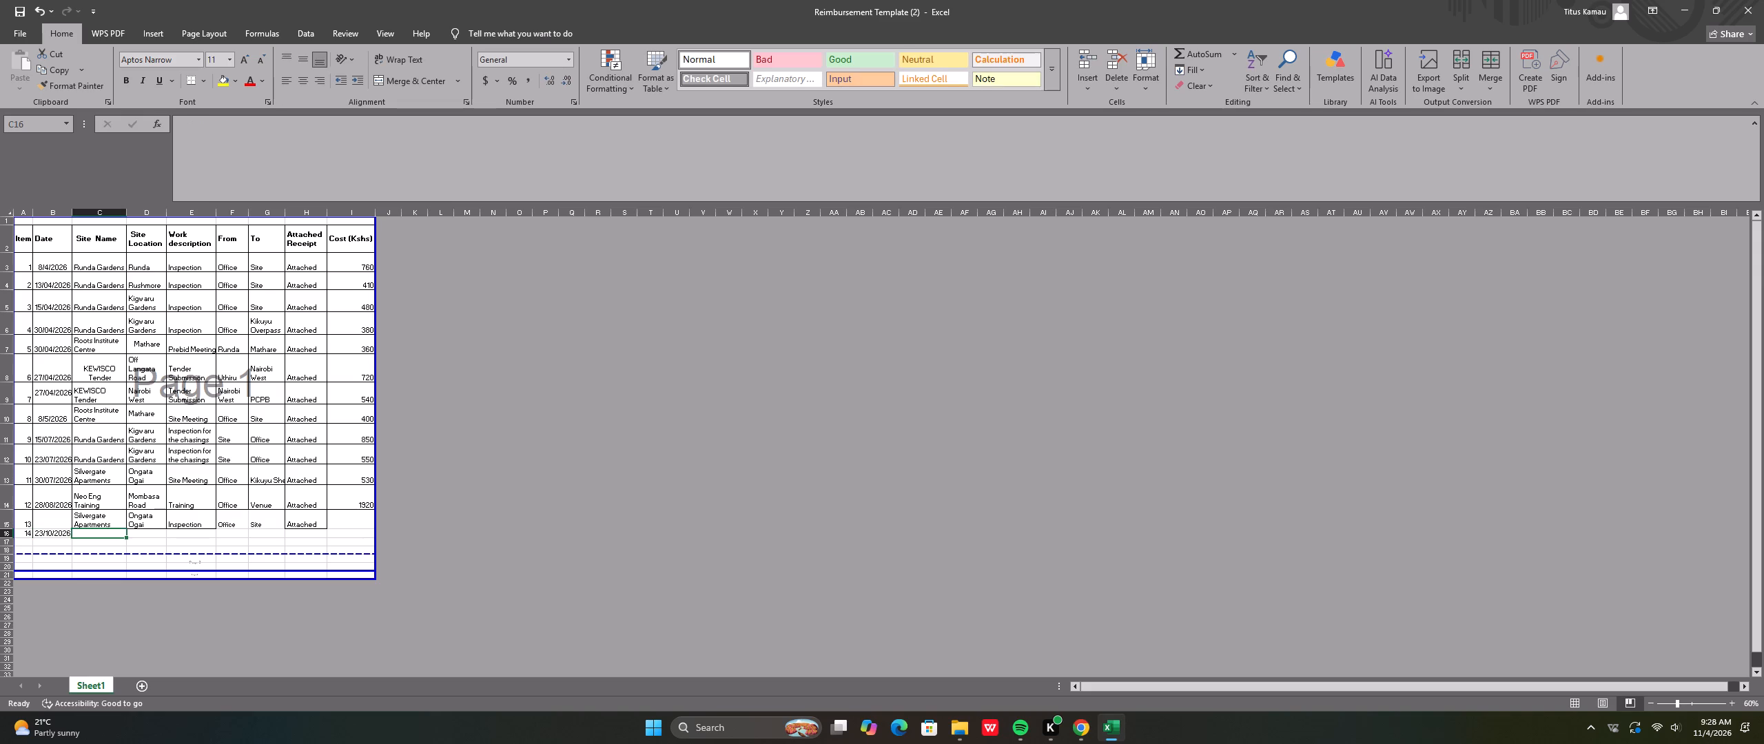
type("Affordable")
key("space")
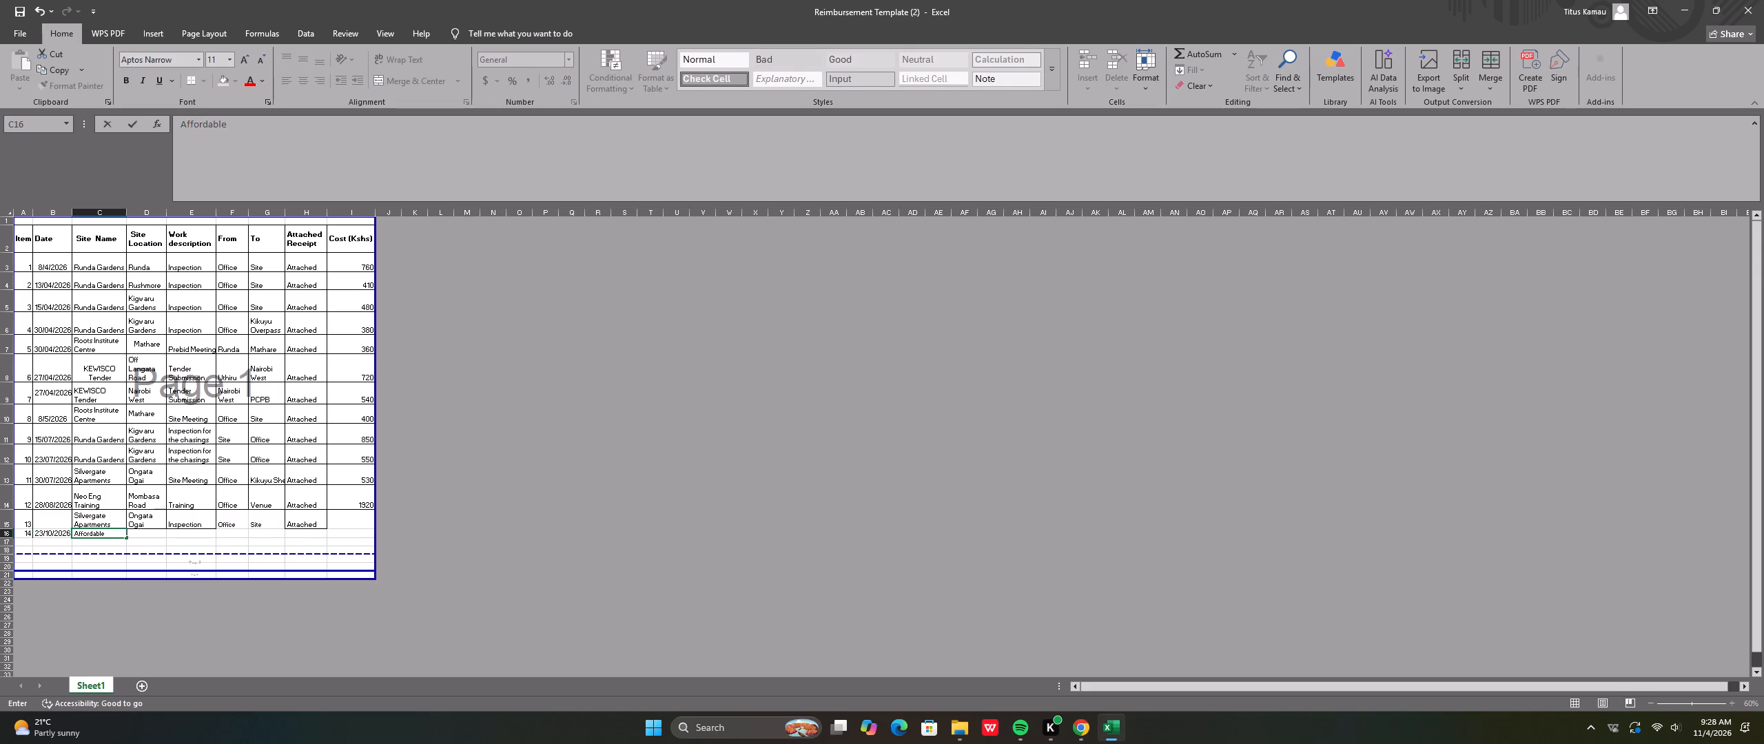
type("Housing")
key("space")
type("Tender")
left_click(119, 588)
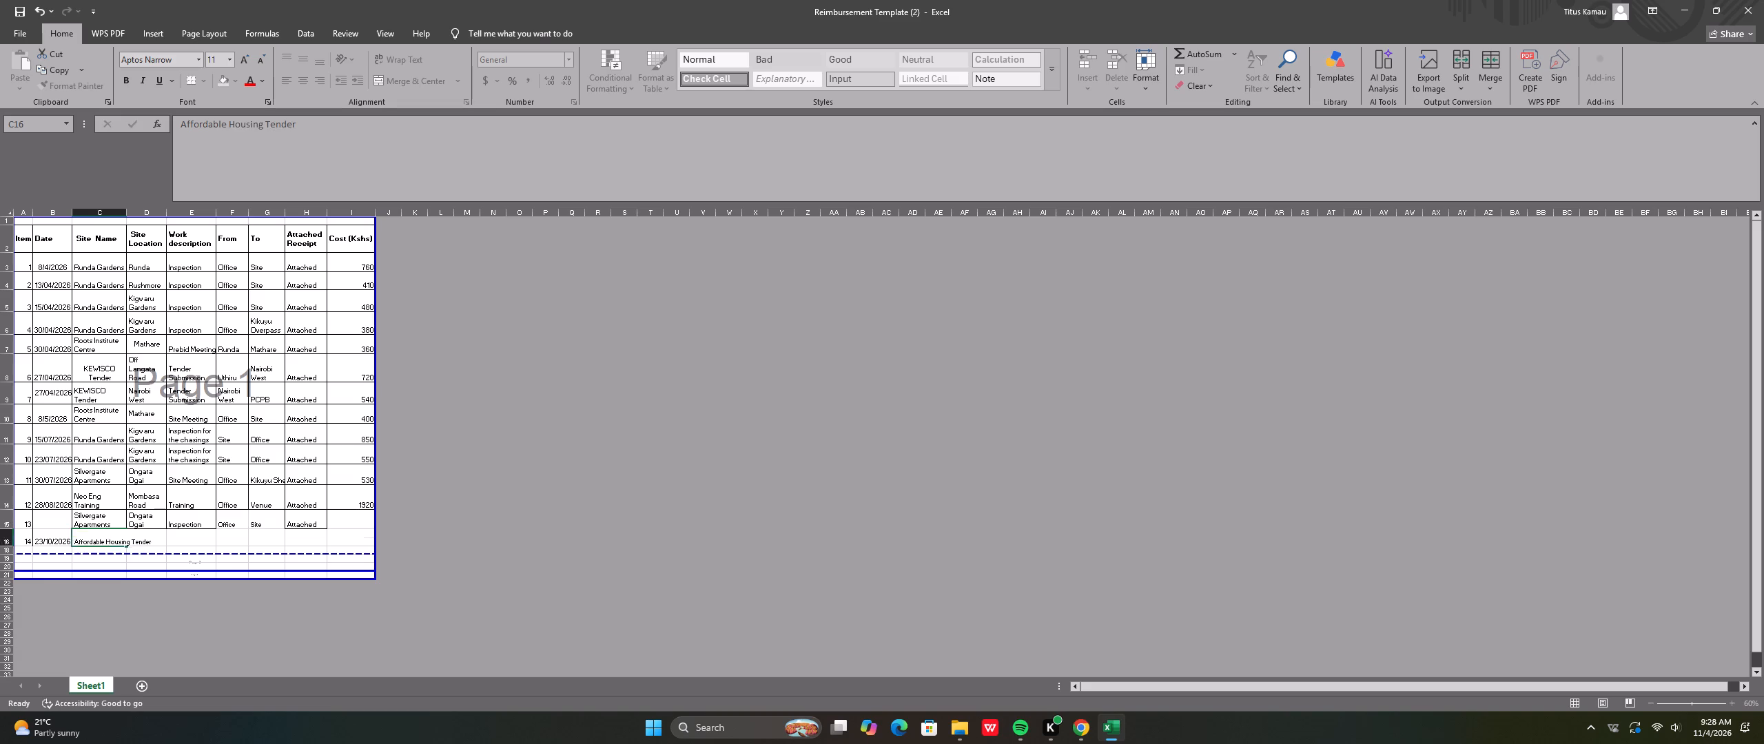
Enter UpperHill as the site location of item 14.
left_click(147, 541)
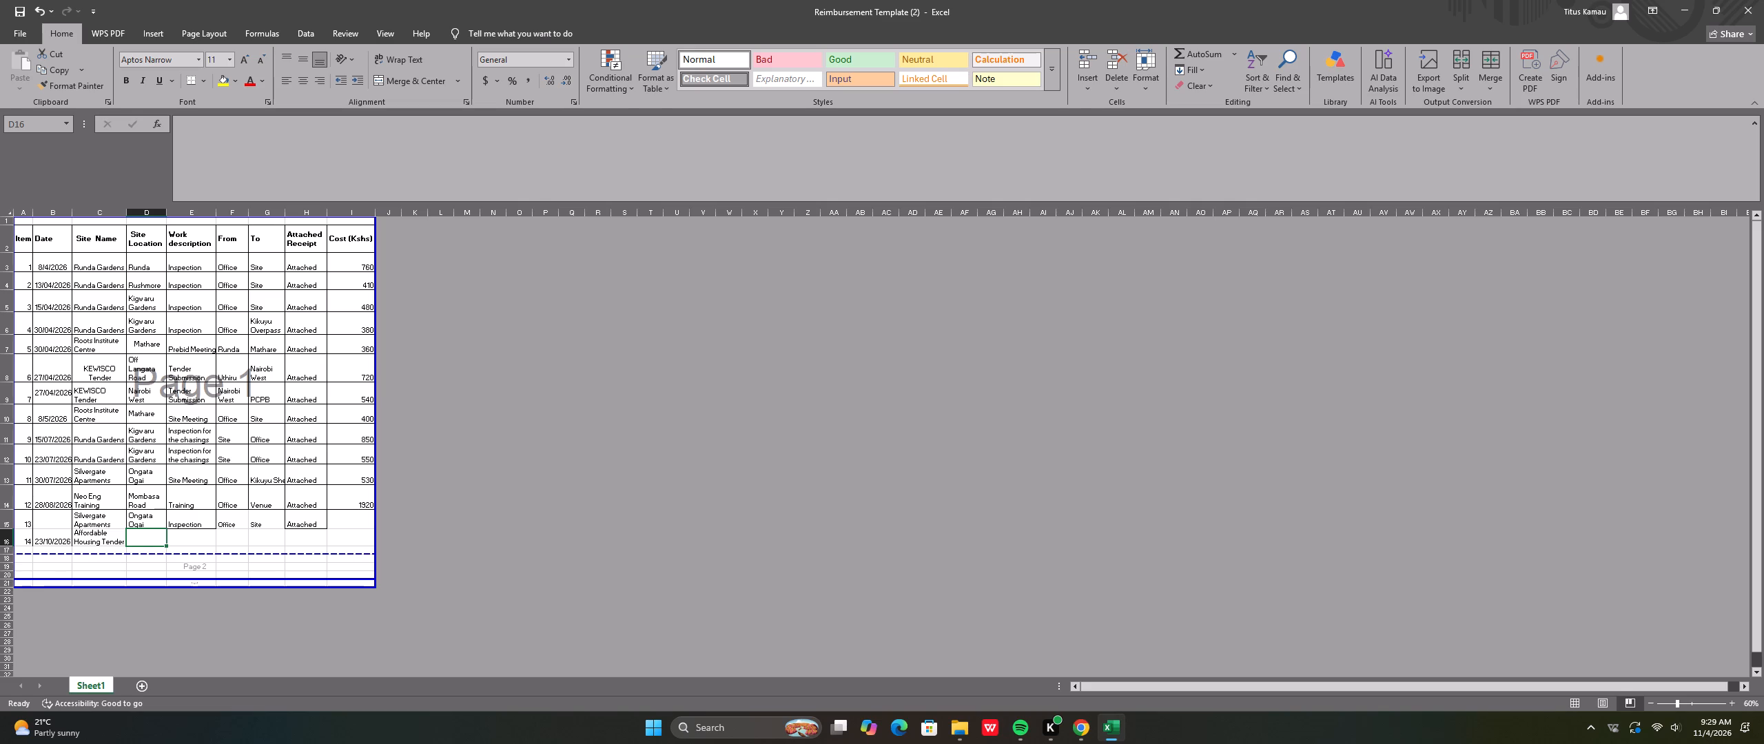
type("Upper")
key("space")
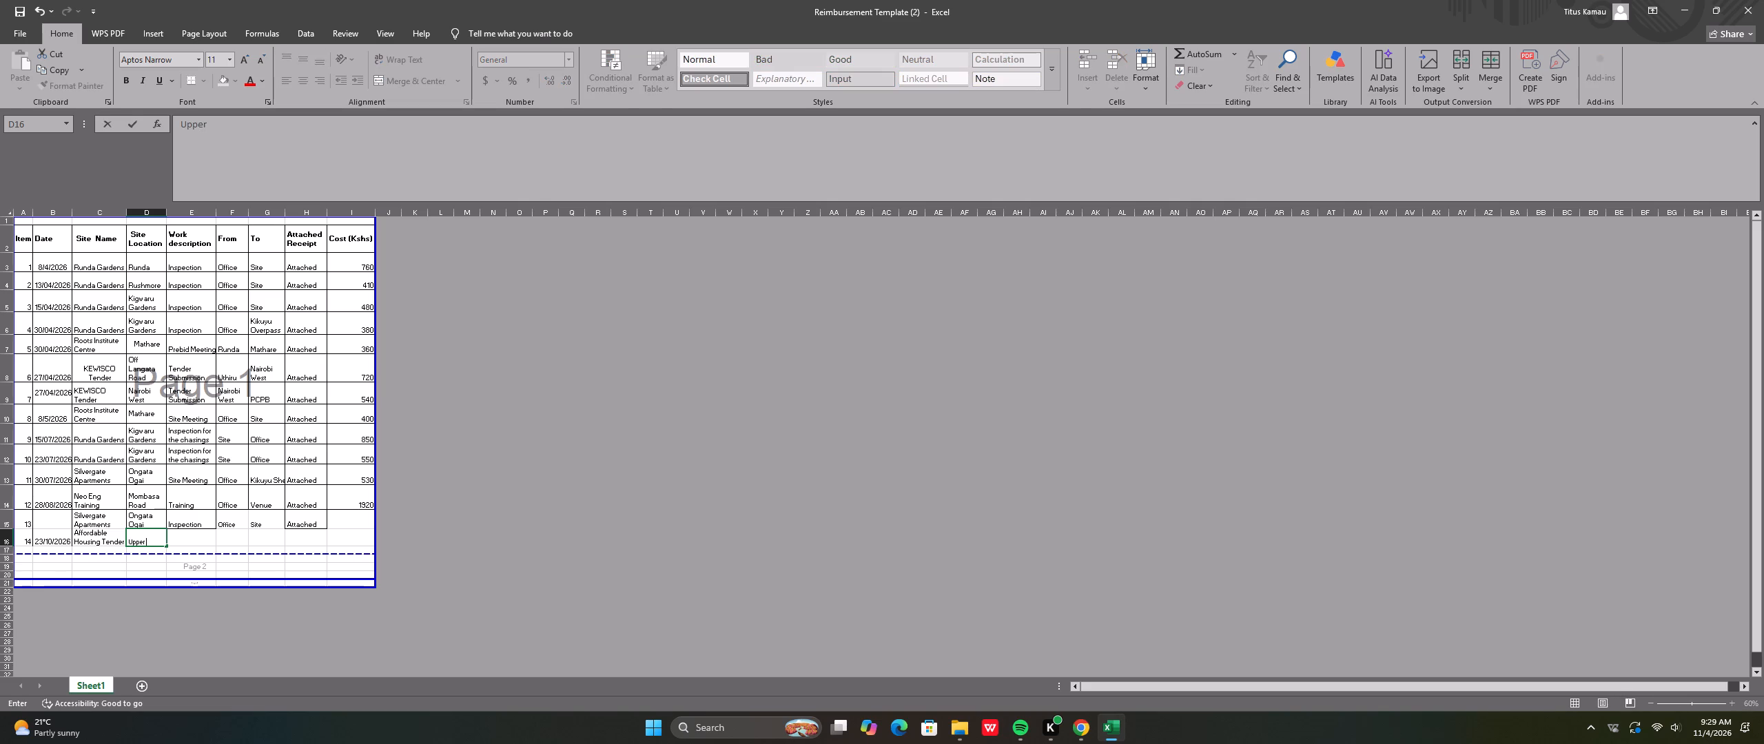
key("BackSpace")
type("HIll")
key("BackSpace")
key("BackSpace")
key("BackSpace")
type("il")
key("semicolon")
key("BackSpace")
key("l")
Enter Tender Submission as the work description and Office as the From entry of item 14.
left_click(192, 539)
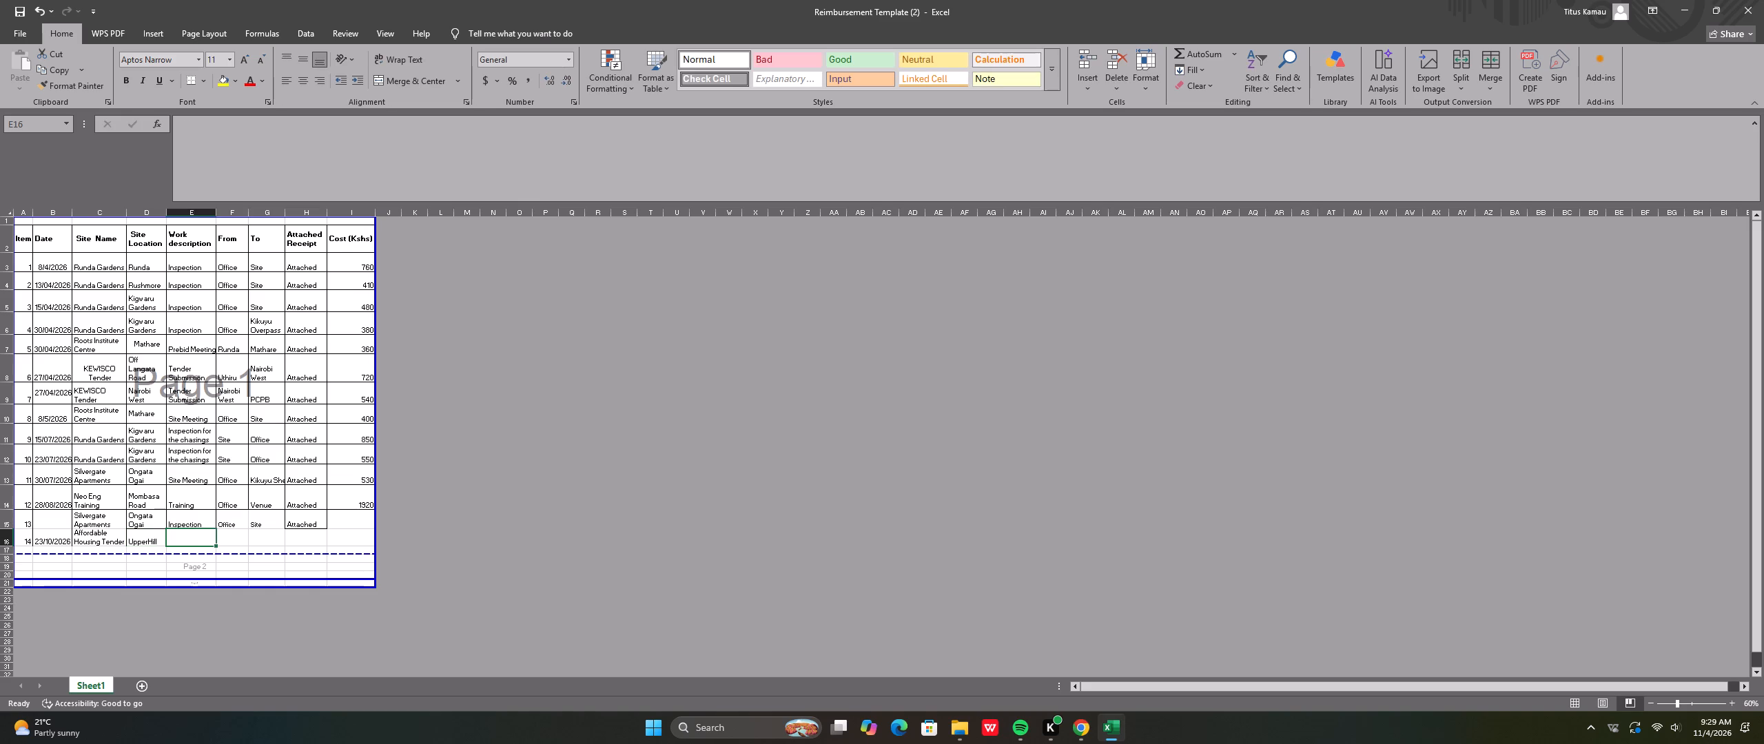
type("Tender")
key("space")
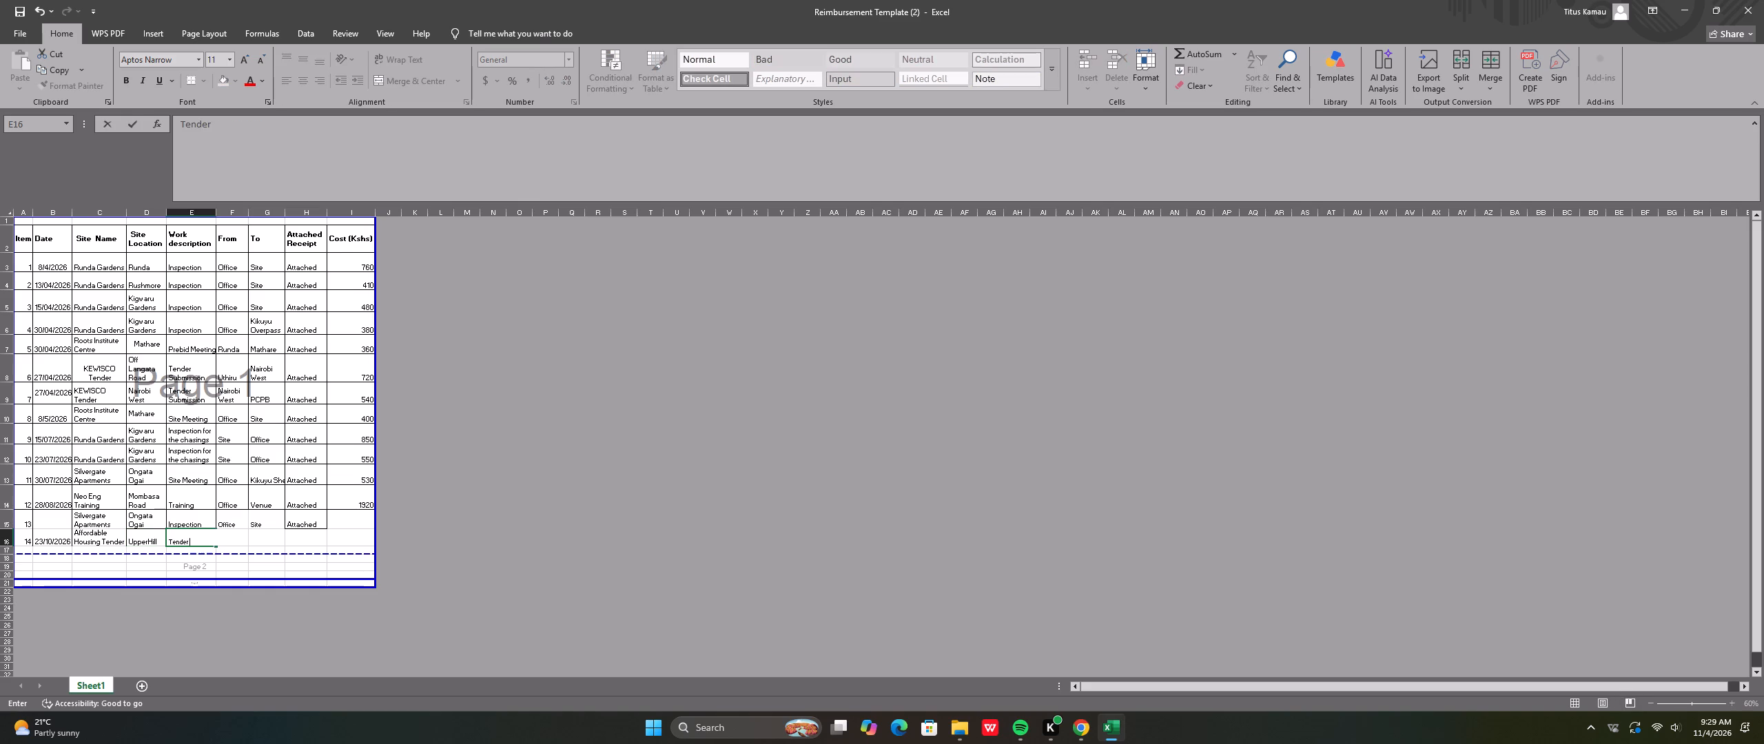
key("Return")
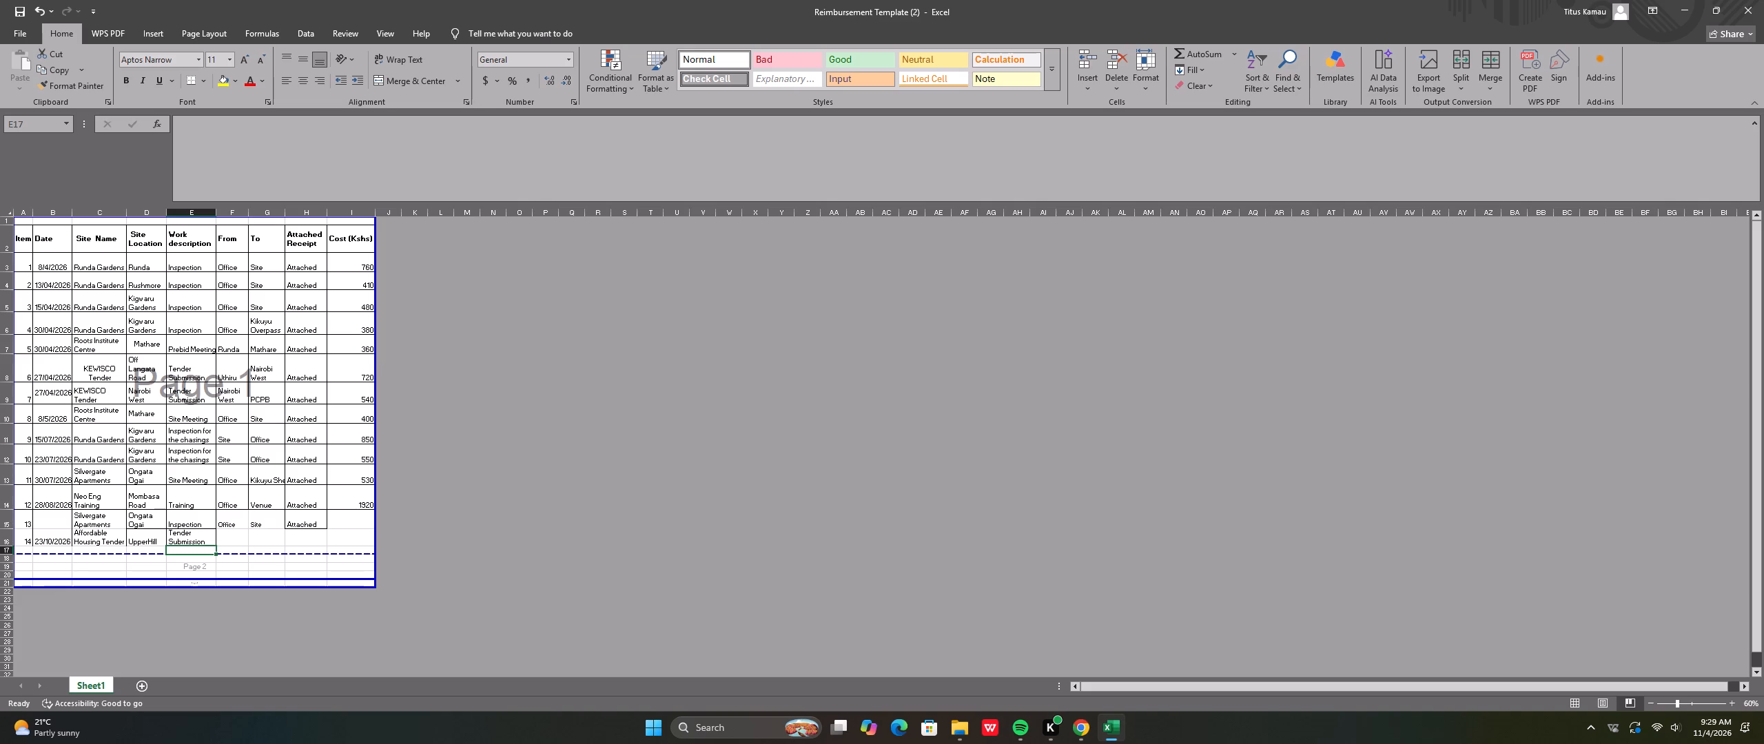
left_click(244, 537)
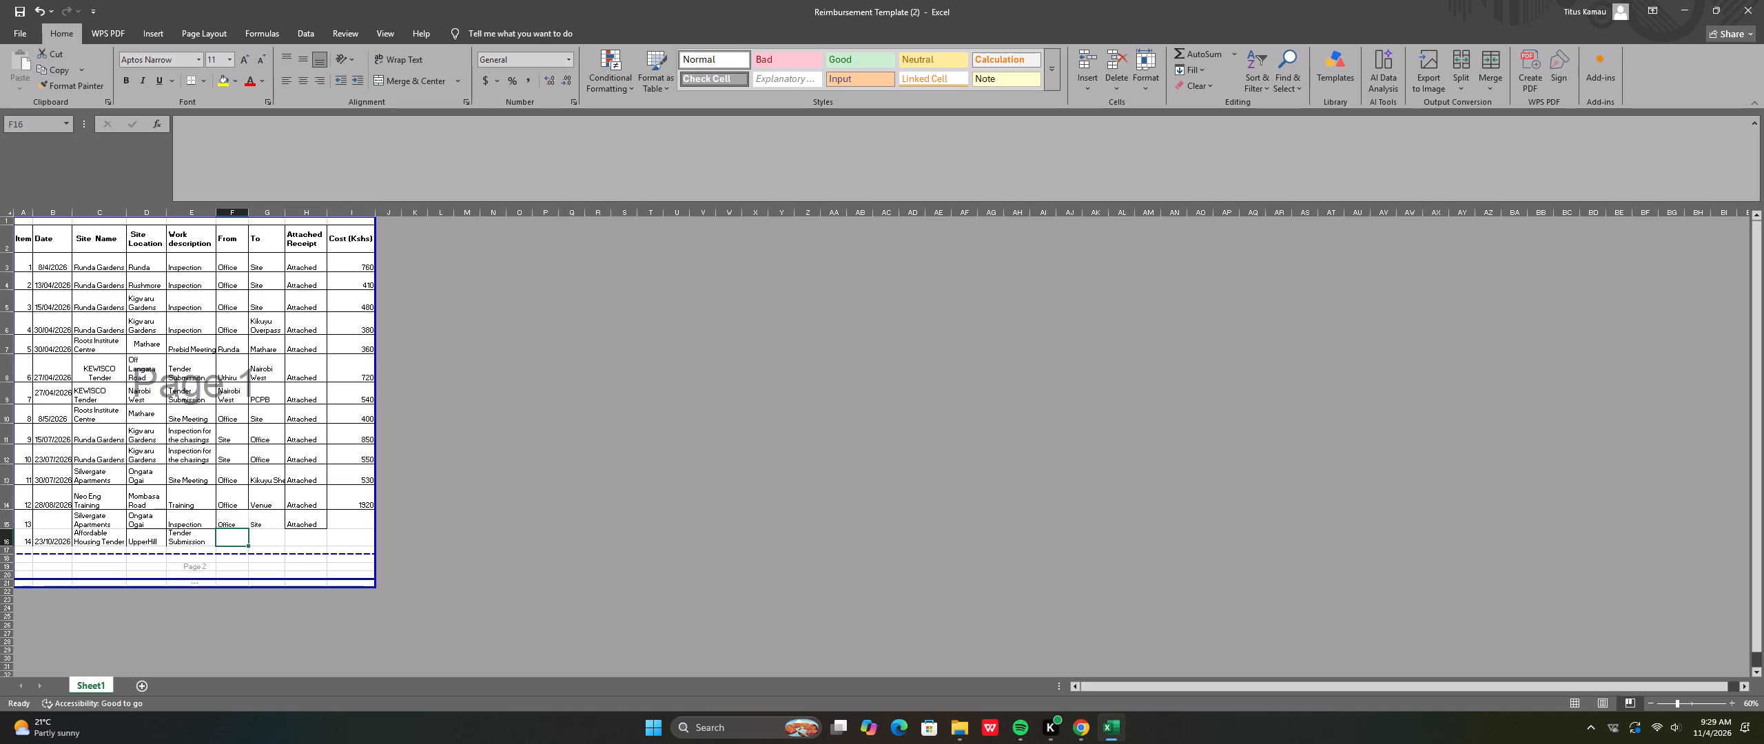
type("Office")
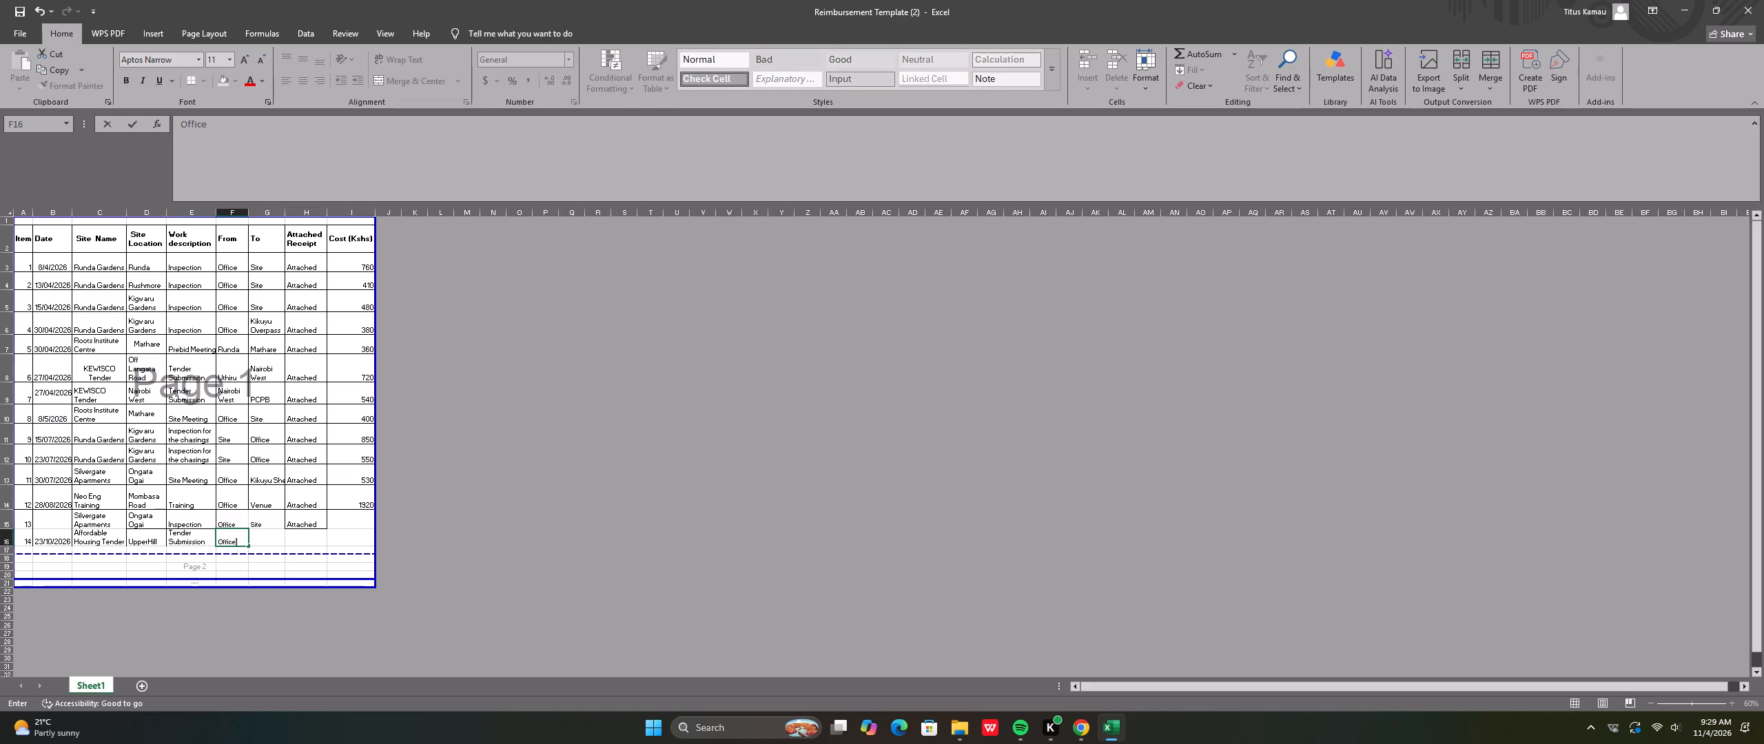
key("space")
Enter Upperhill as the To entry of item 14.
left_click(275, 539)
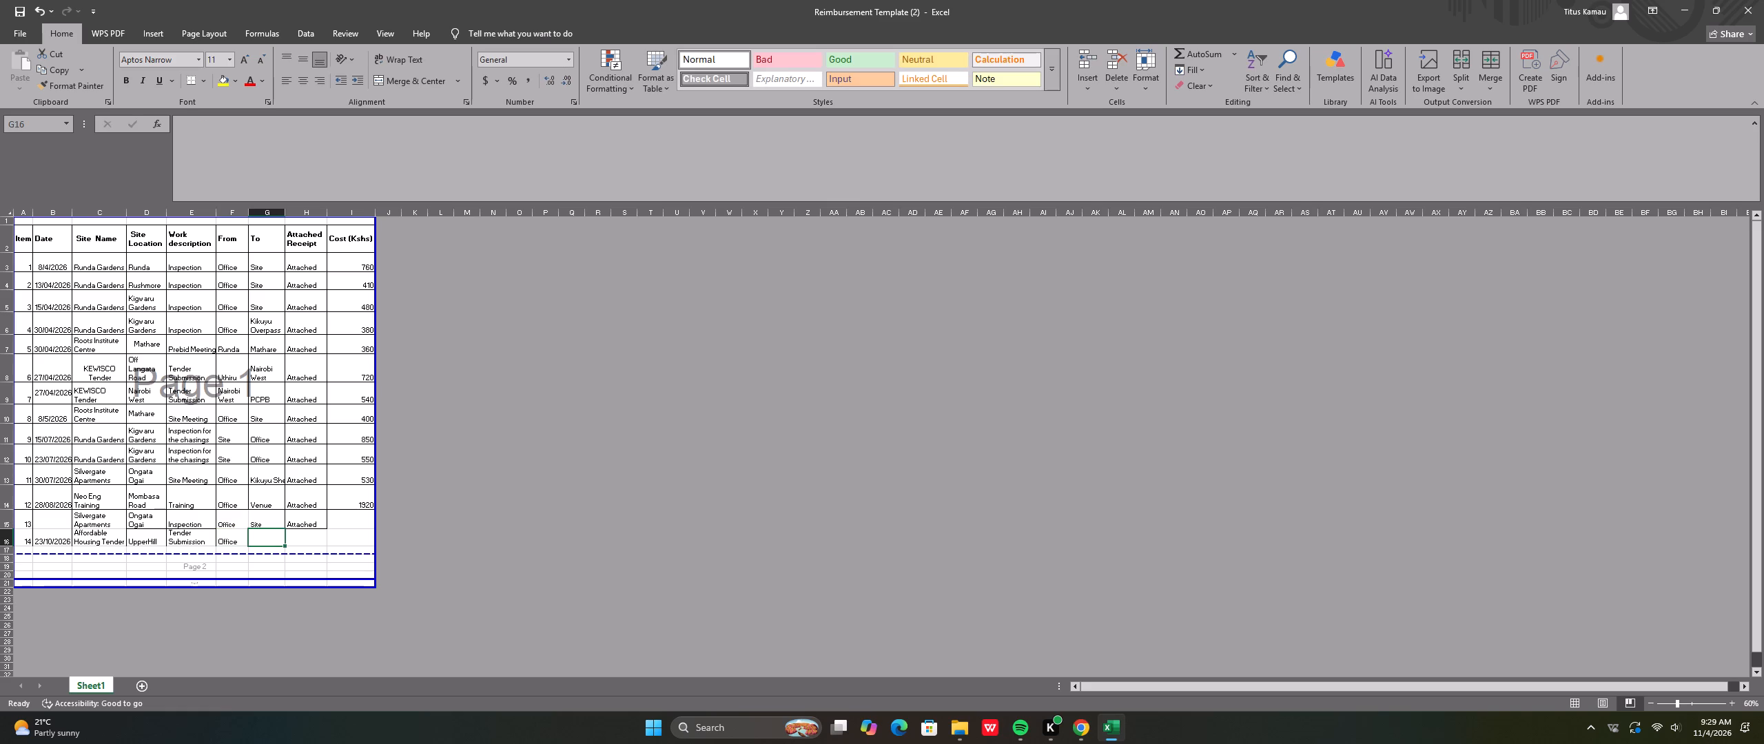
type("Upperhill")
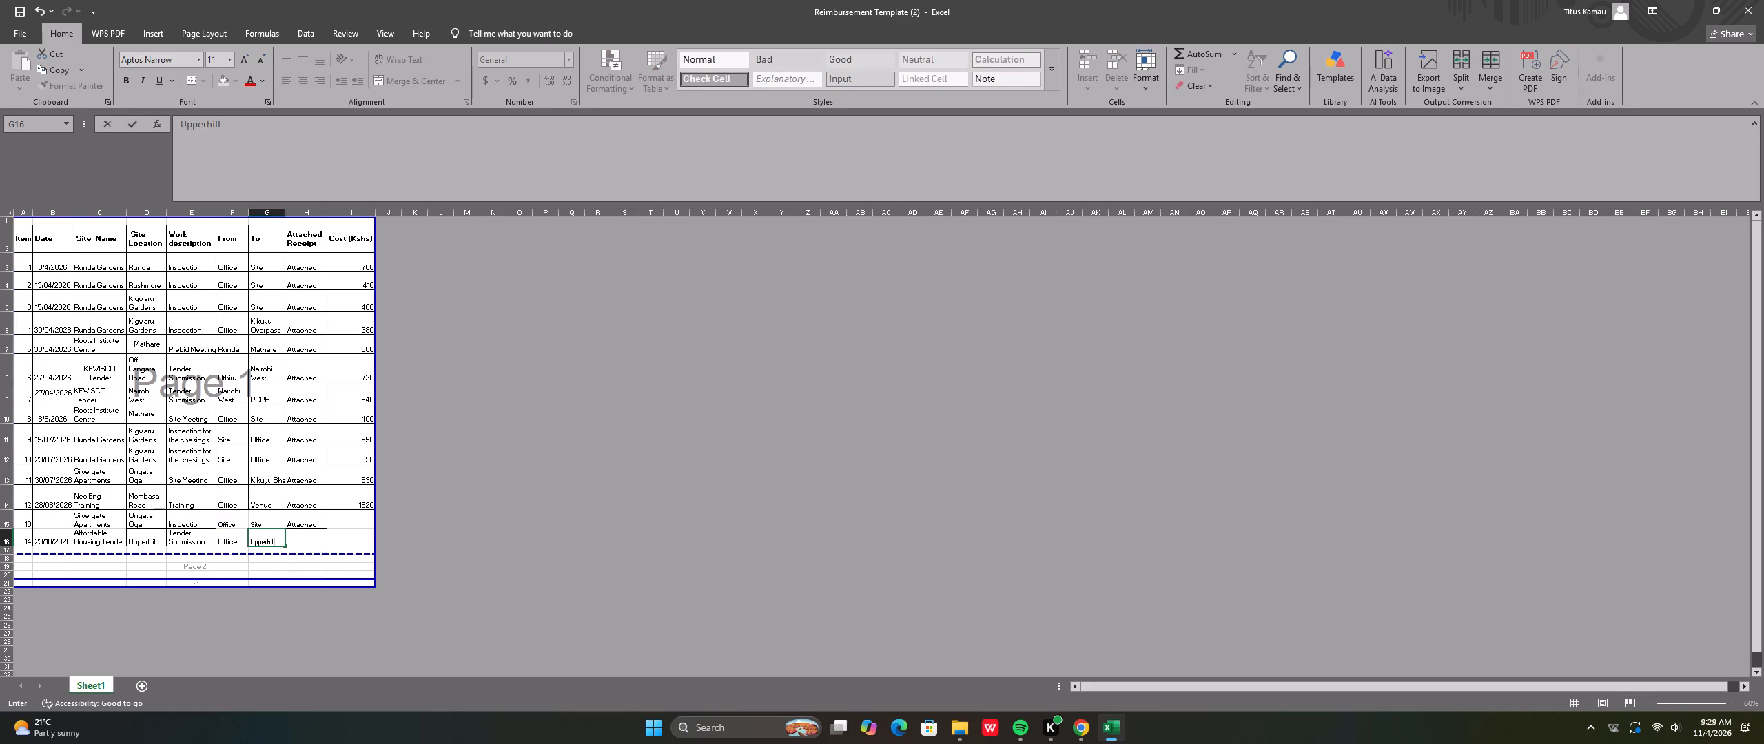
Fill the Attached Receipt entry Attached from item 13 down into the item 14 row.
left_click(304, 539)
left_click(312, 518)
left_click_drag(327, 527, 326, 541)
Enter 570 as the cost in Kshs of item 14.
left_click(341, 536)
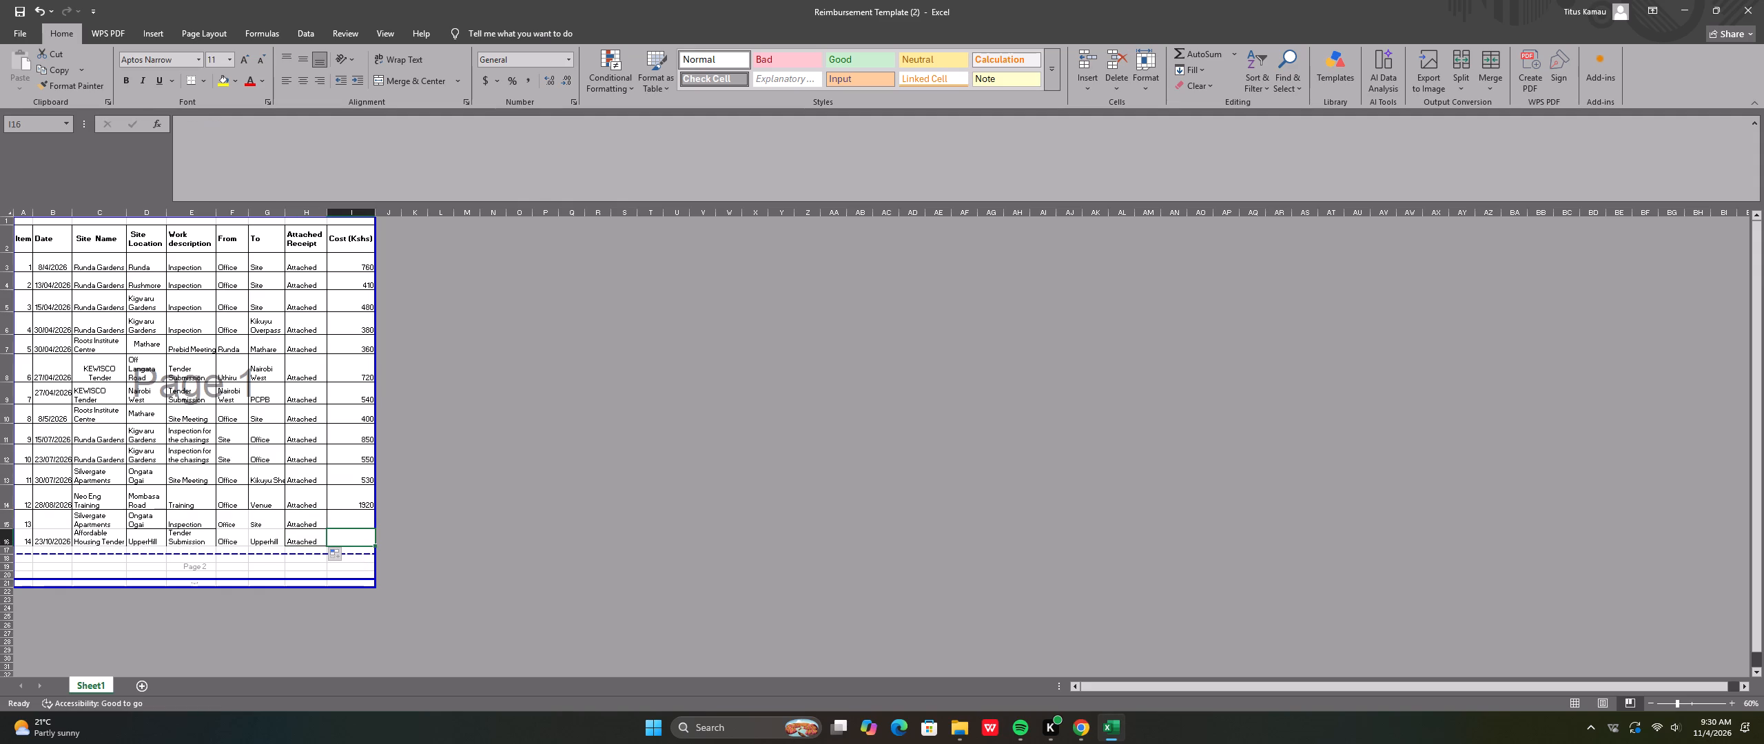
type("570")
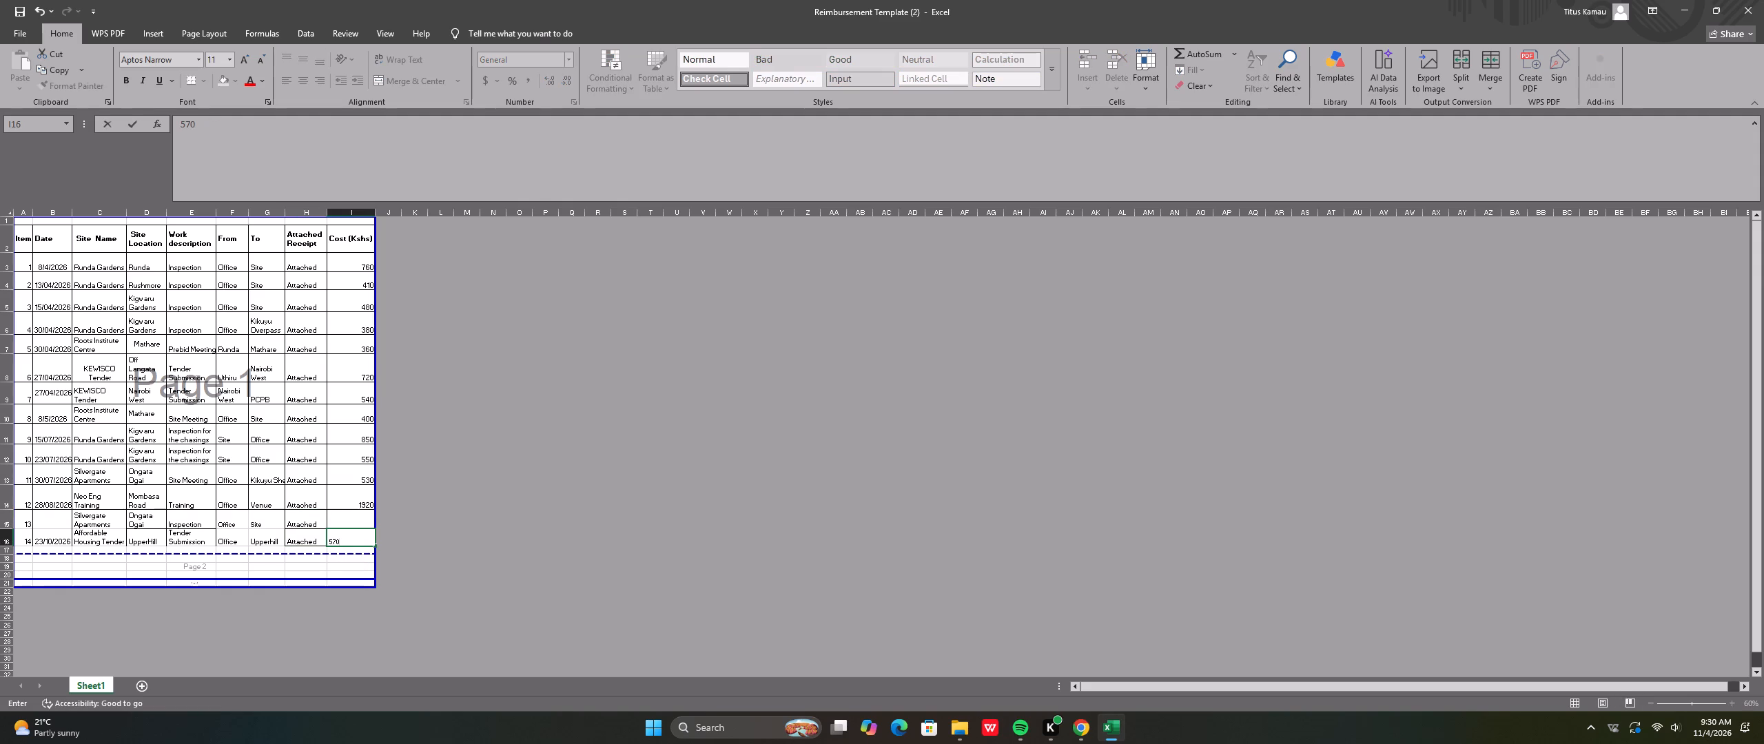
left_click(445, 544)
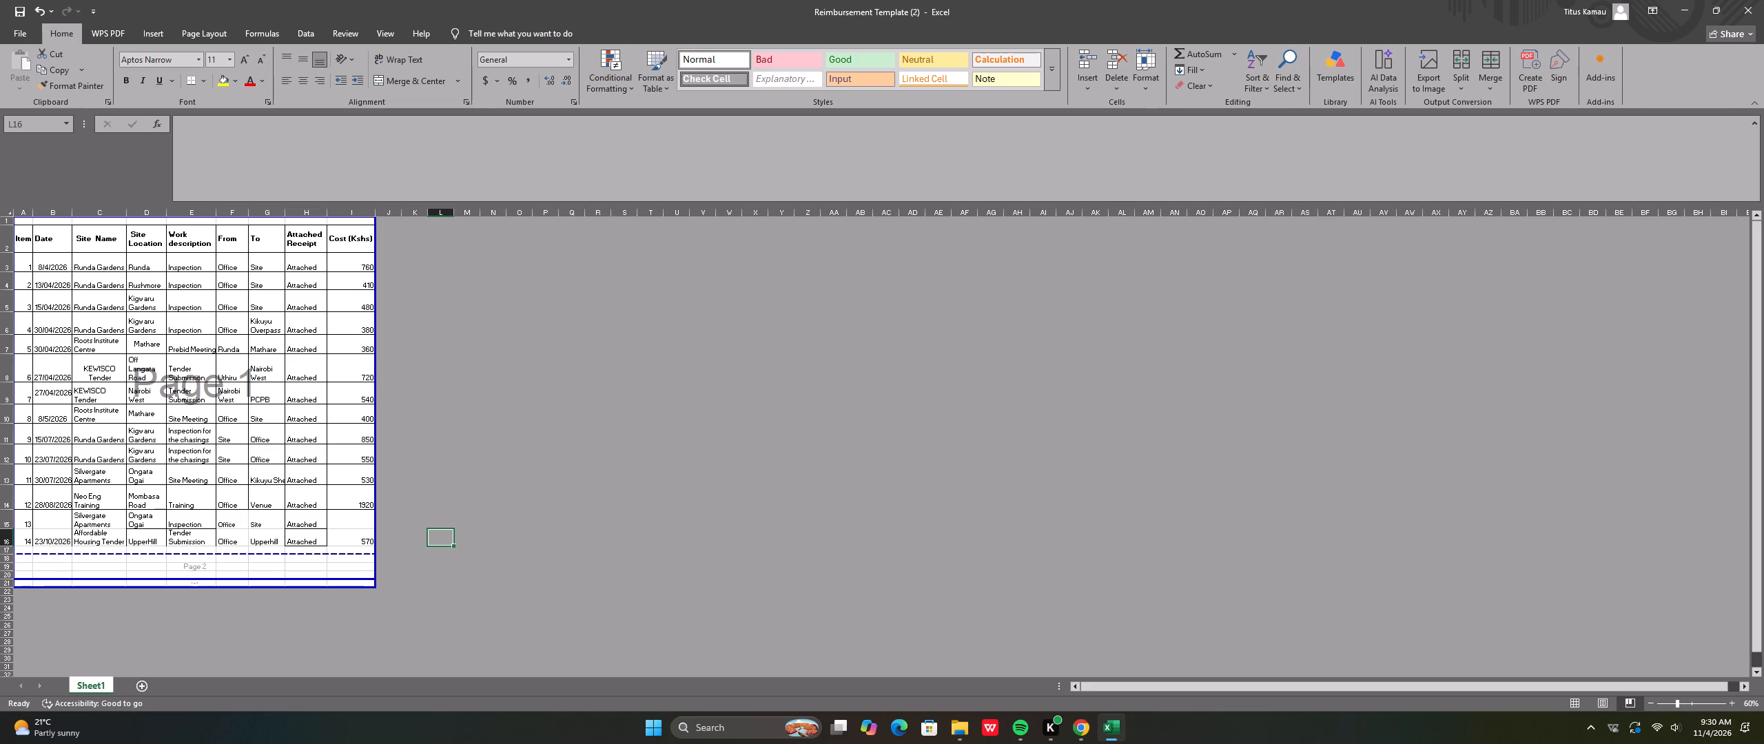
Replace the To entry of item 14 with KMA Centre.
left_click(262, 541)
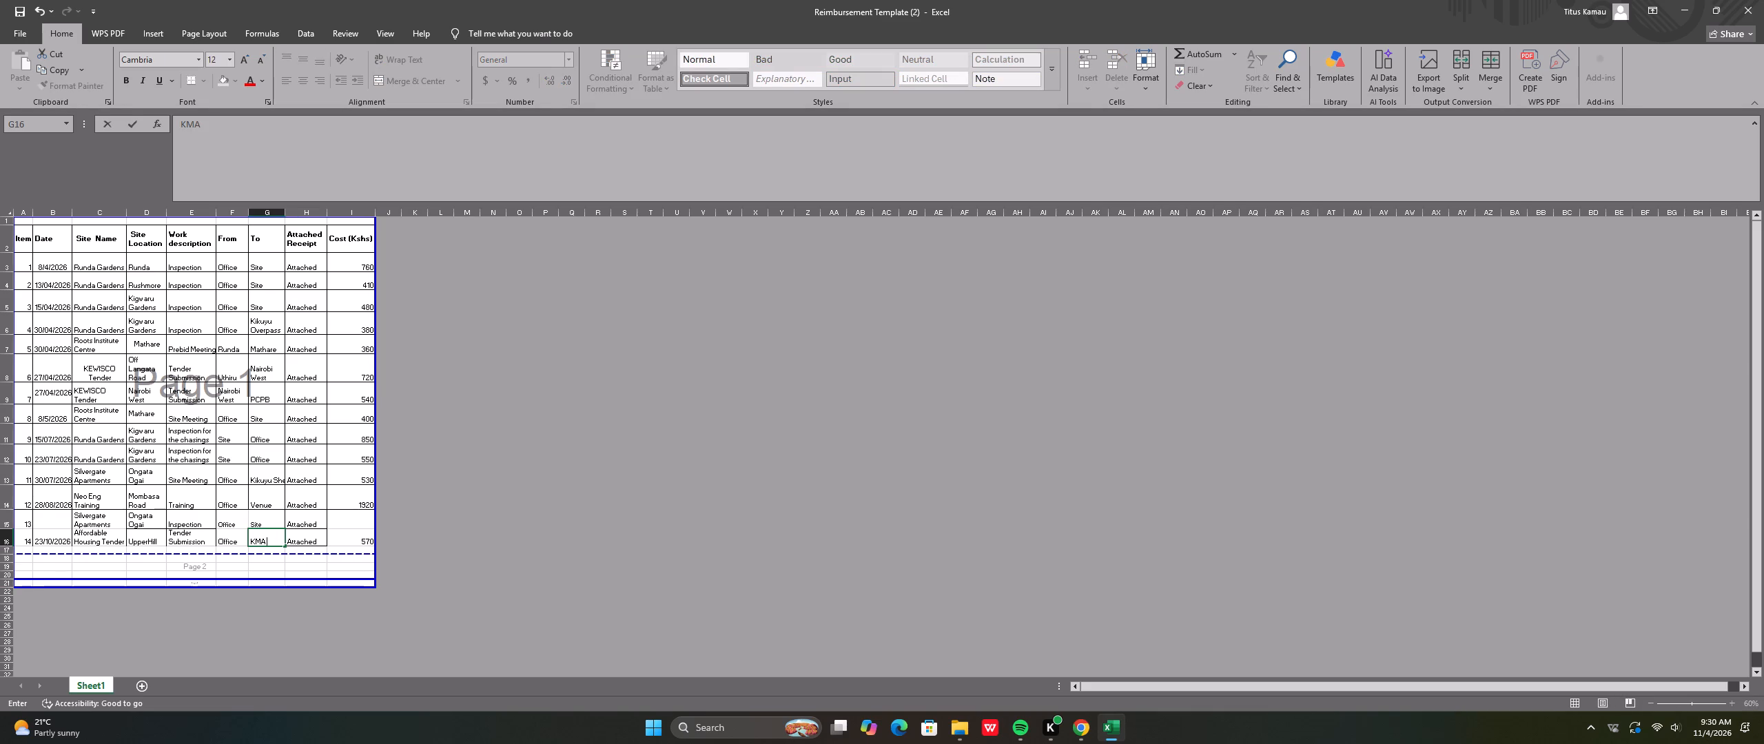
type("cent")
key("BackSpace")
key("BackSpace")
key("BackSpace")
key("BackSpace")
type("Centre")
Wrap the text in the To cell of item 14.
left_click(318, 497)
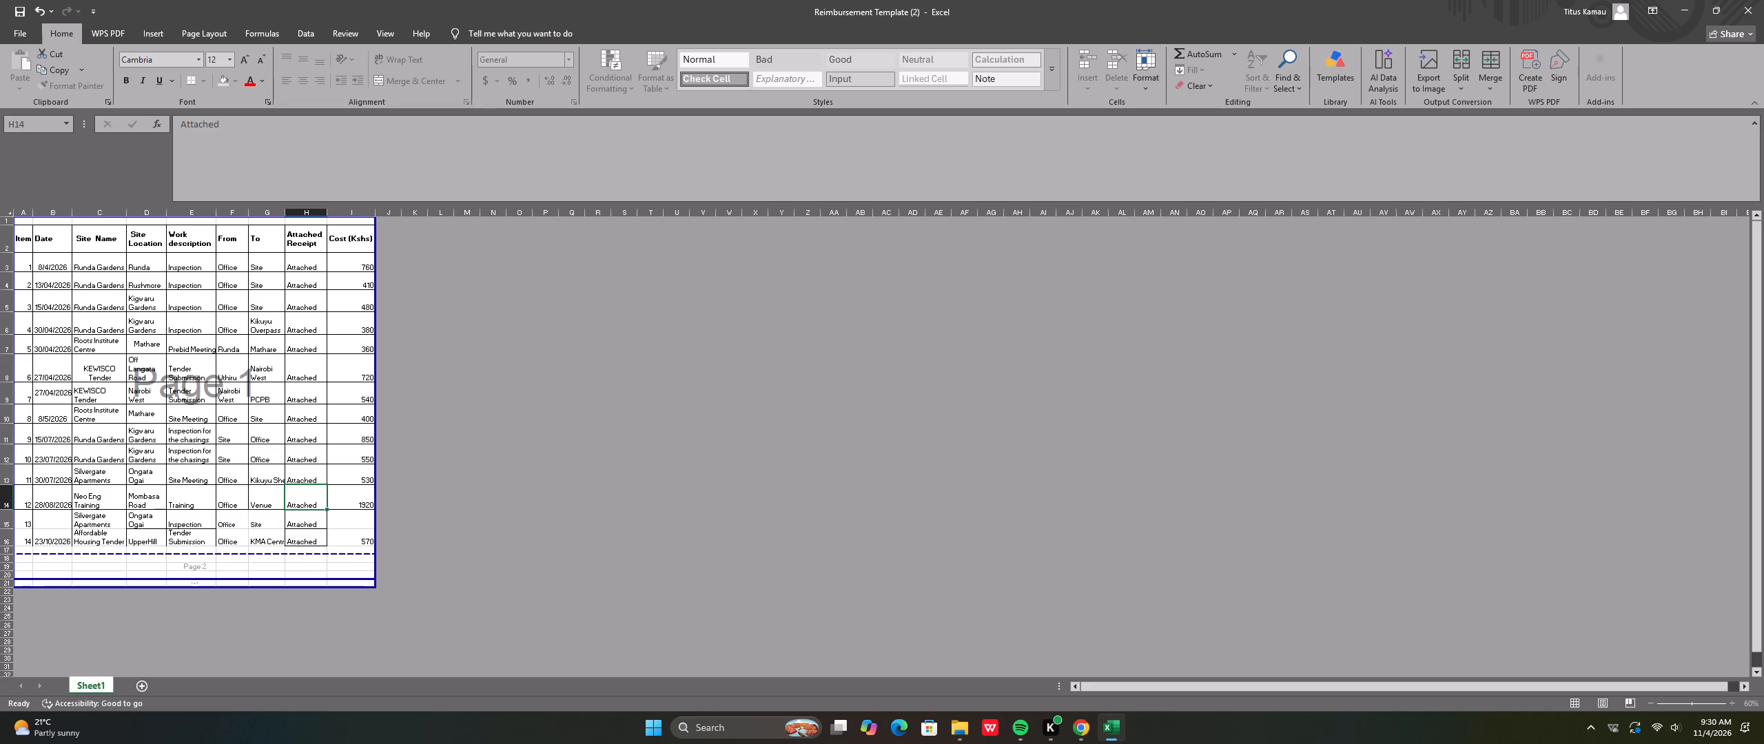
left_click(267, 544)
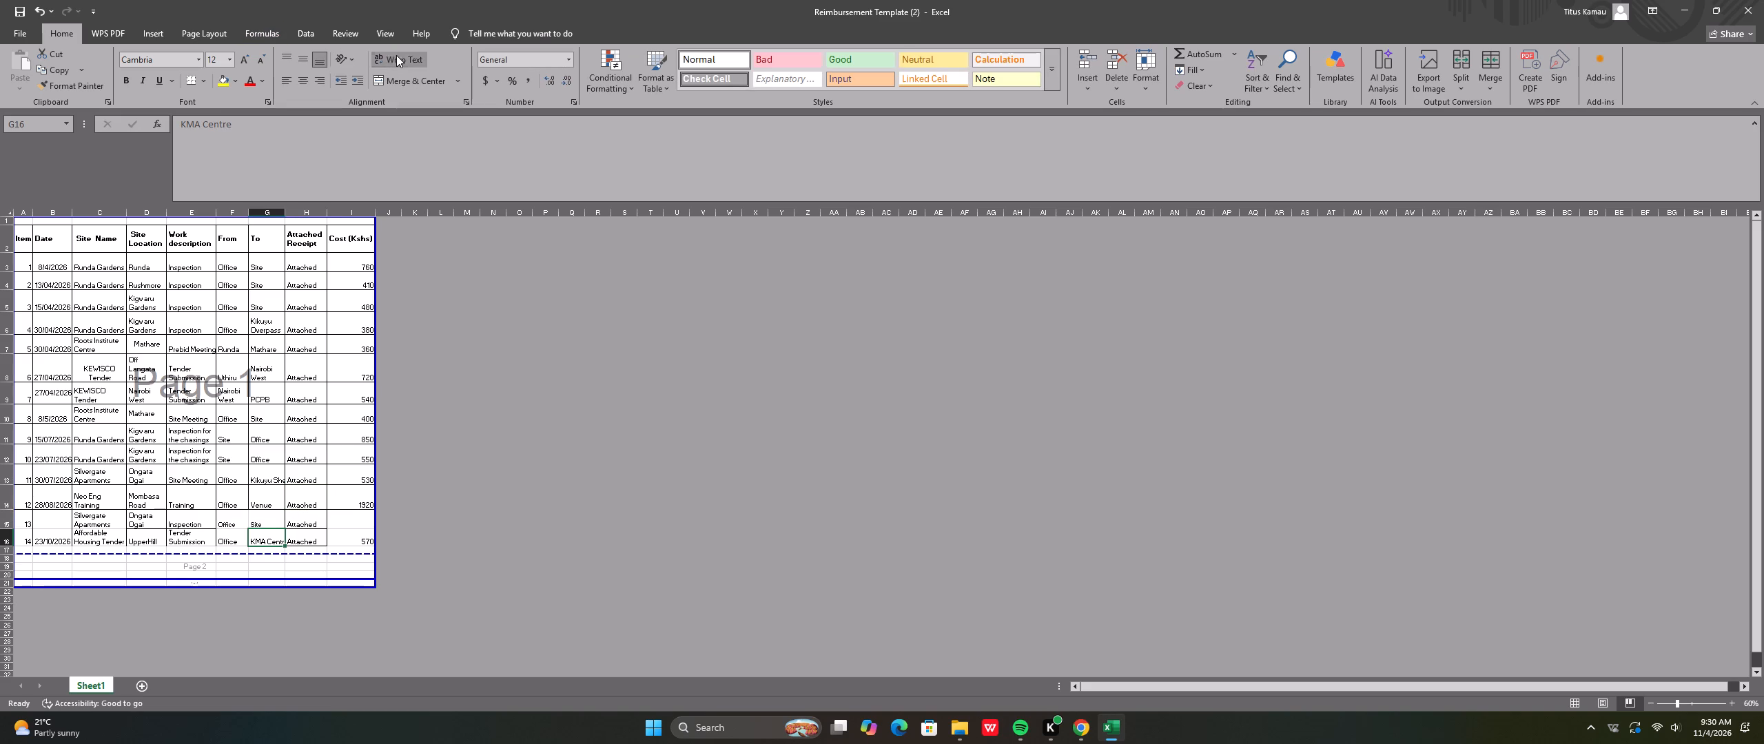
left_click(396, 55)
left_click(309, 559)
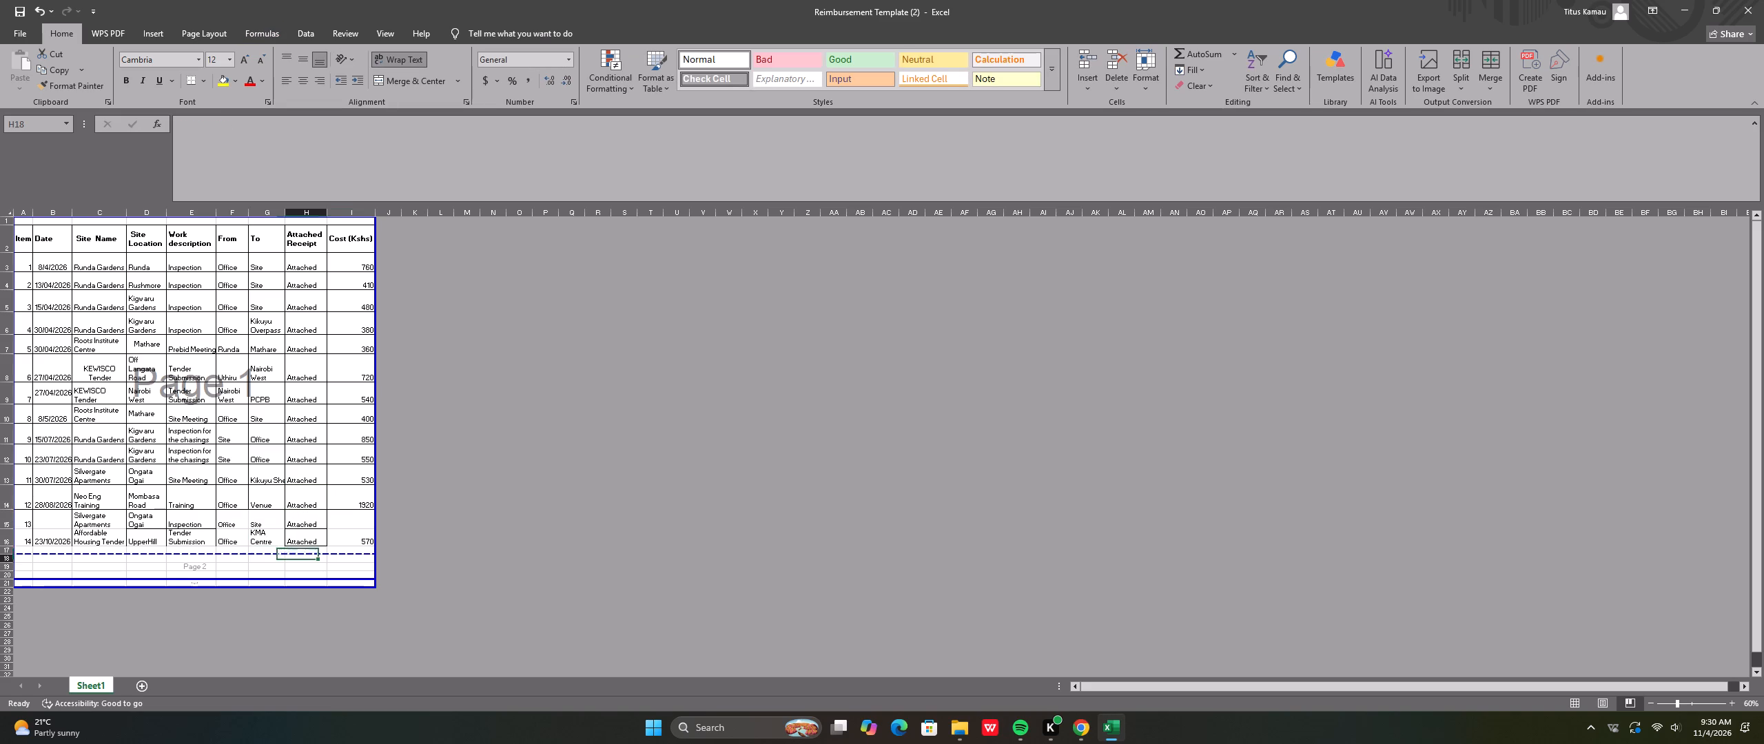
Move the page break below item 14 down to the end of the print area so the rows fit on page 1.
left_click(19, 552)
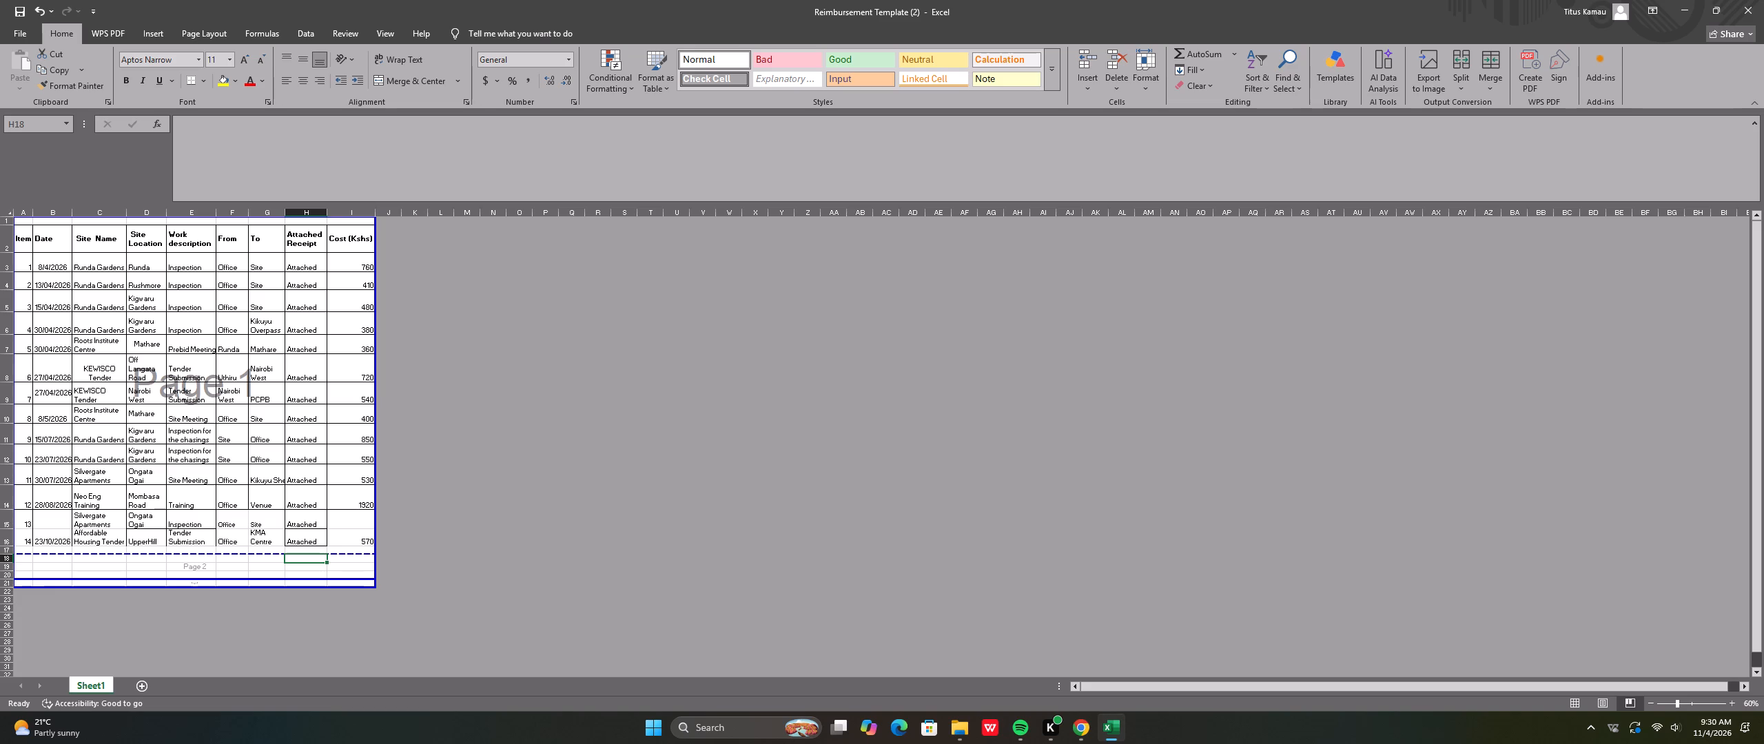
left_click_drag(32, 554, 36, 586)
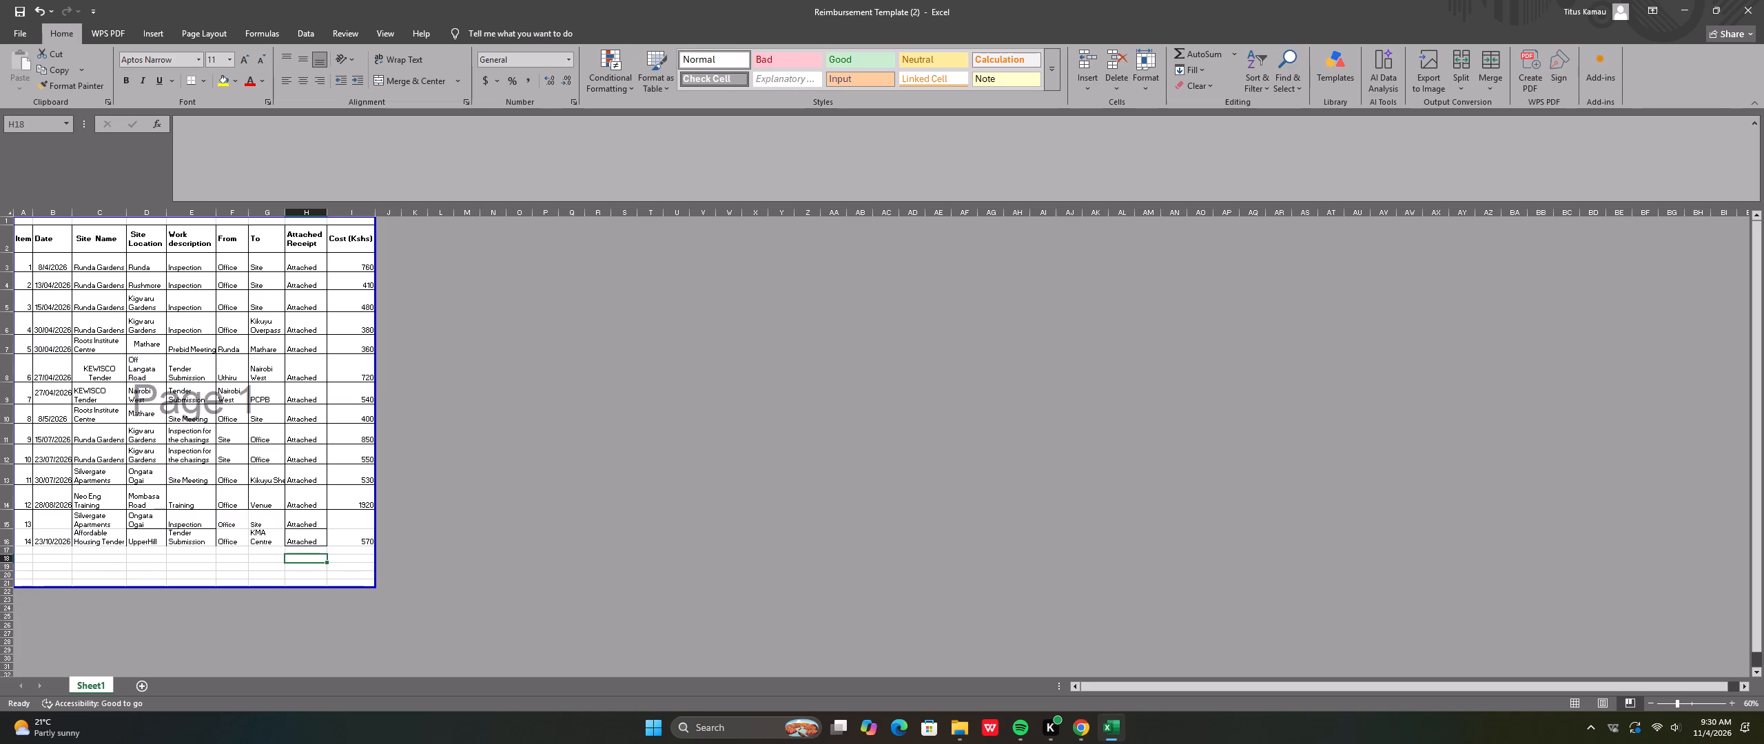
Enter item number 15 in the Item column directly below item 14.
left_click(23, 549)
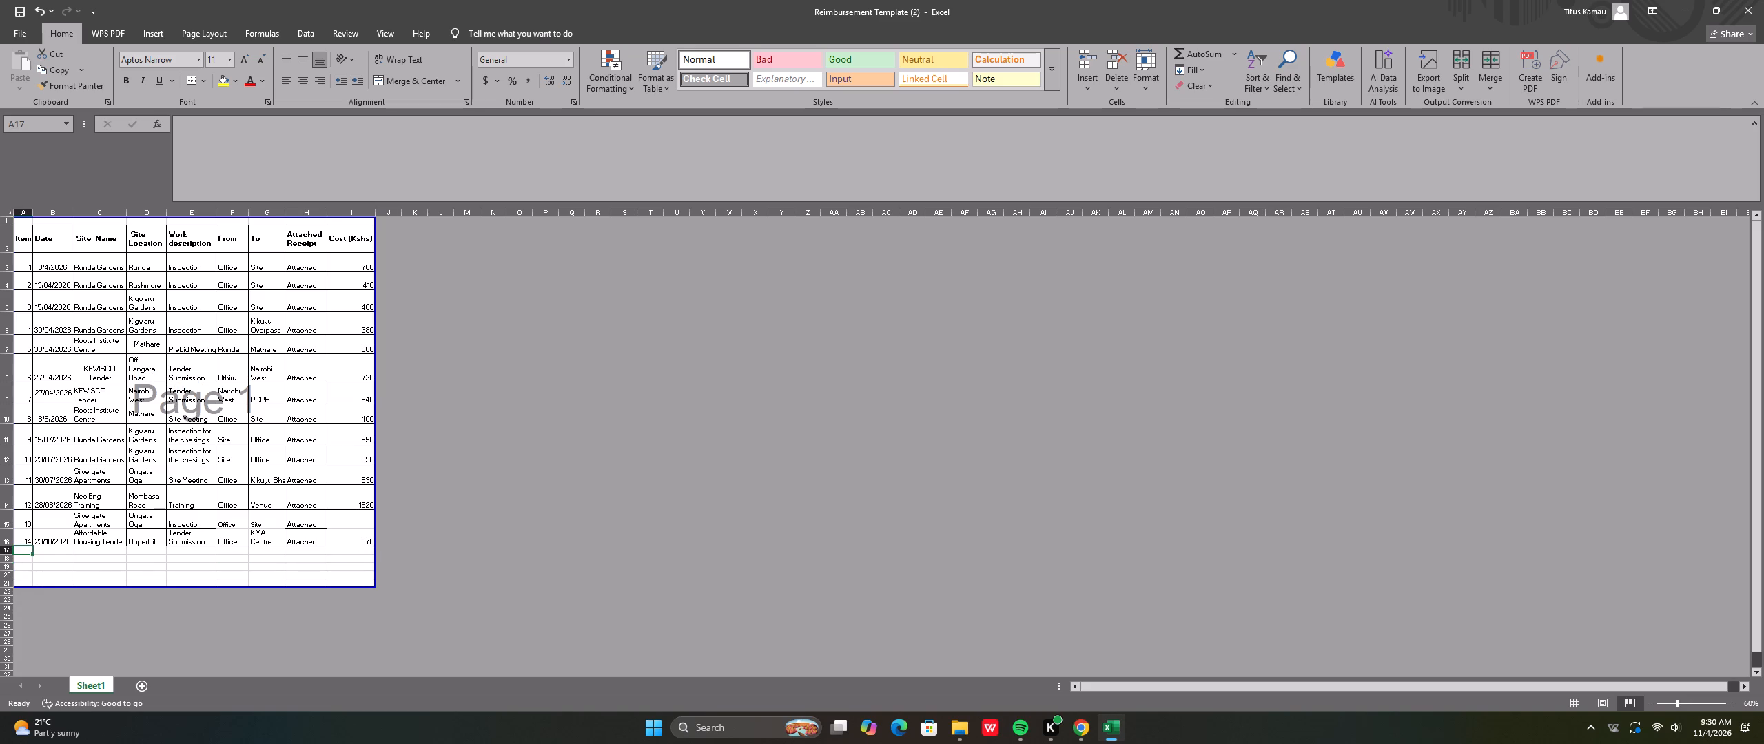
type("15")
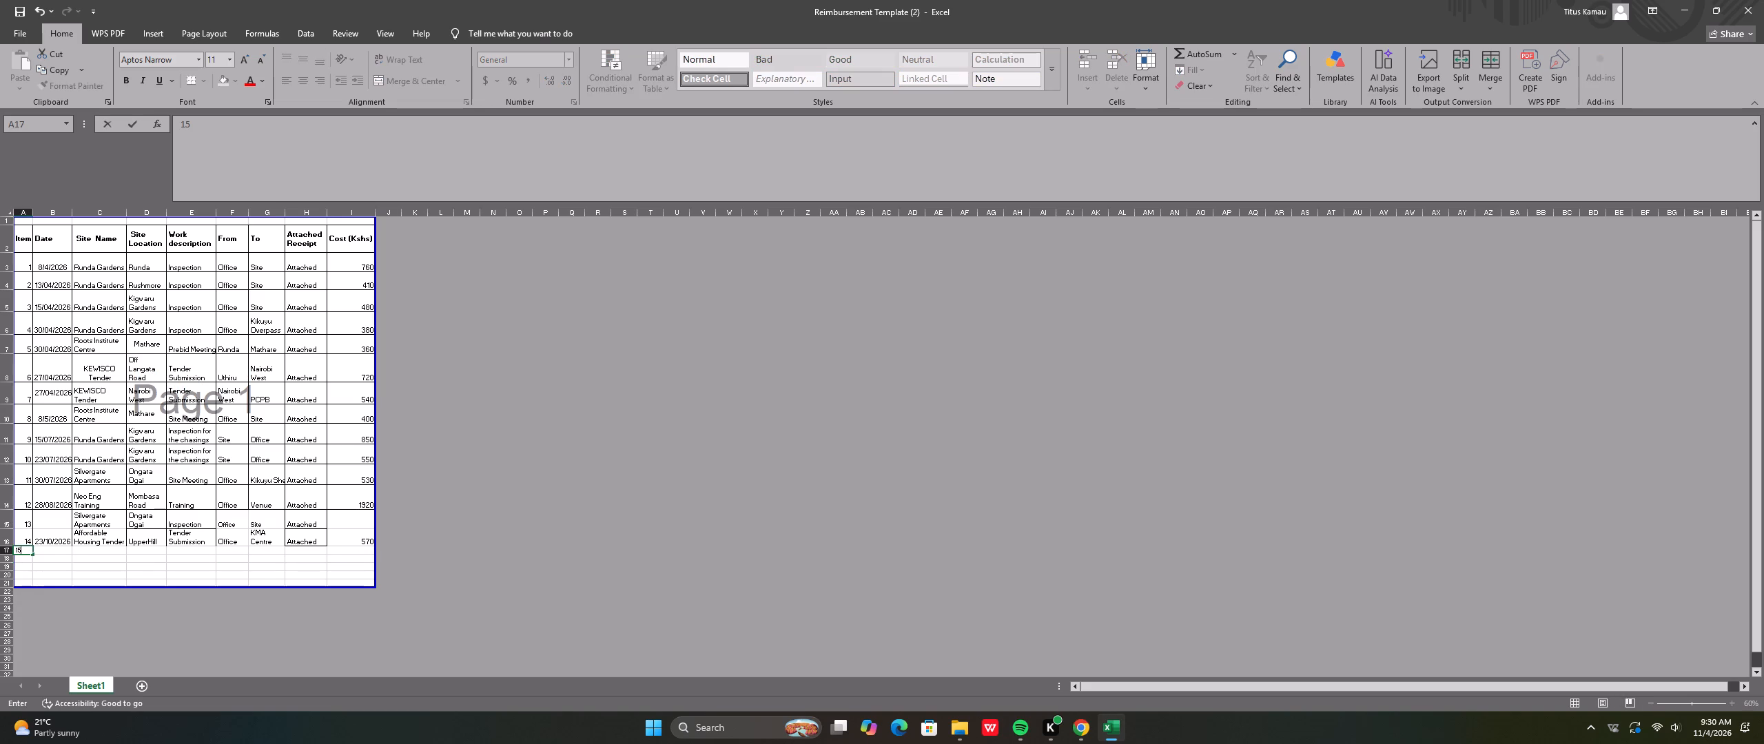
left_click(174, 564)
Fill the date and the Affordable Housing Tender site name from item 14 down into the item 15 row.
left_click(57, 540)
left_click_drag(72, 545, 69, 553)
left_click(101, 535)
left_click_drag(123, 546, 123, 553)
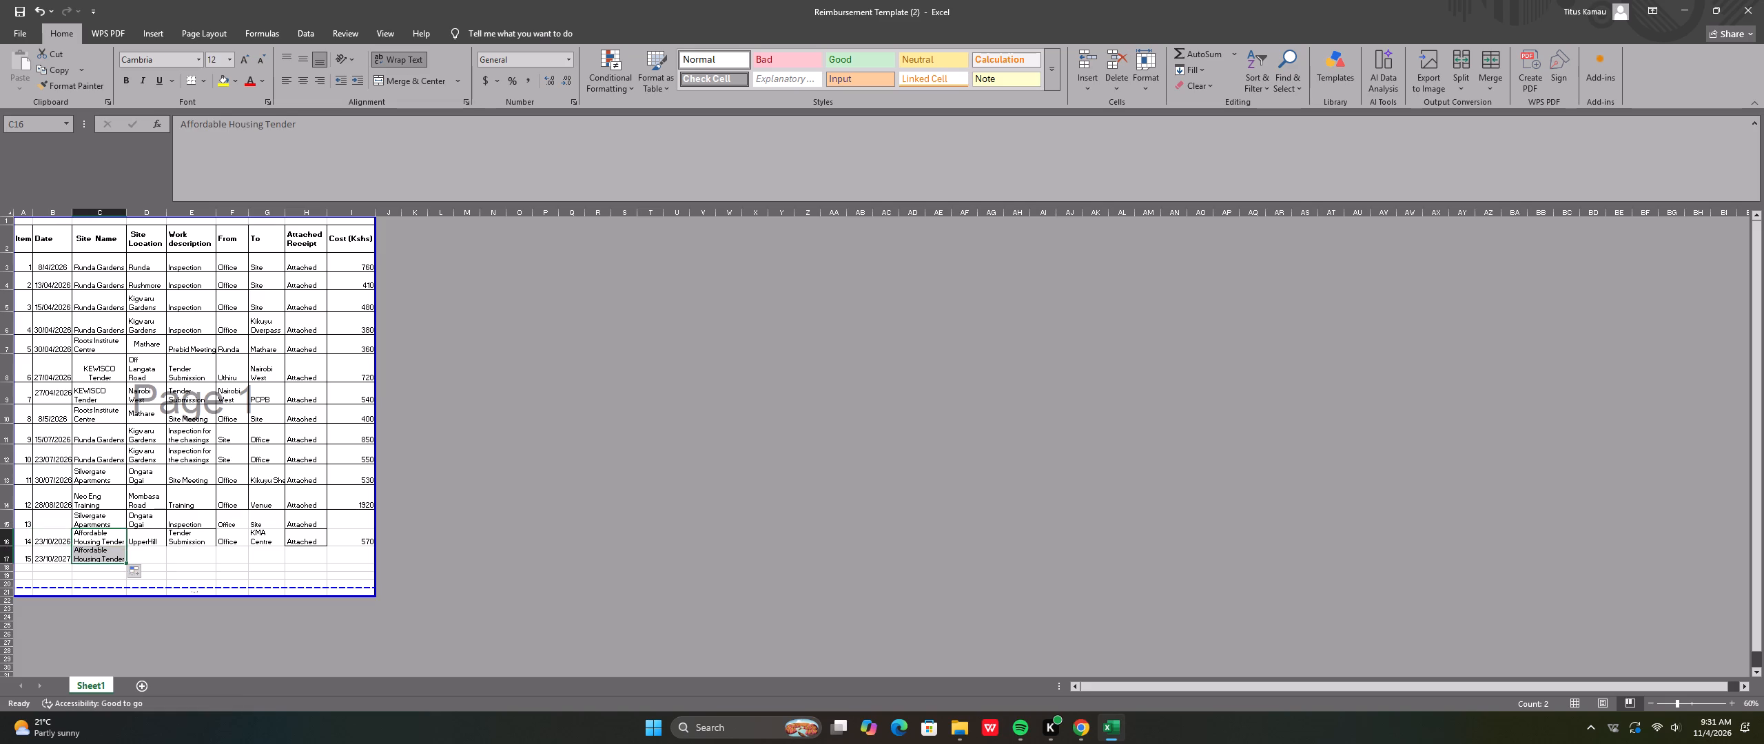
Replace the Site Location of item 14 with a copy of its To entry, KMA Centre.
left_click(156, 537)
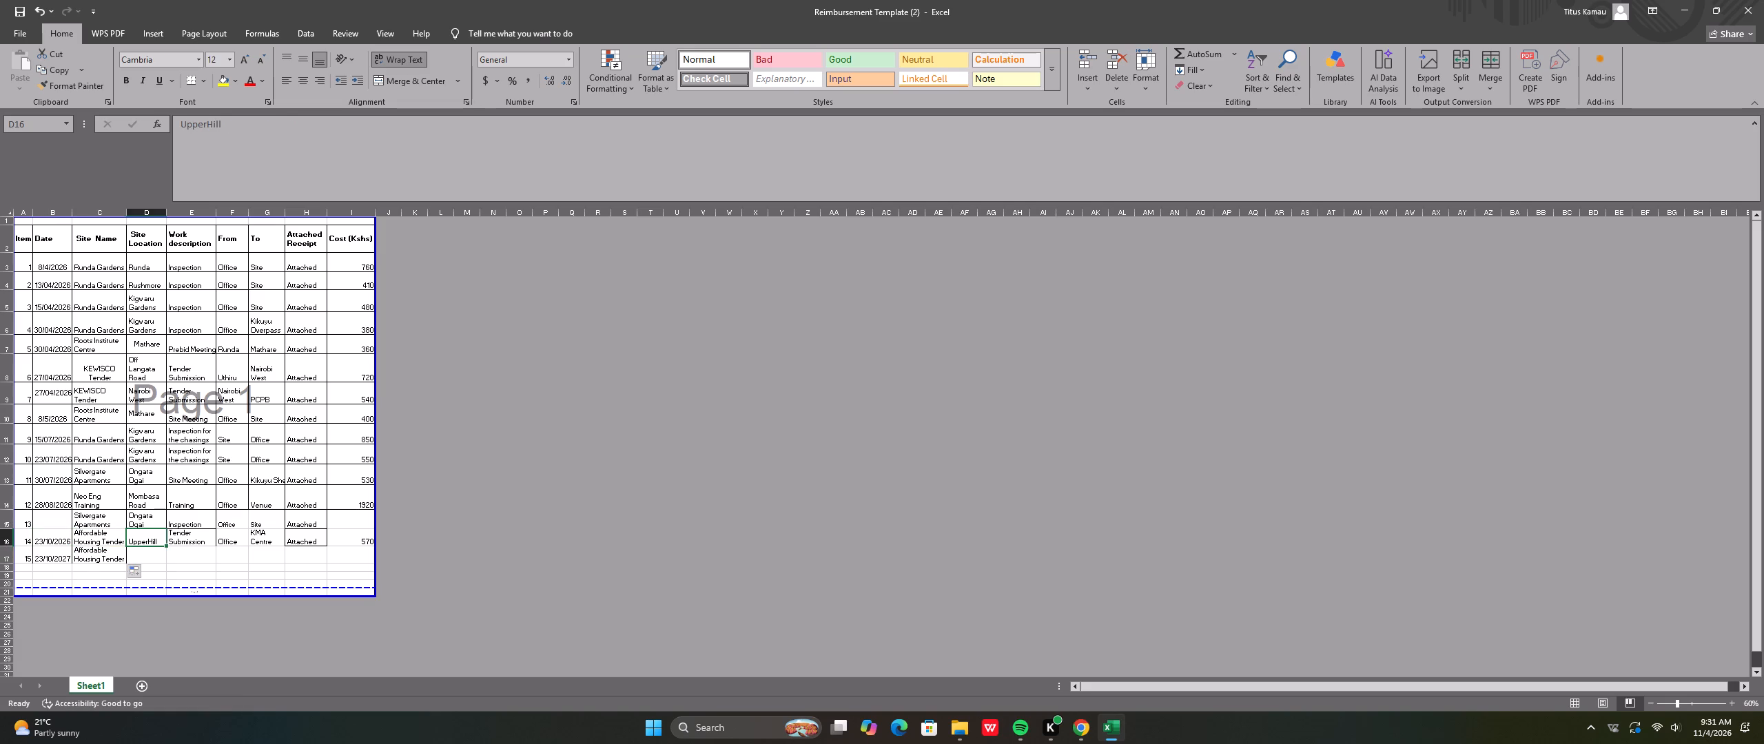
left_click(268, 533)
right_click(268, 533)
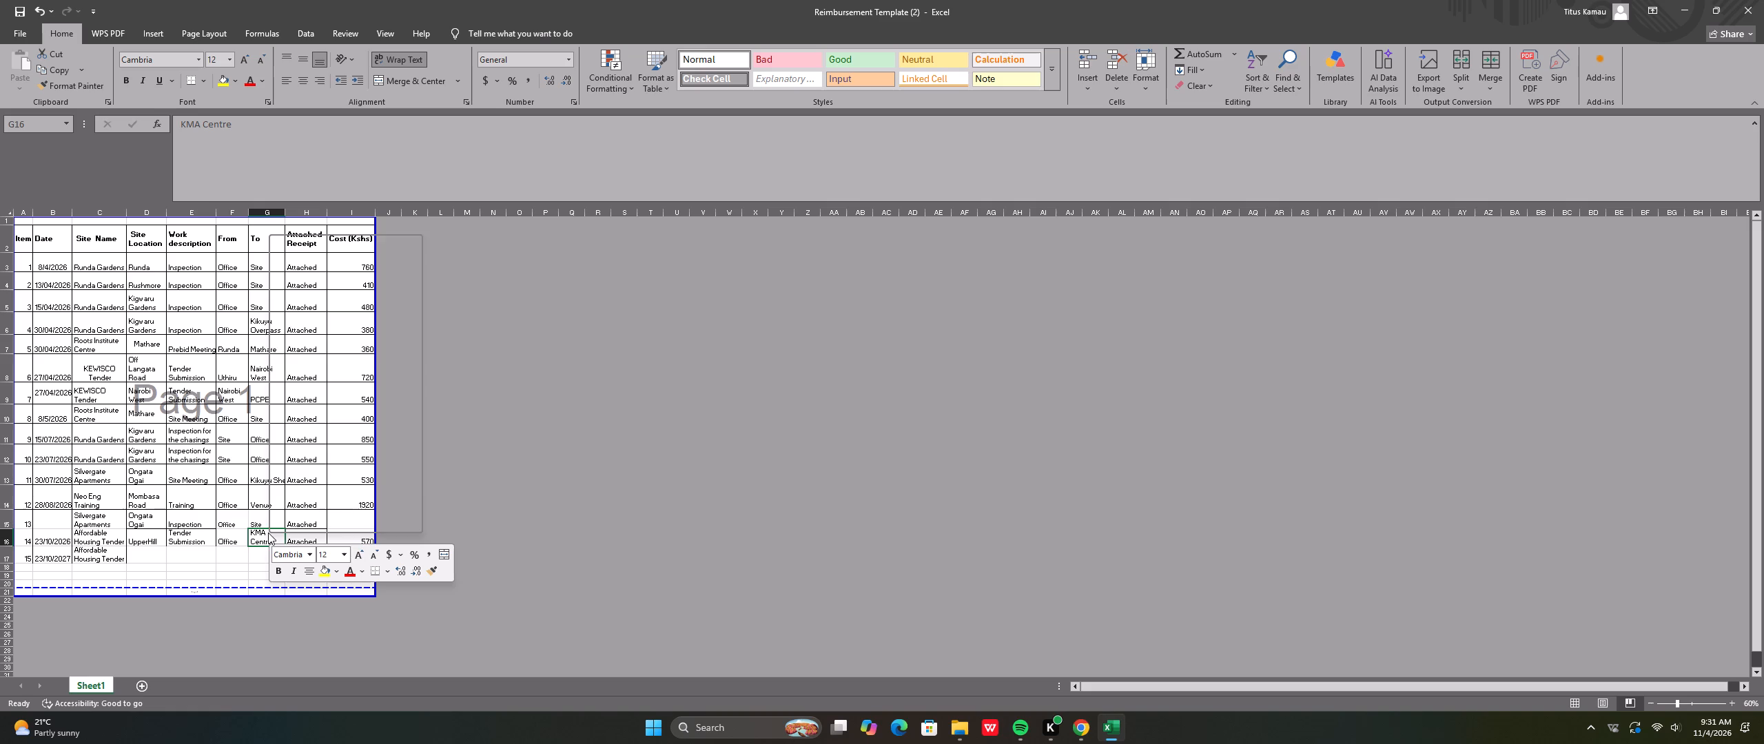
left_click(302, 280)
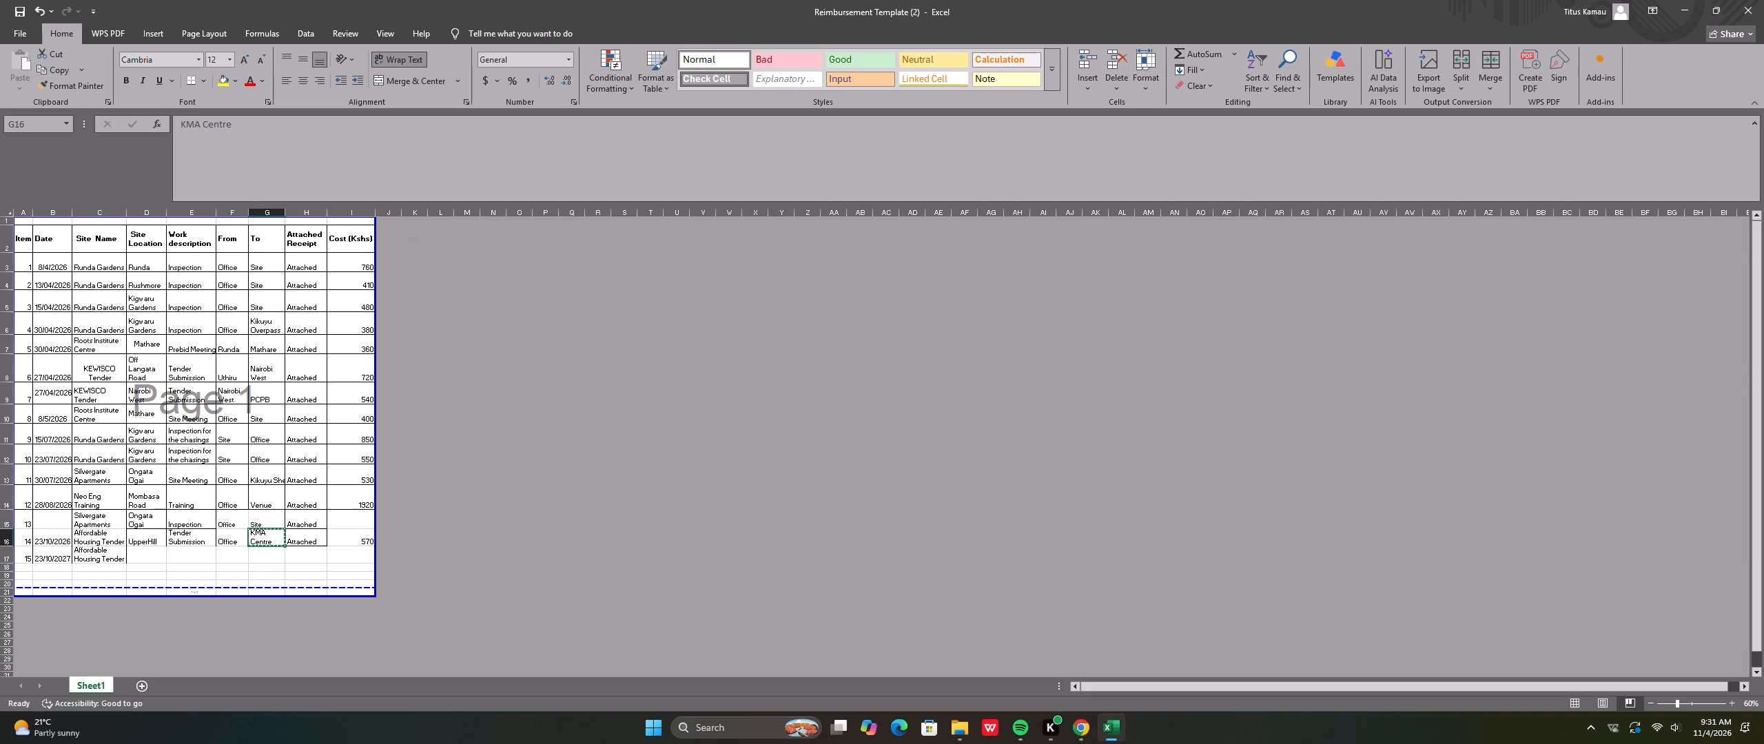
left_click(147, 537)
right_click(147, 537)
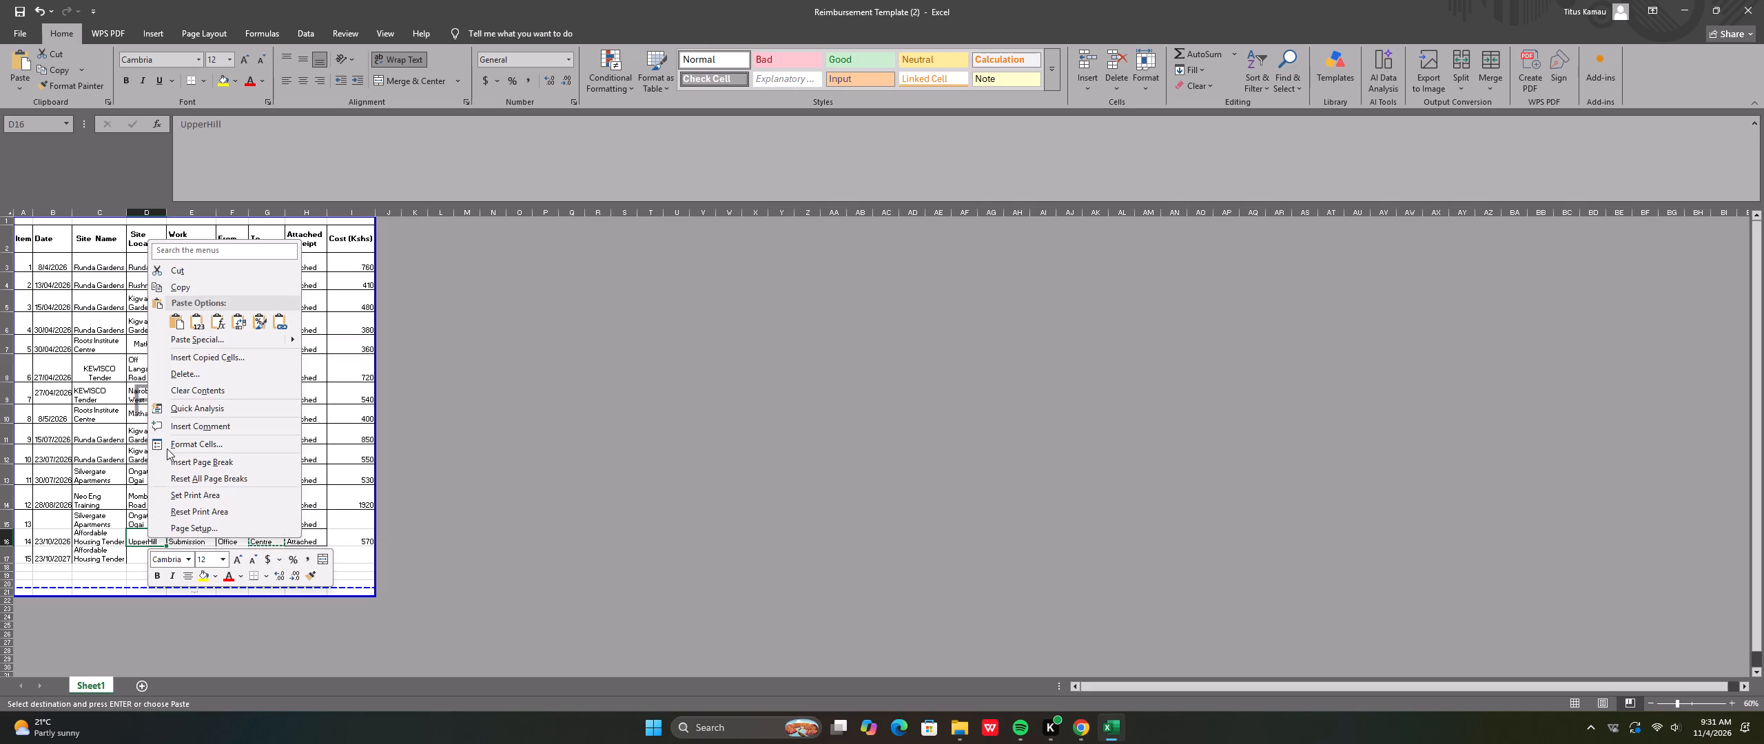
left_click(181, 327)
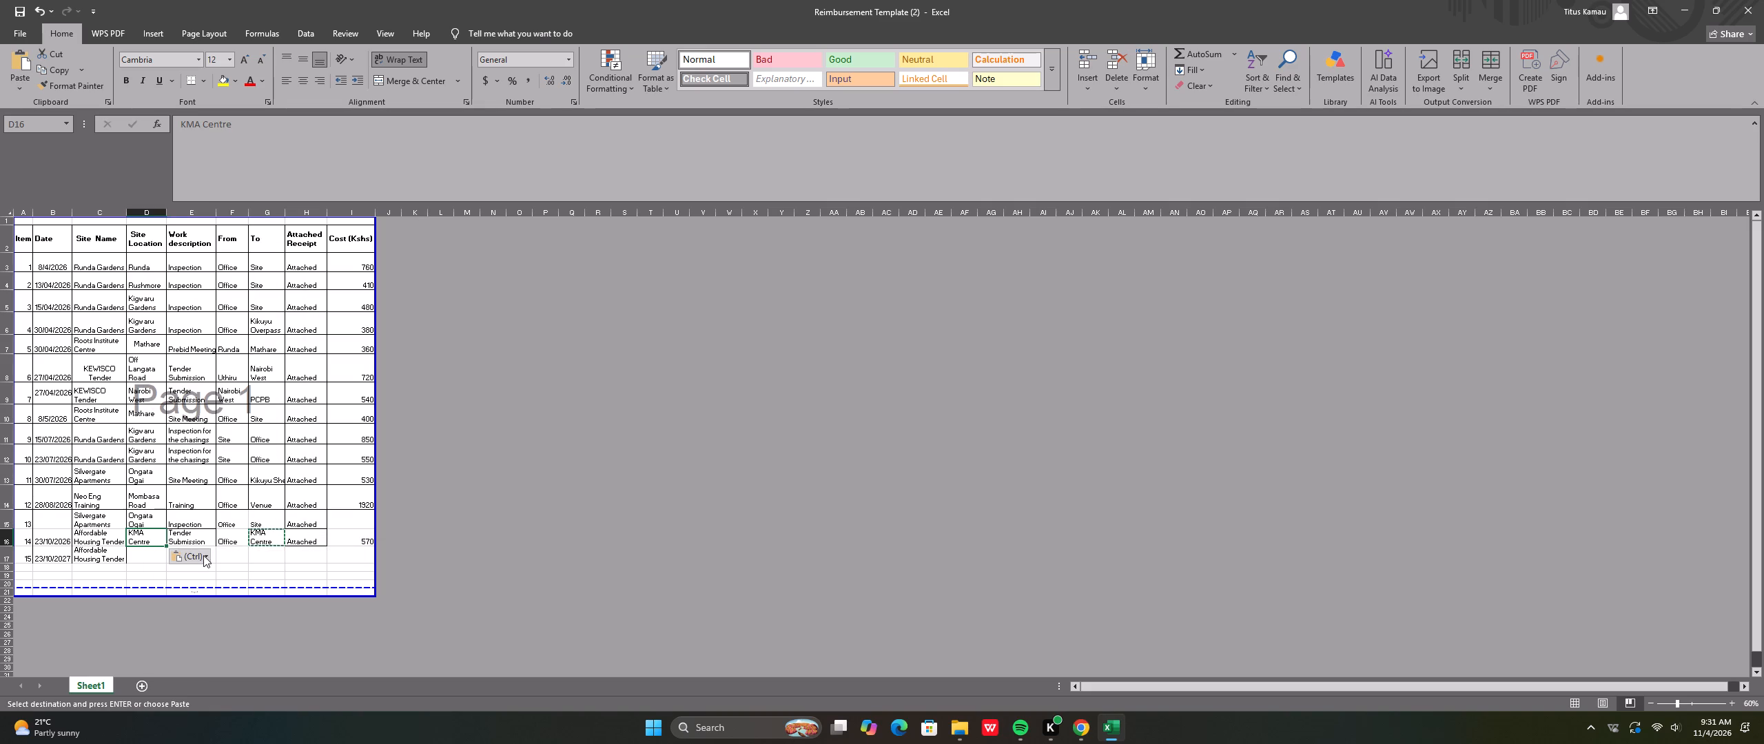
double_click(245, 566)
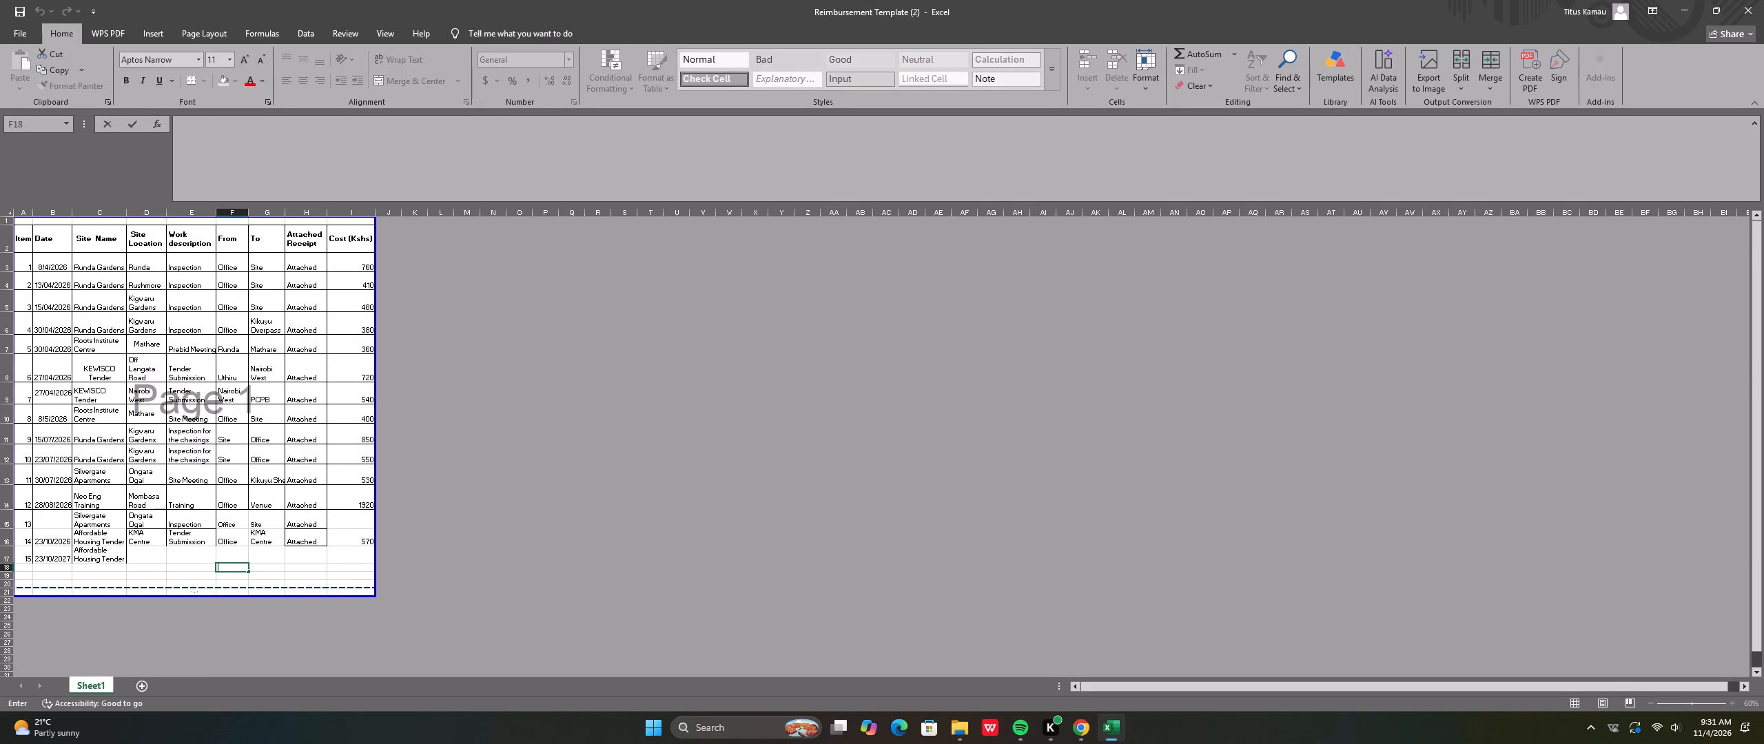
Fill the KMA Centre site location from item 14 down into the item 15 row.
left_click(150, 535)
left_click_drag(165, 547, 165, 555)
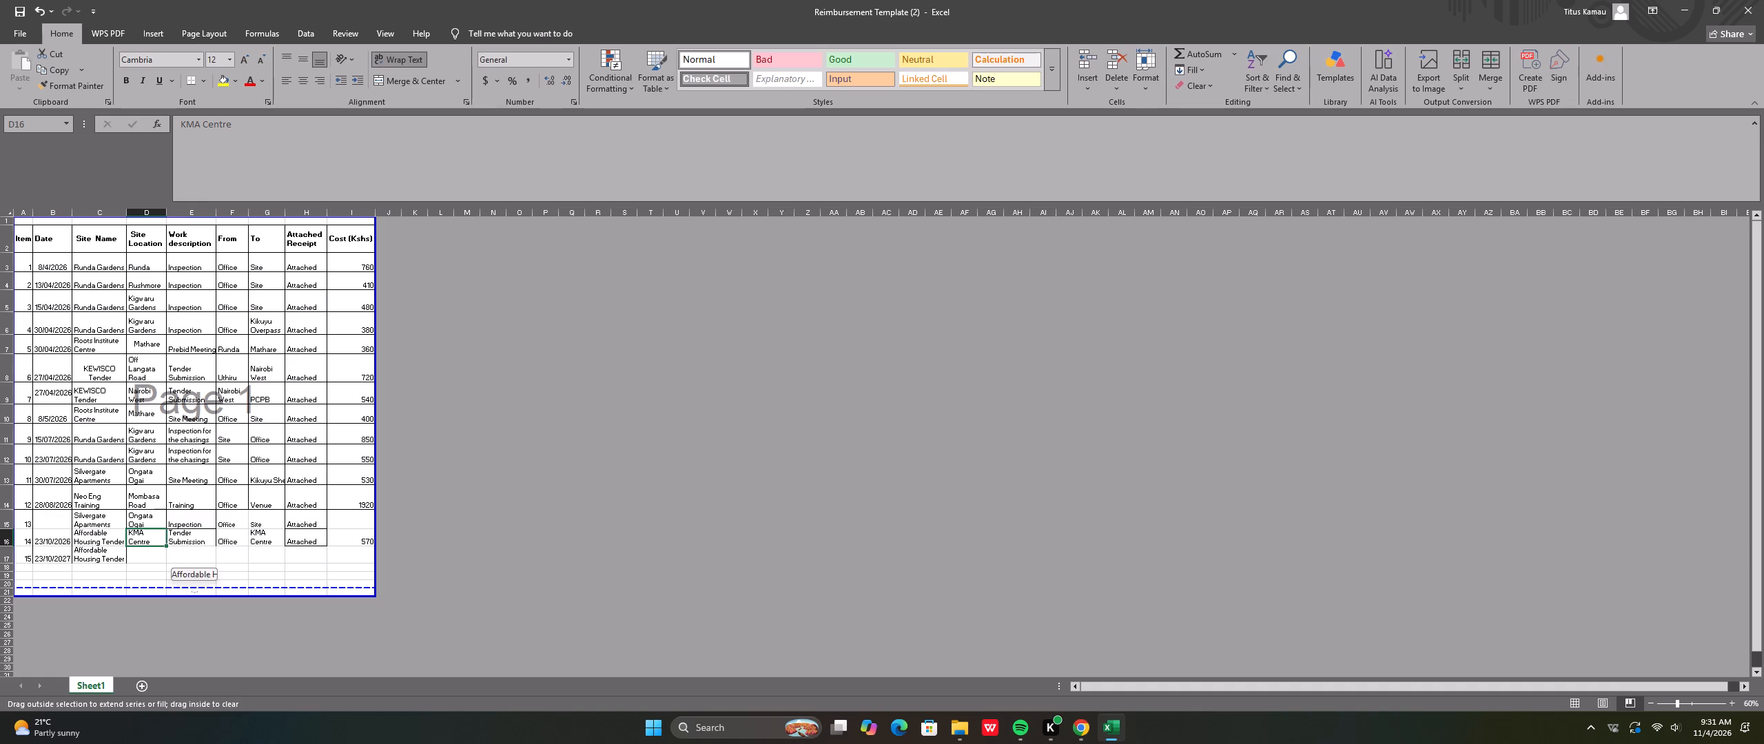
left_click_drag(165, 555, 165, 557)
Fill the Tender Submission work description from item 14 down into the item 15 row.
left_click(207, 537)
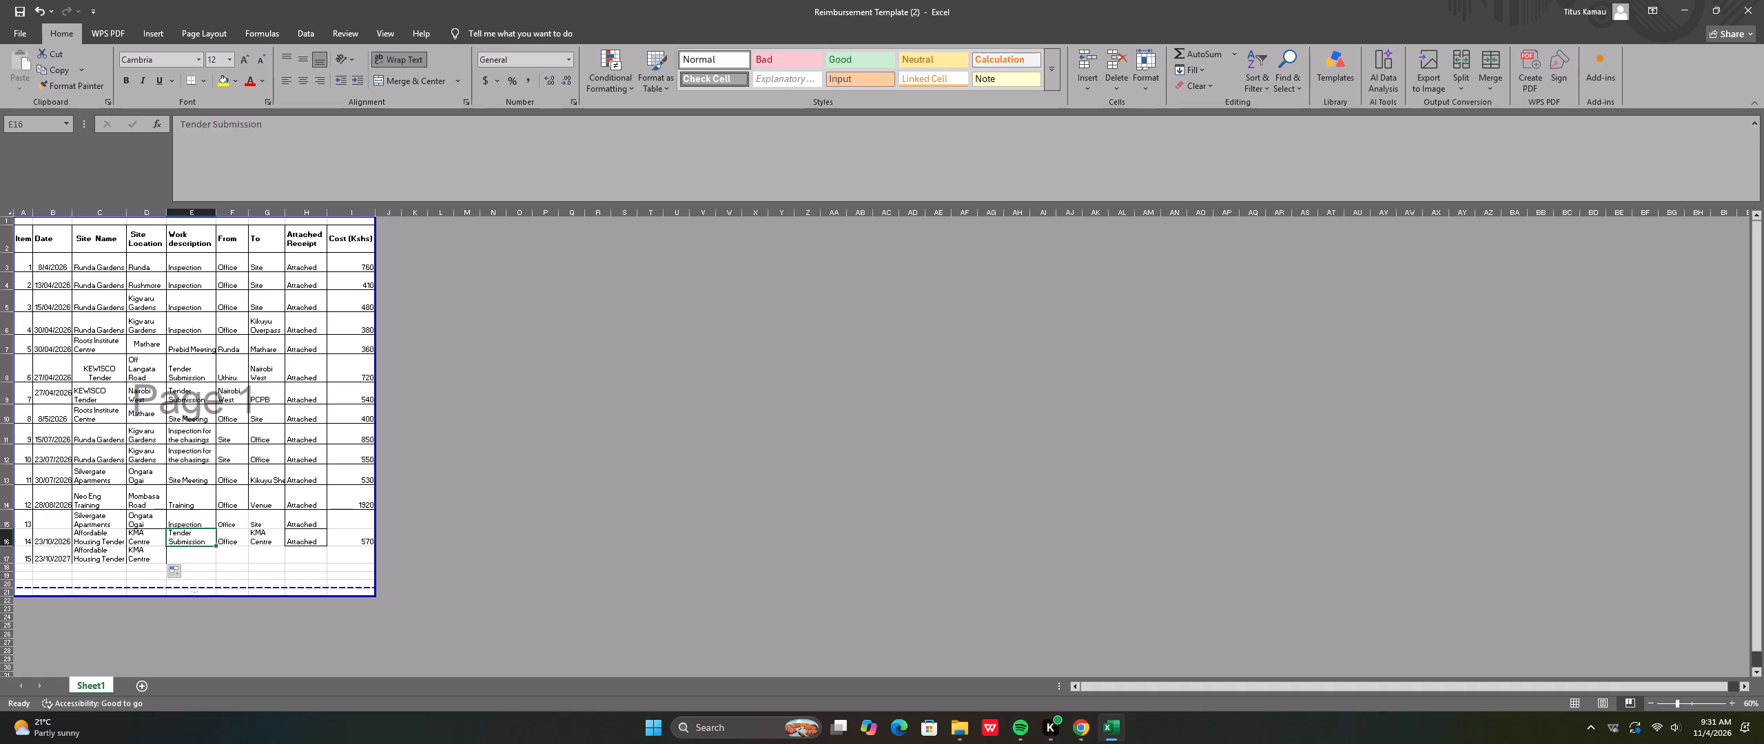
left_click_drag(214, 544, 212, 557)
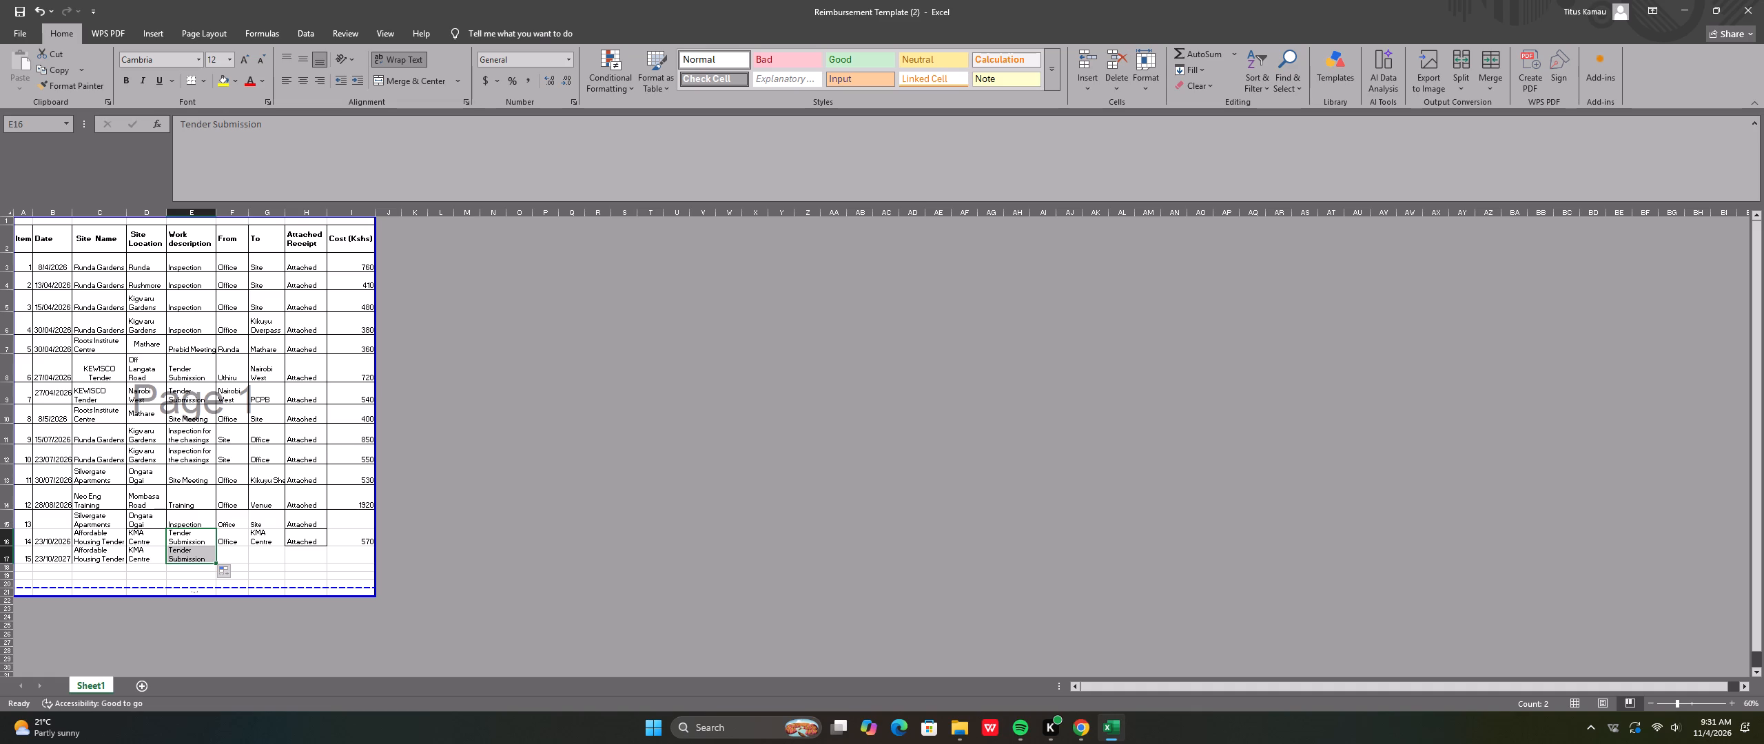
Change the work description of item 14 to Tender Documents Submission.
double_click(197, 533)
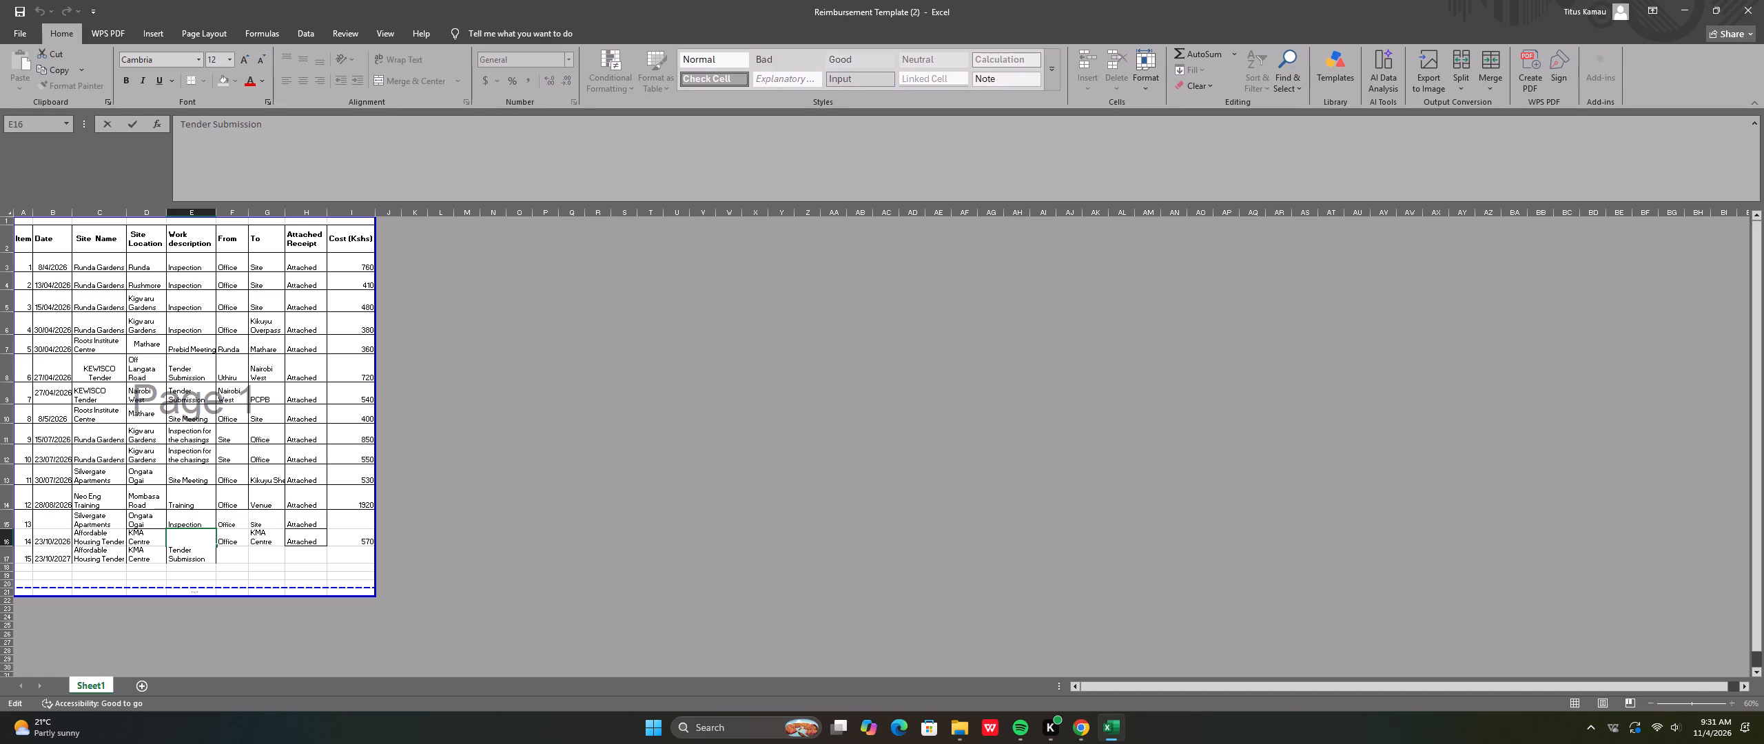
left_click(191, 548)
key("space")
type("D")
type("ocum")
type("ent")
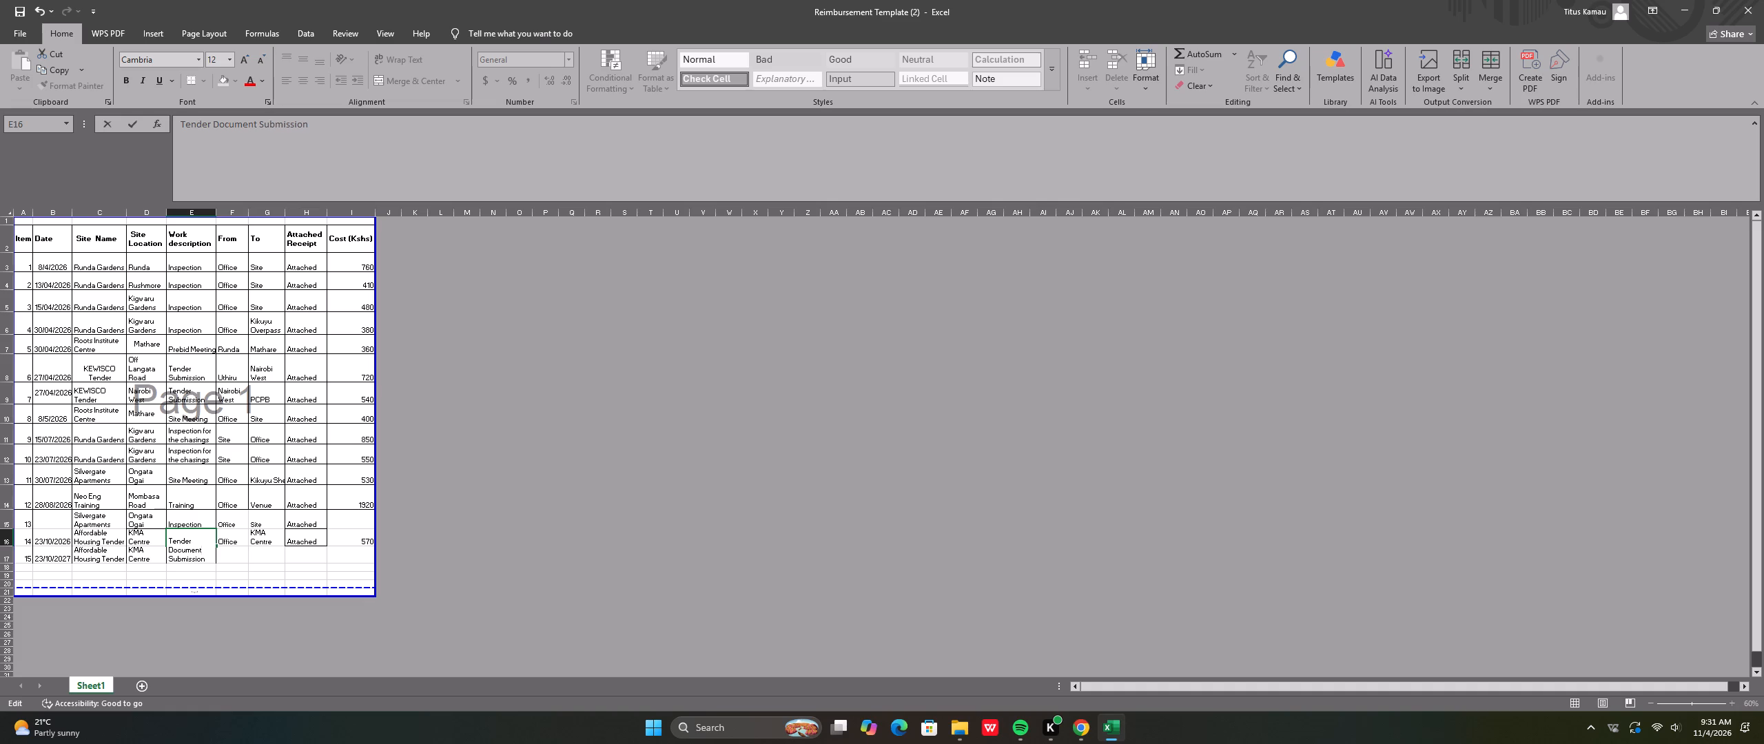
key("s")
left_click(420, 572)
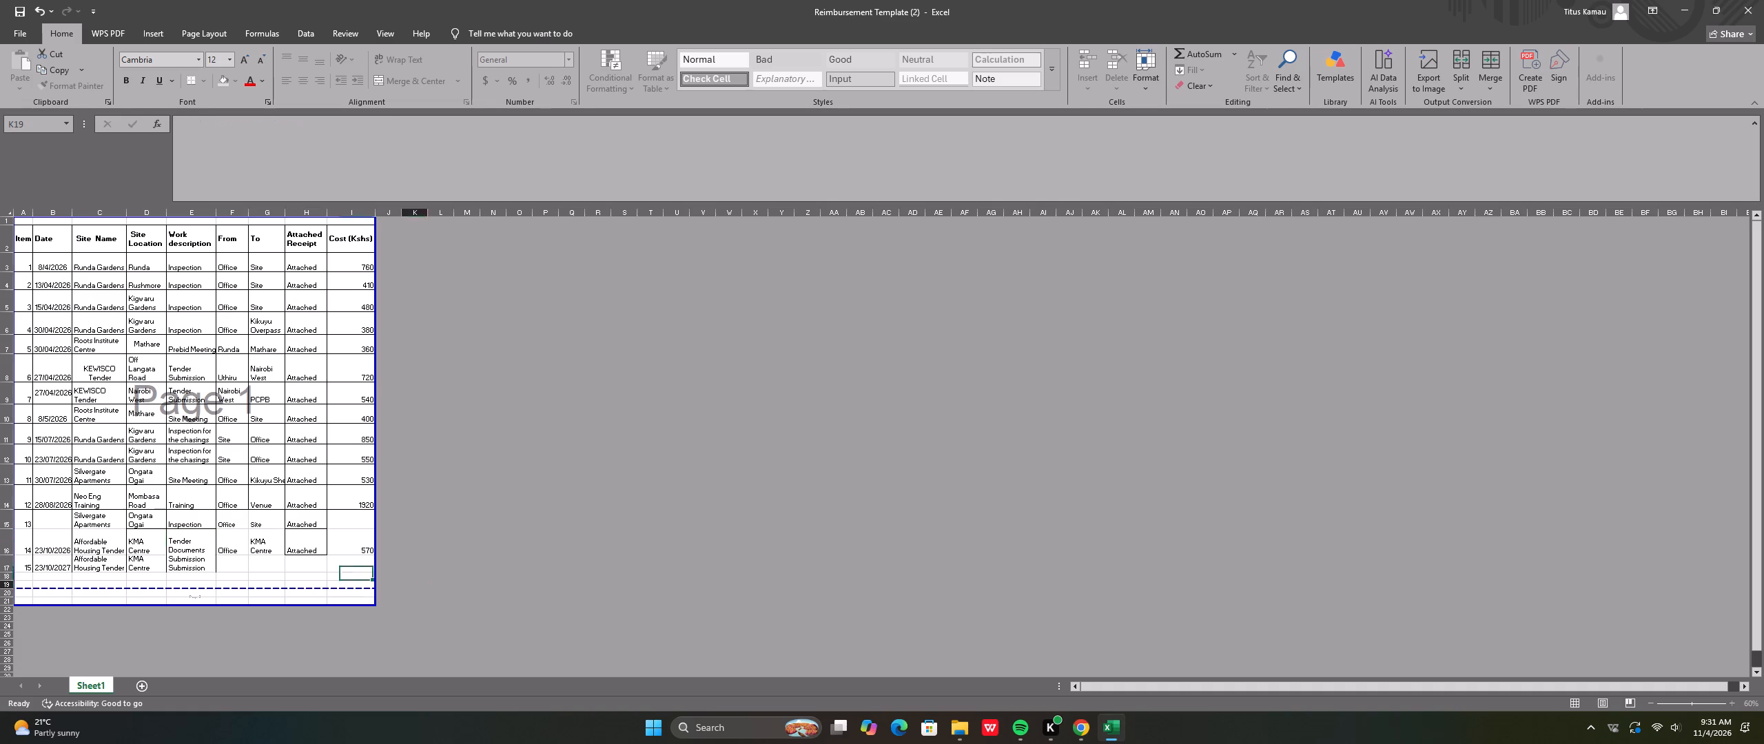
Fill the Tender Documents Submission work description from item 14 down into the item 15 row.
left_click(200, 539)
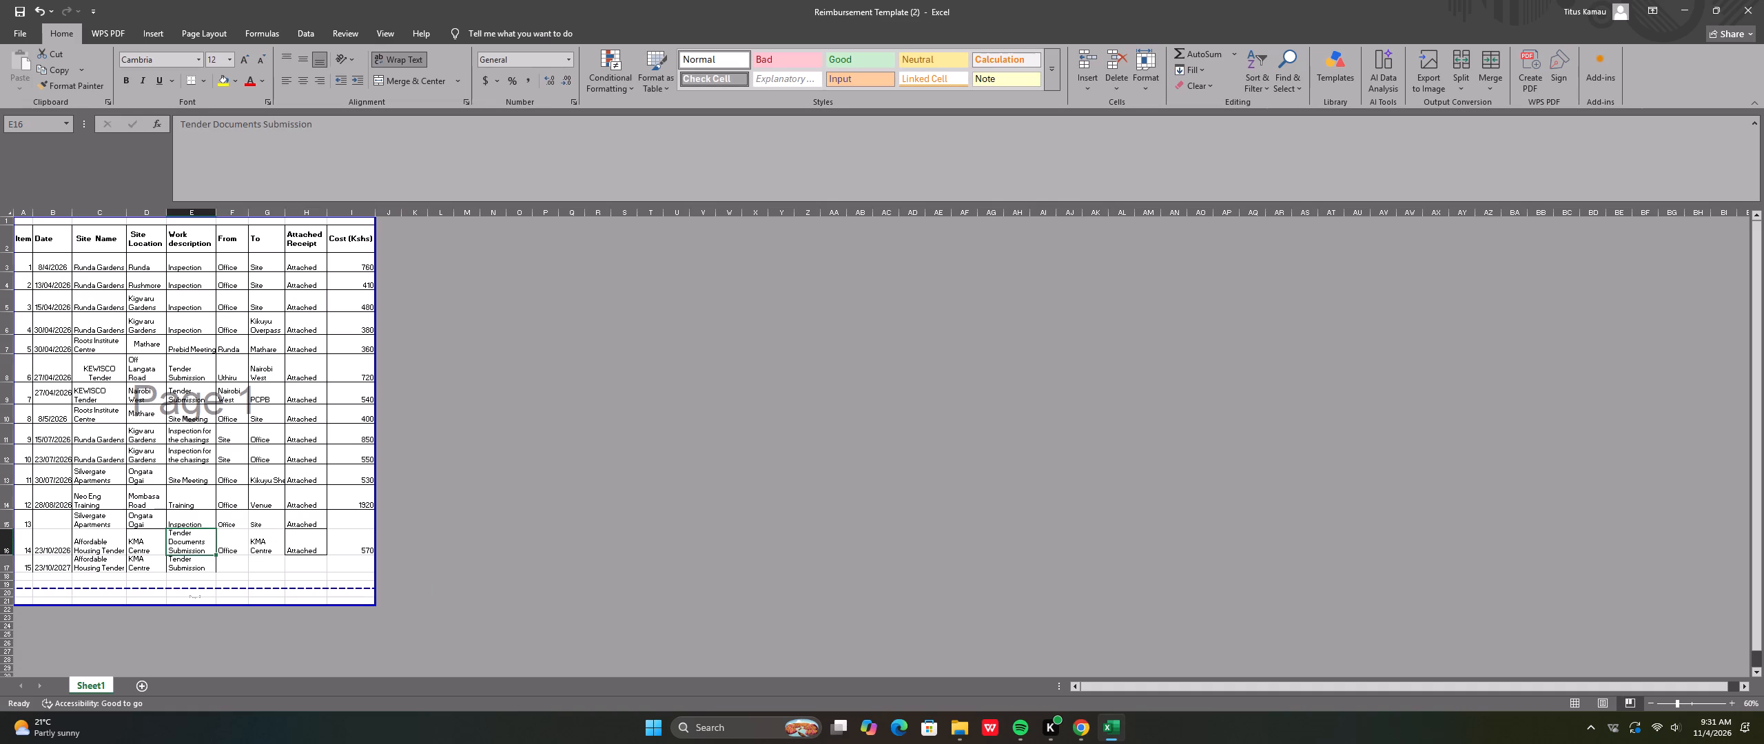
left_click_drag(214, 555, 214, 569)
Copy KMA Centre from the To cell of item 14 into the From cell of item 15.
left_click(241, 544)
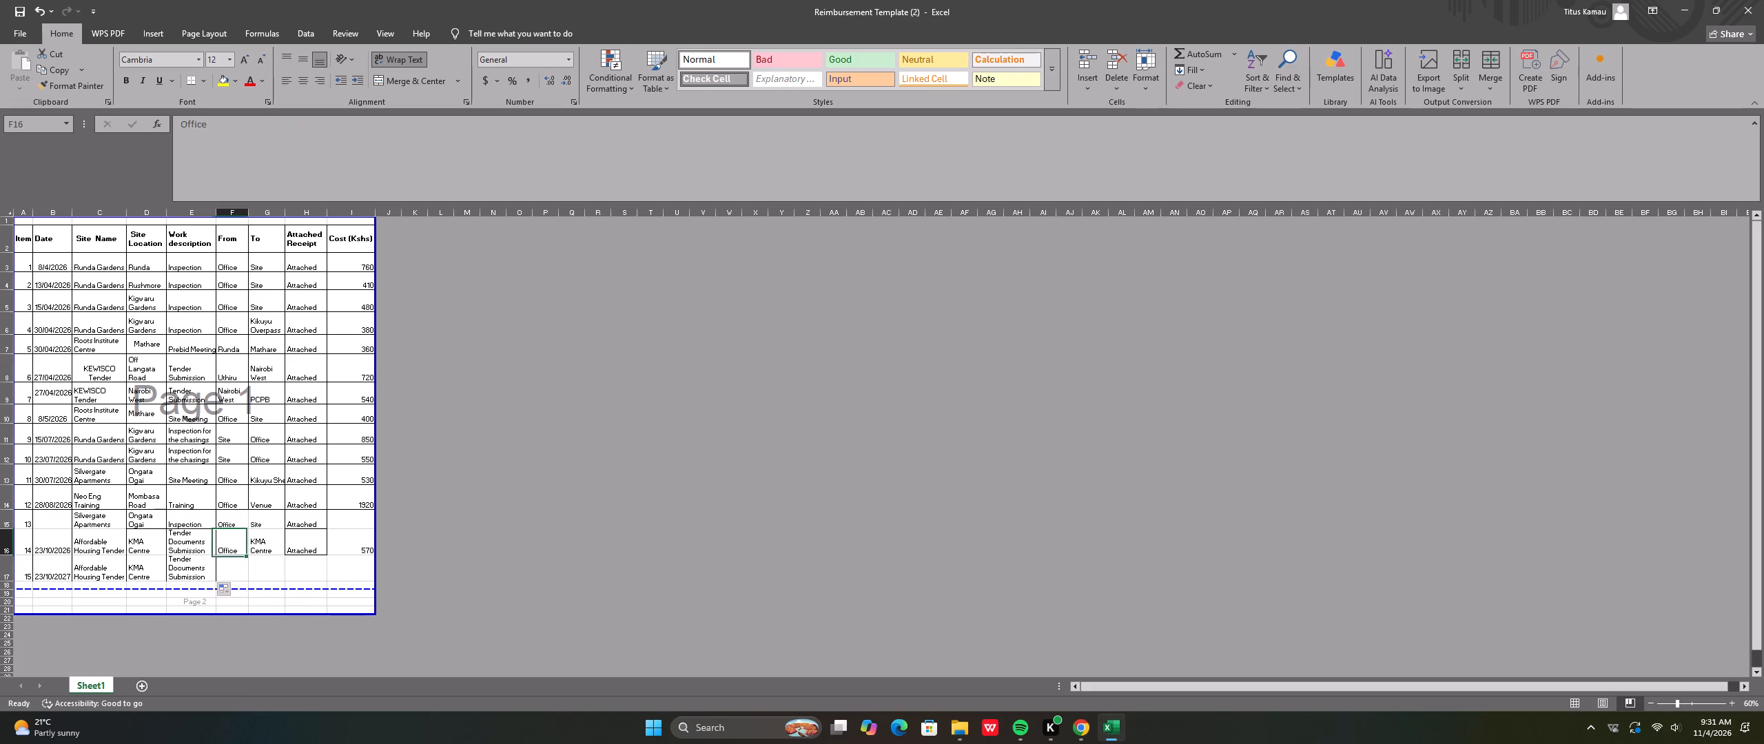
left_click(265, 547)
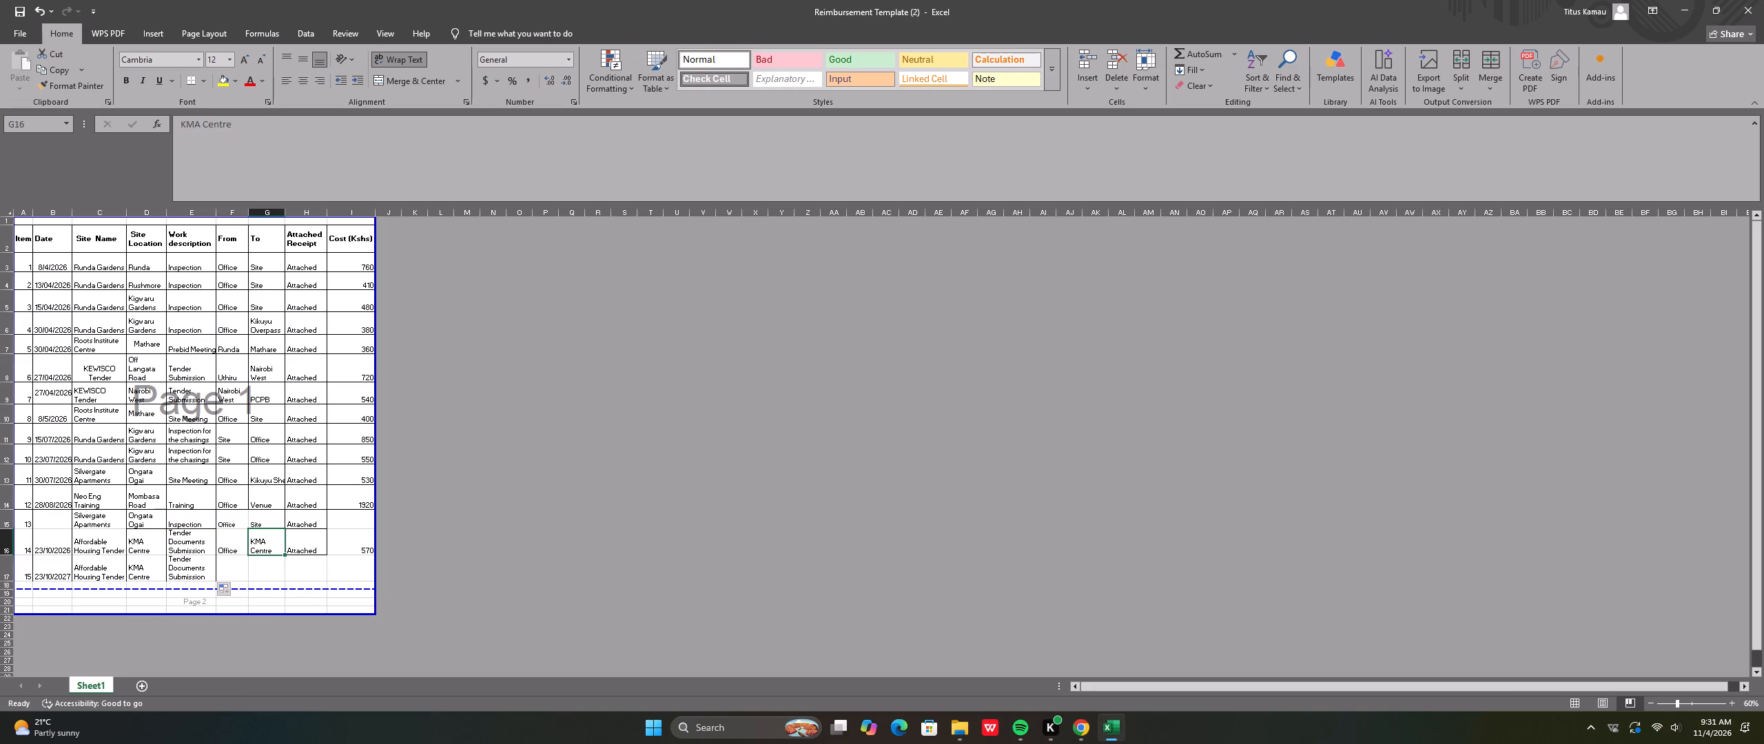
right_click(265, 547)
left_click(300, 298)
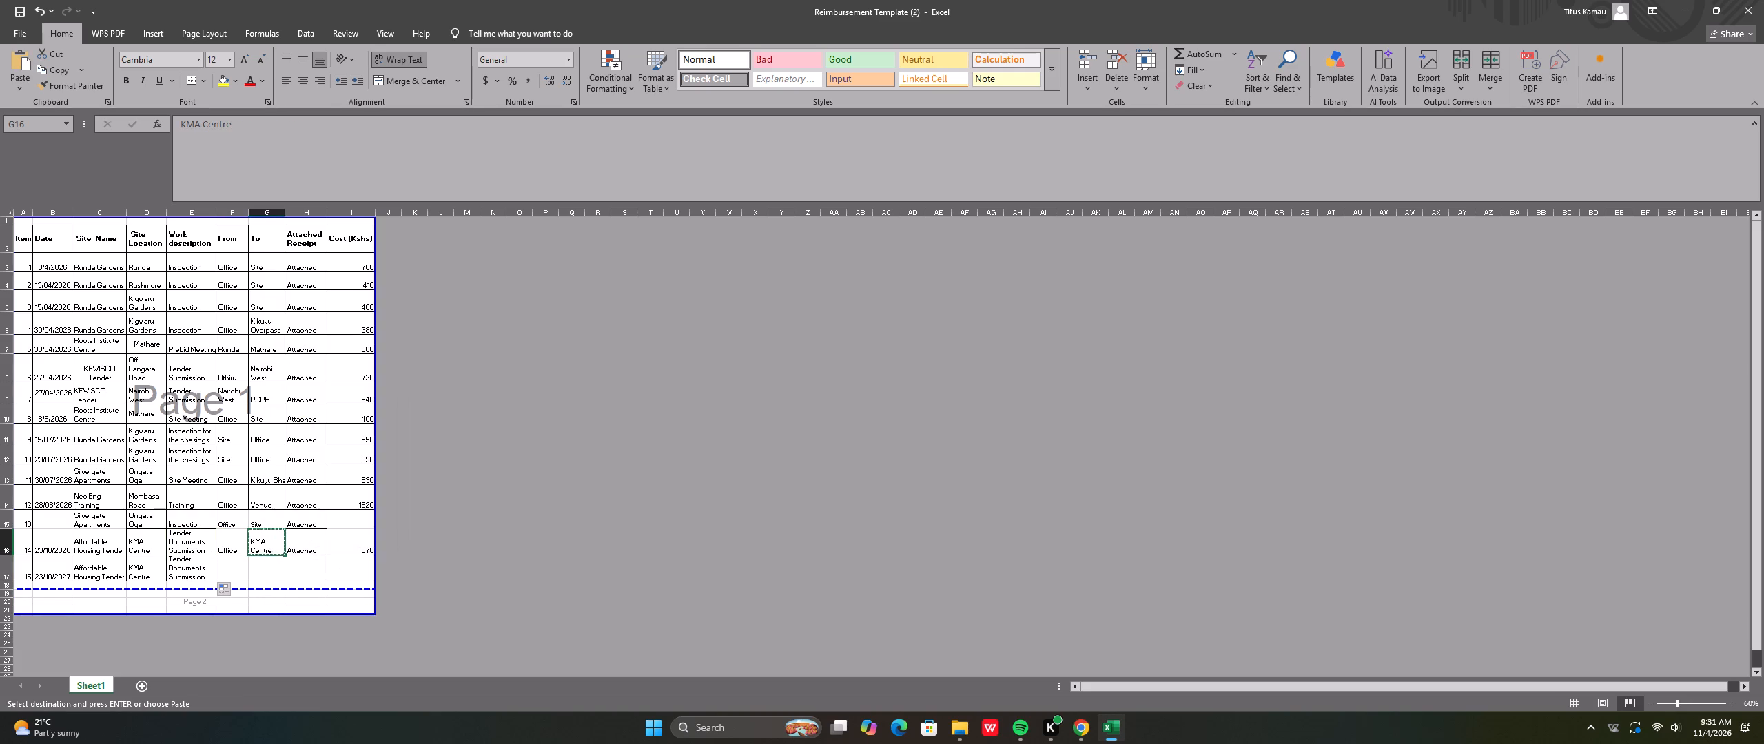
left_click(231, 570)
right_click(231, 570)
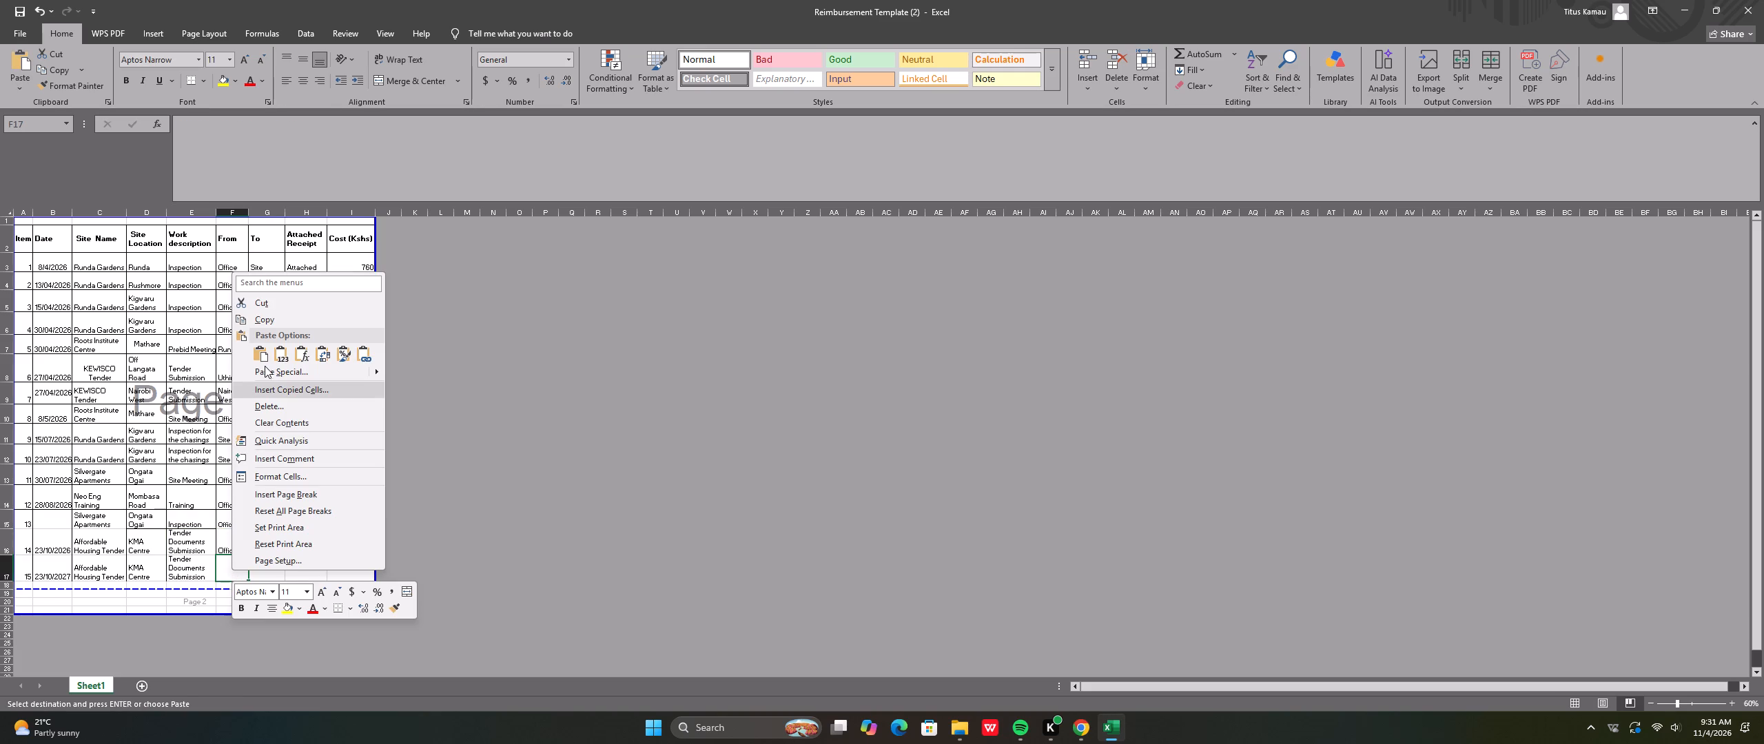
left_click(265, 356)
Copy Office from the From cell of item 14 into the To cell of item 15.
left_click(238, 537)
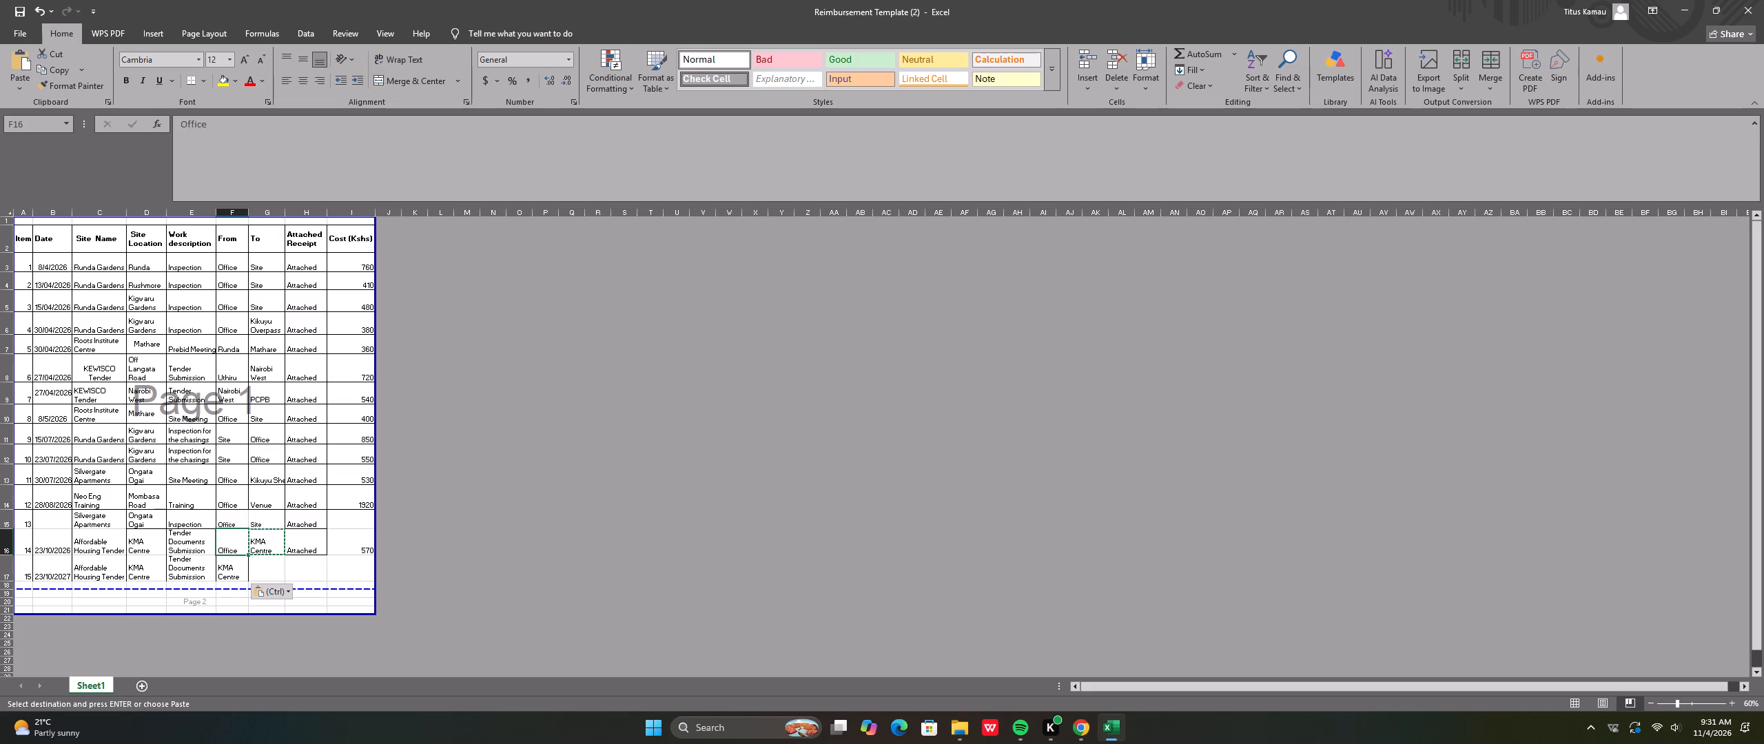
right_click(238, 537)
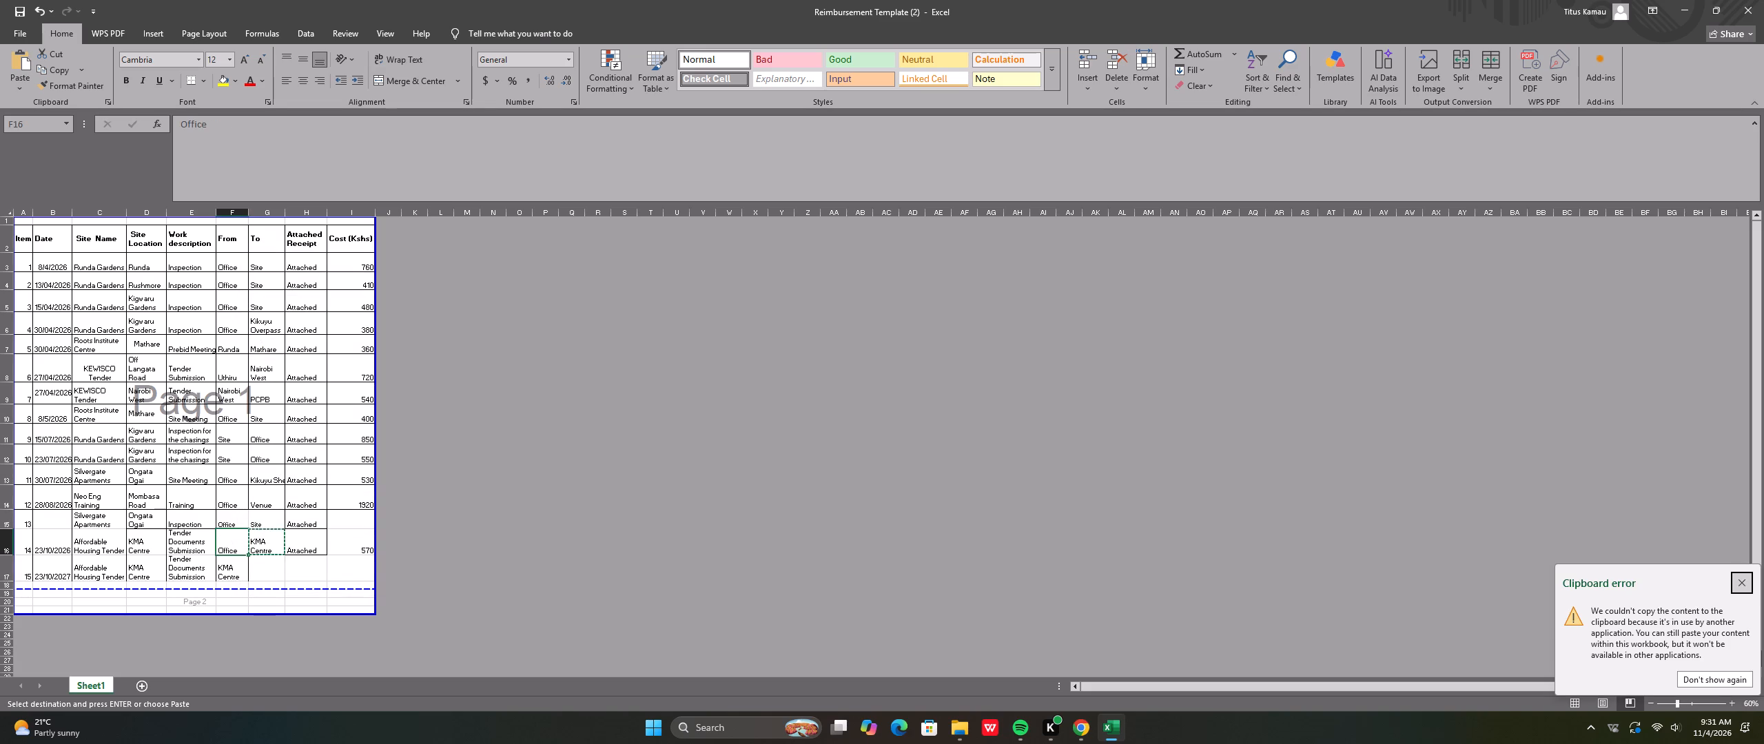
key("Escape")
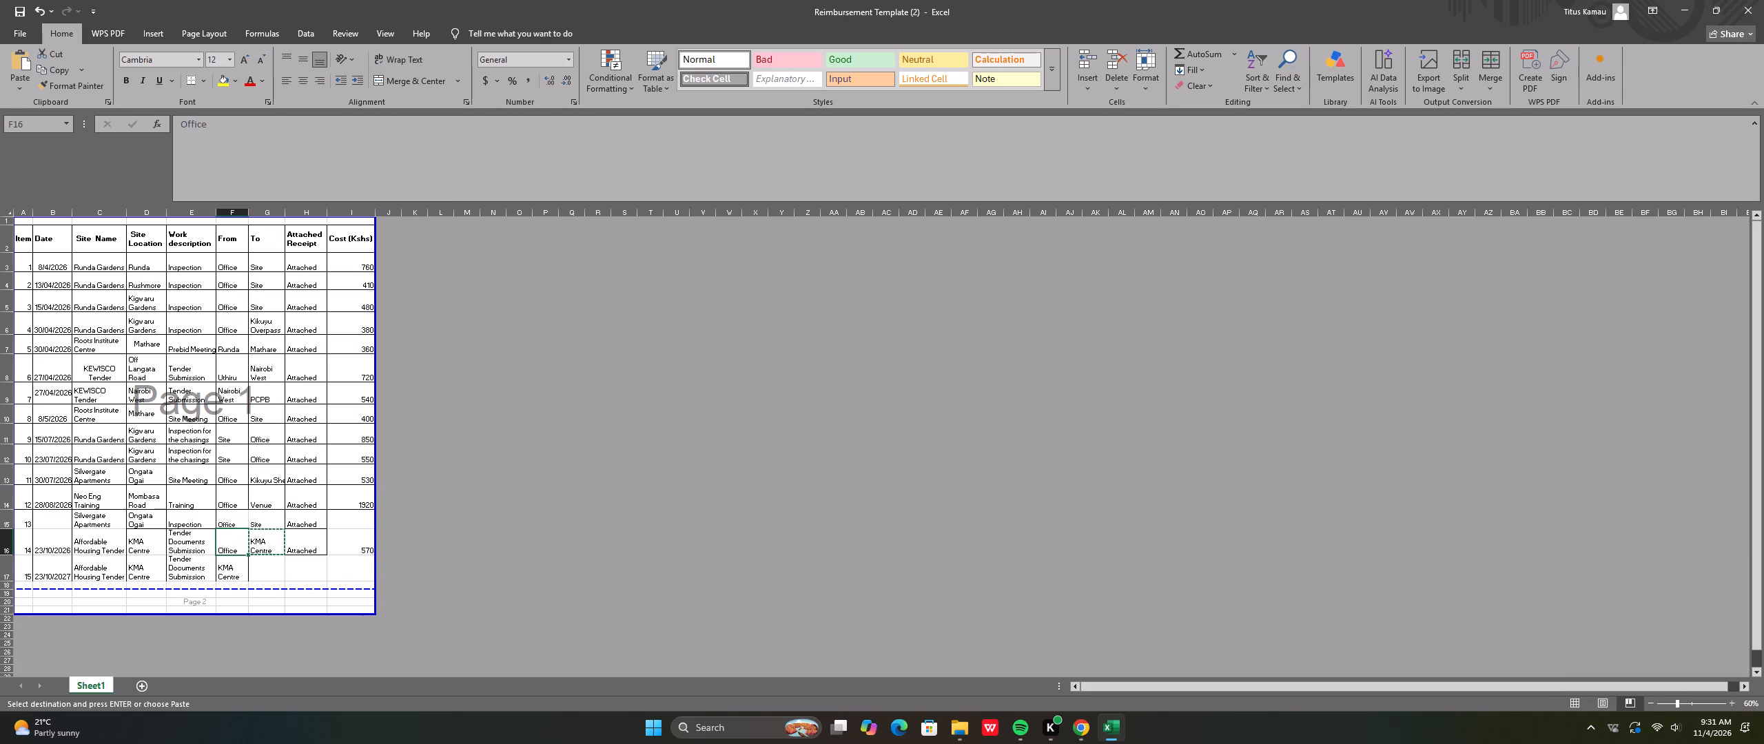
key("Escape")
left_click(422, 523)
left_click(234, 544)
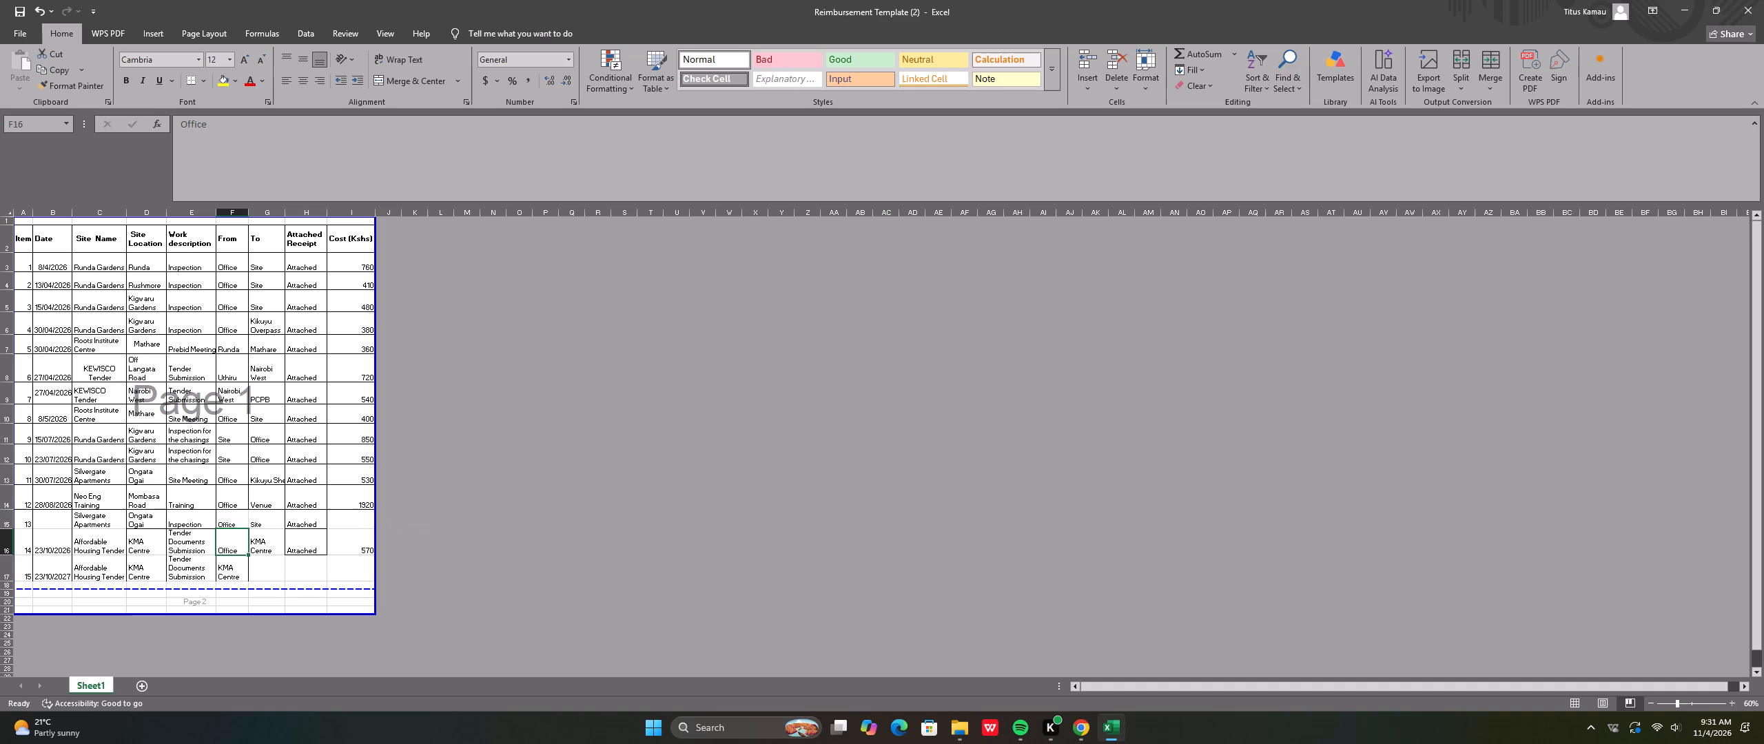
right_click(234, 544)
left_click(278, 293)
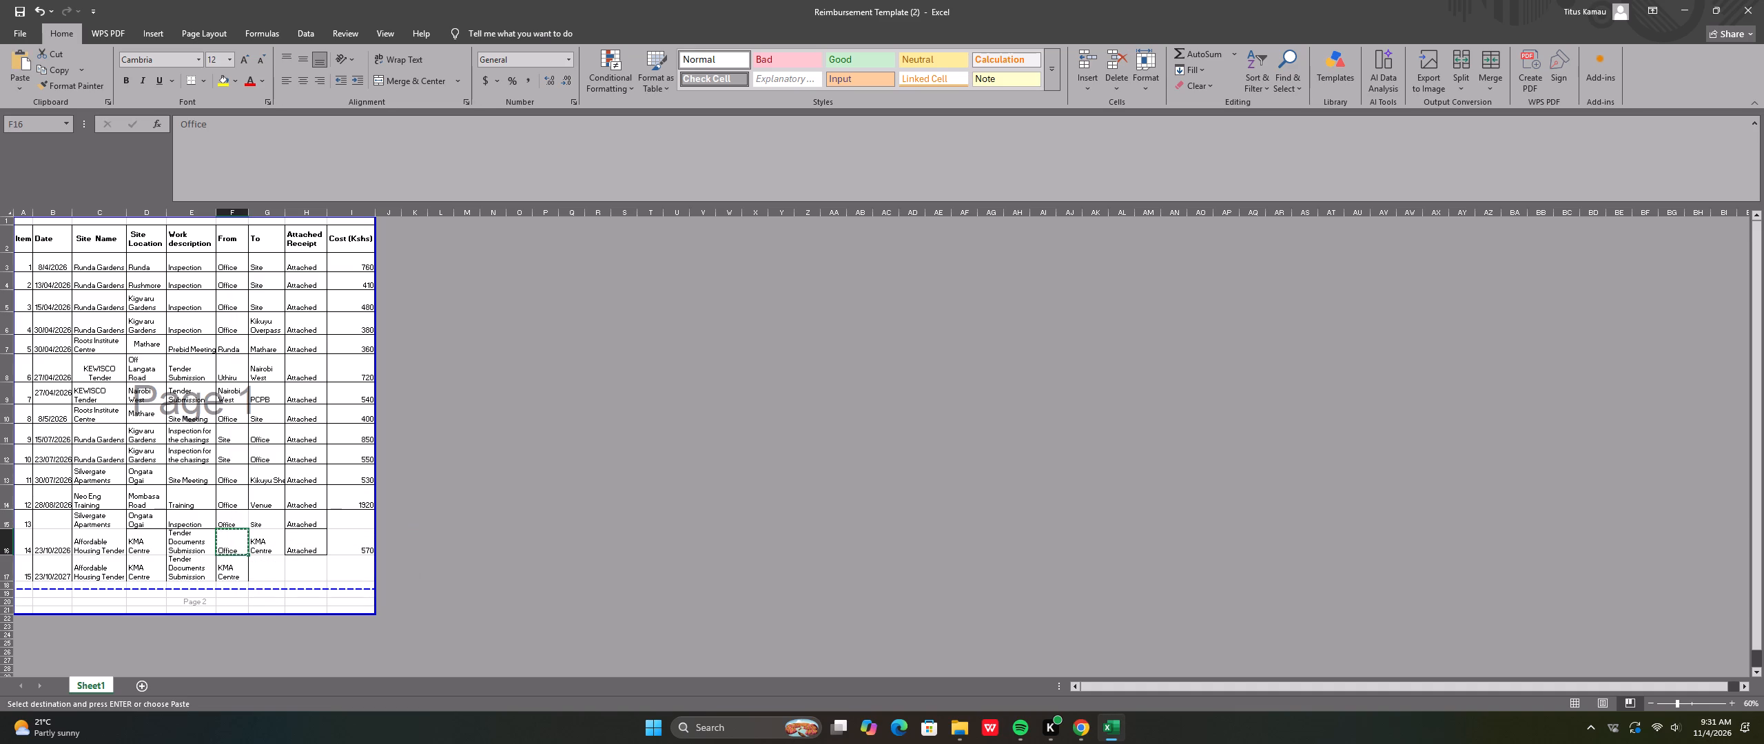
left_click(259, 568)
right_click(260, 566)
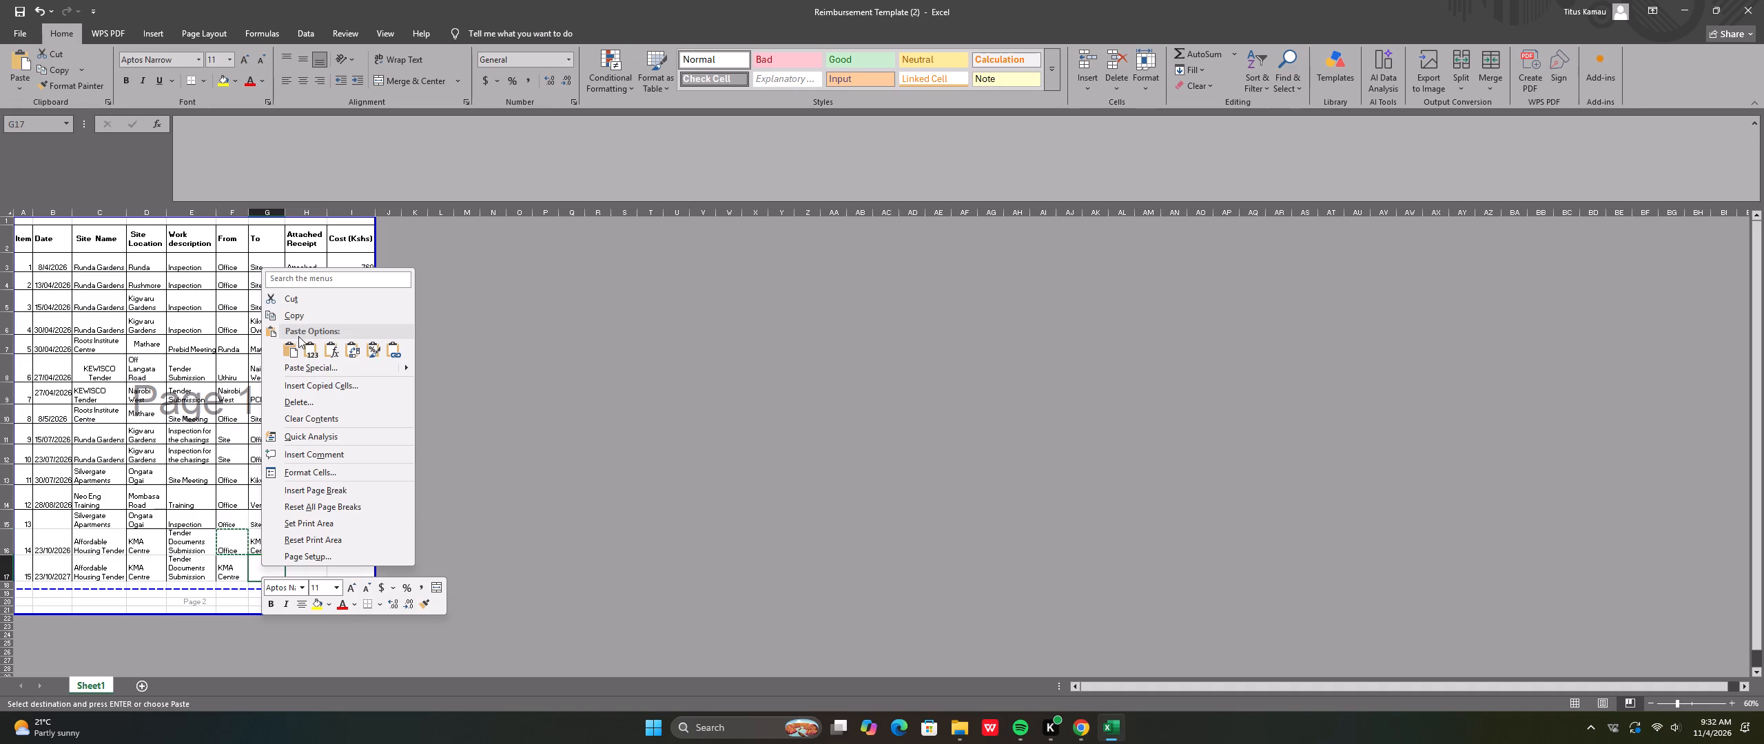
left_click(293, 349)
Fill the Attached Receipt entry Attached from item 14 down into the item 15 row.
left_click(311, 549)
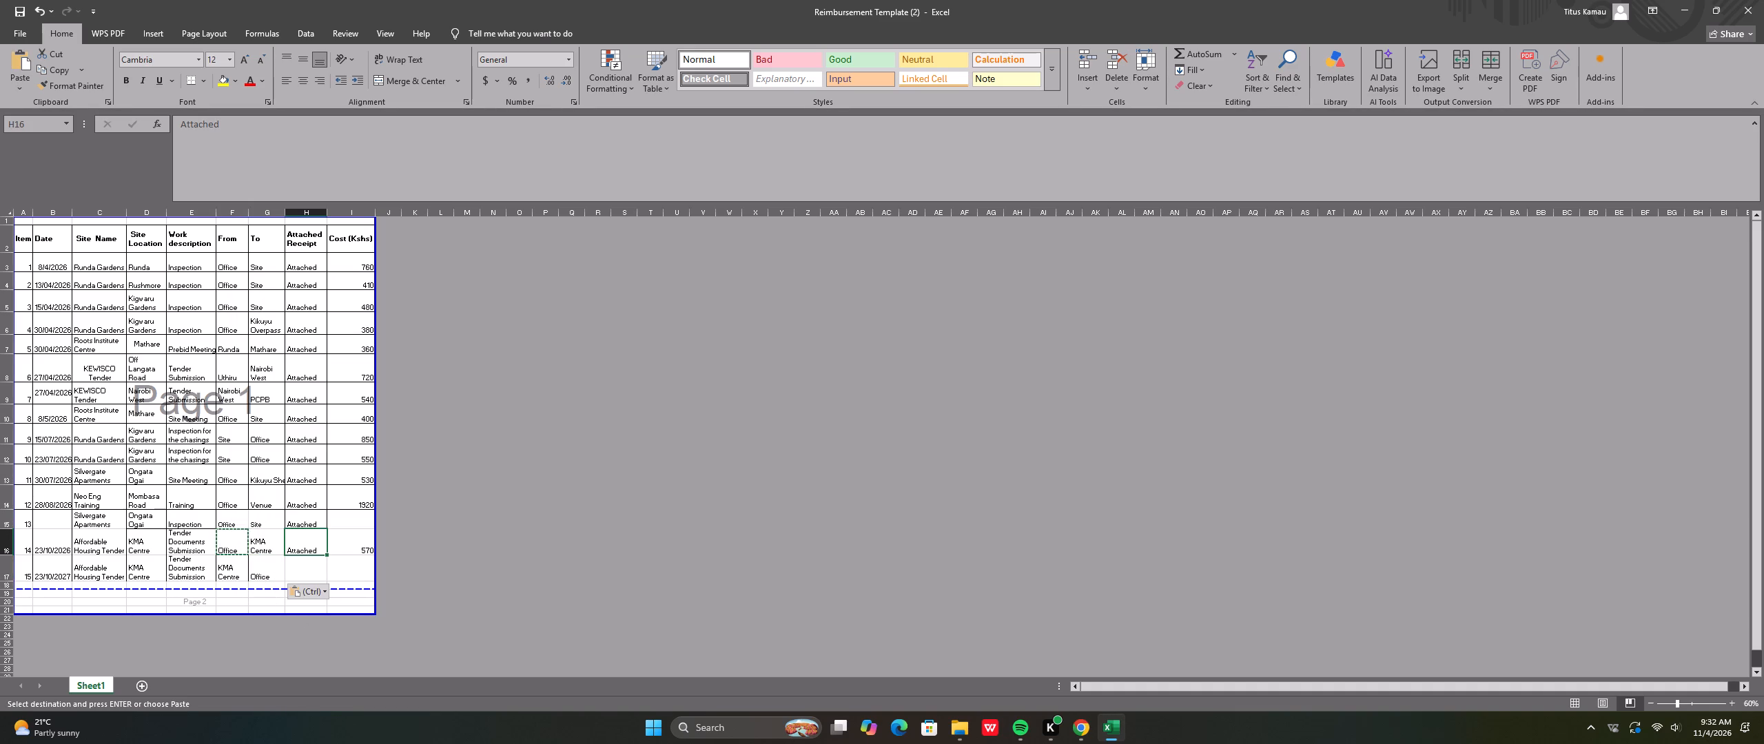
left_click_drag(325, 553, 322, 575)
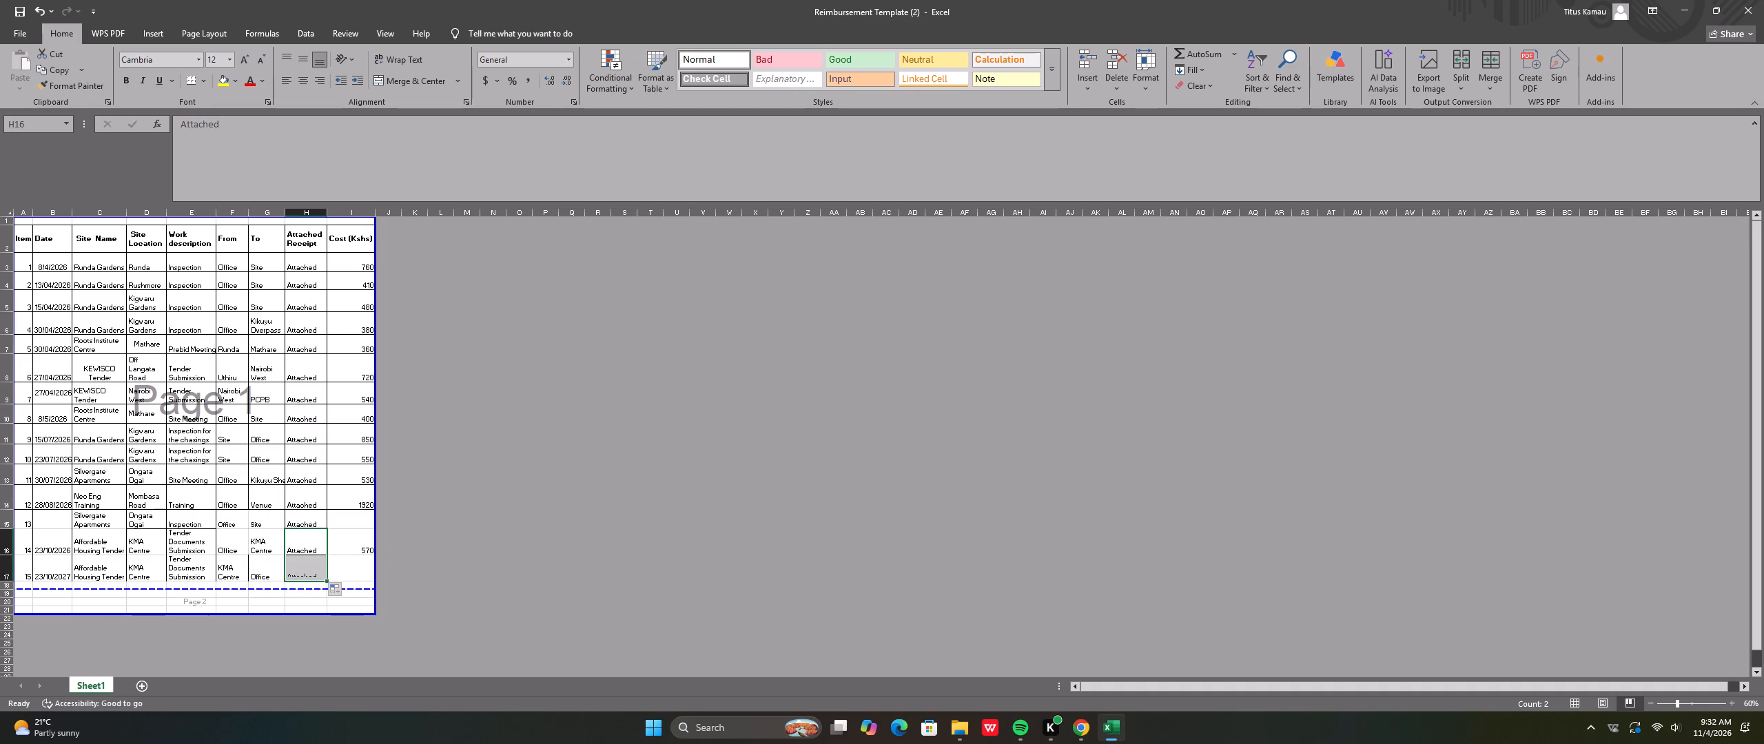
Enter 630 as the cost in Kshs of item 15.
left_click(355, 561)
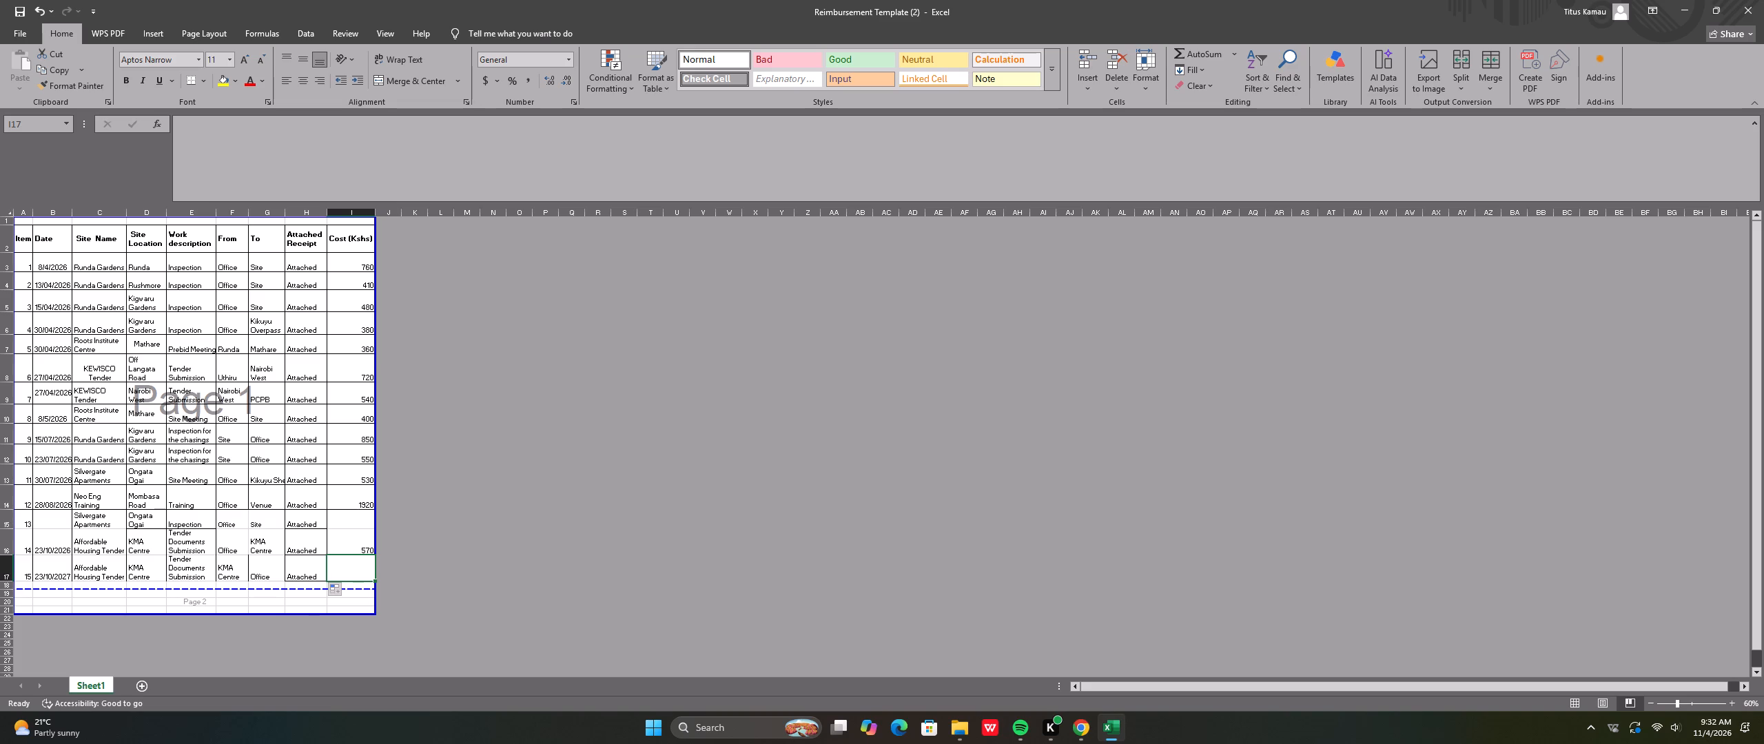
type("630")
key("Return")
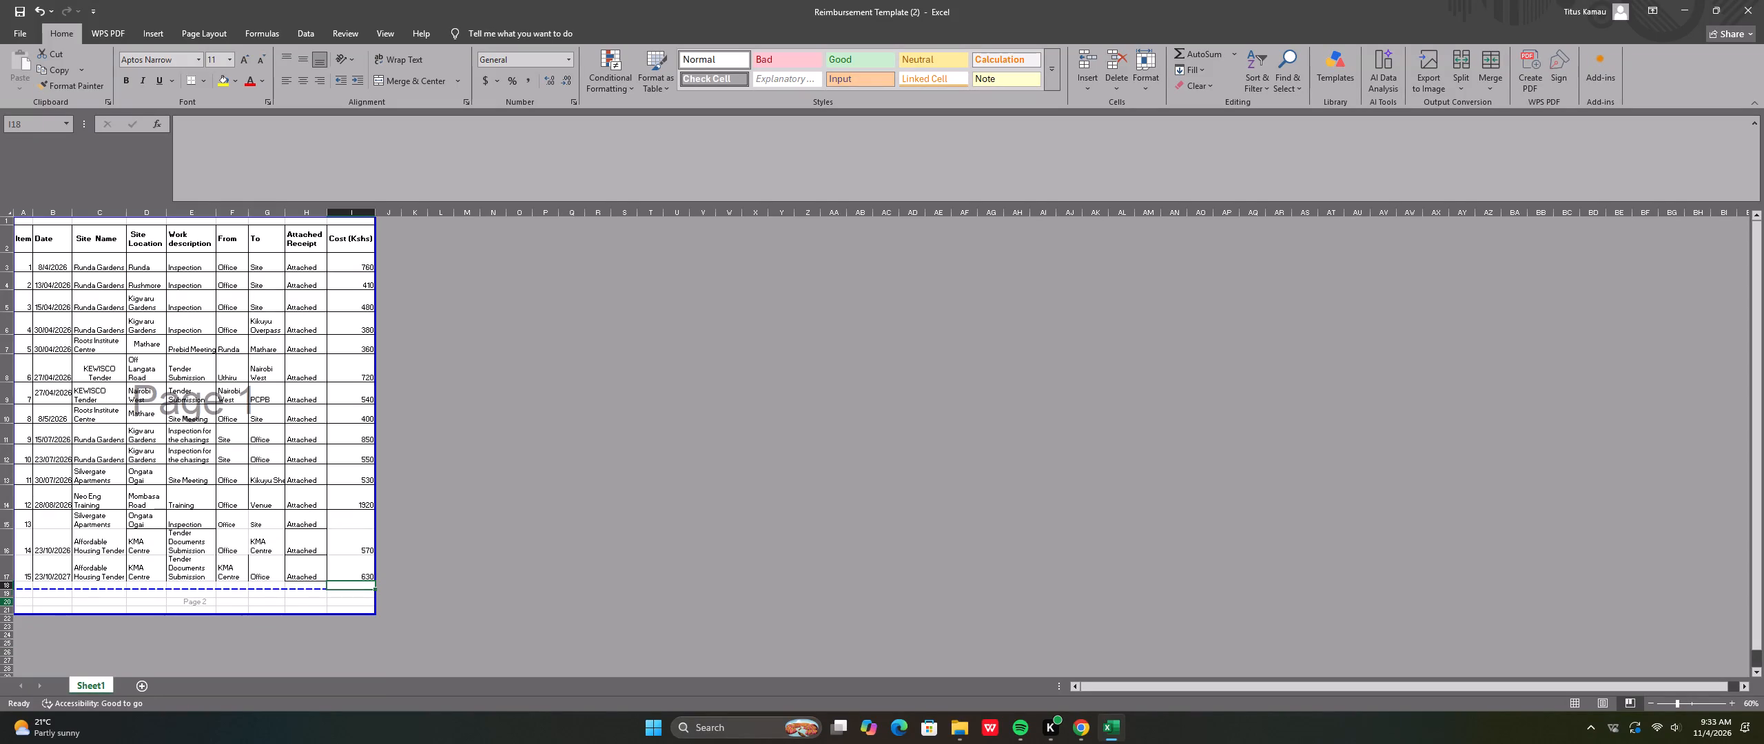
Increase the height of the empty row directly below item 15.
left_click_drag(9, 589, 7, 597)
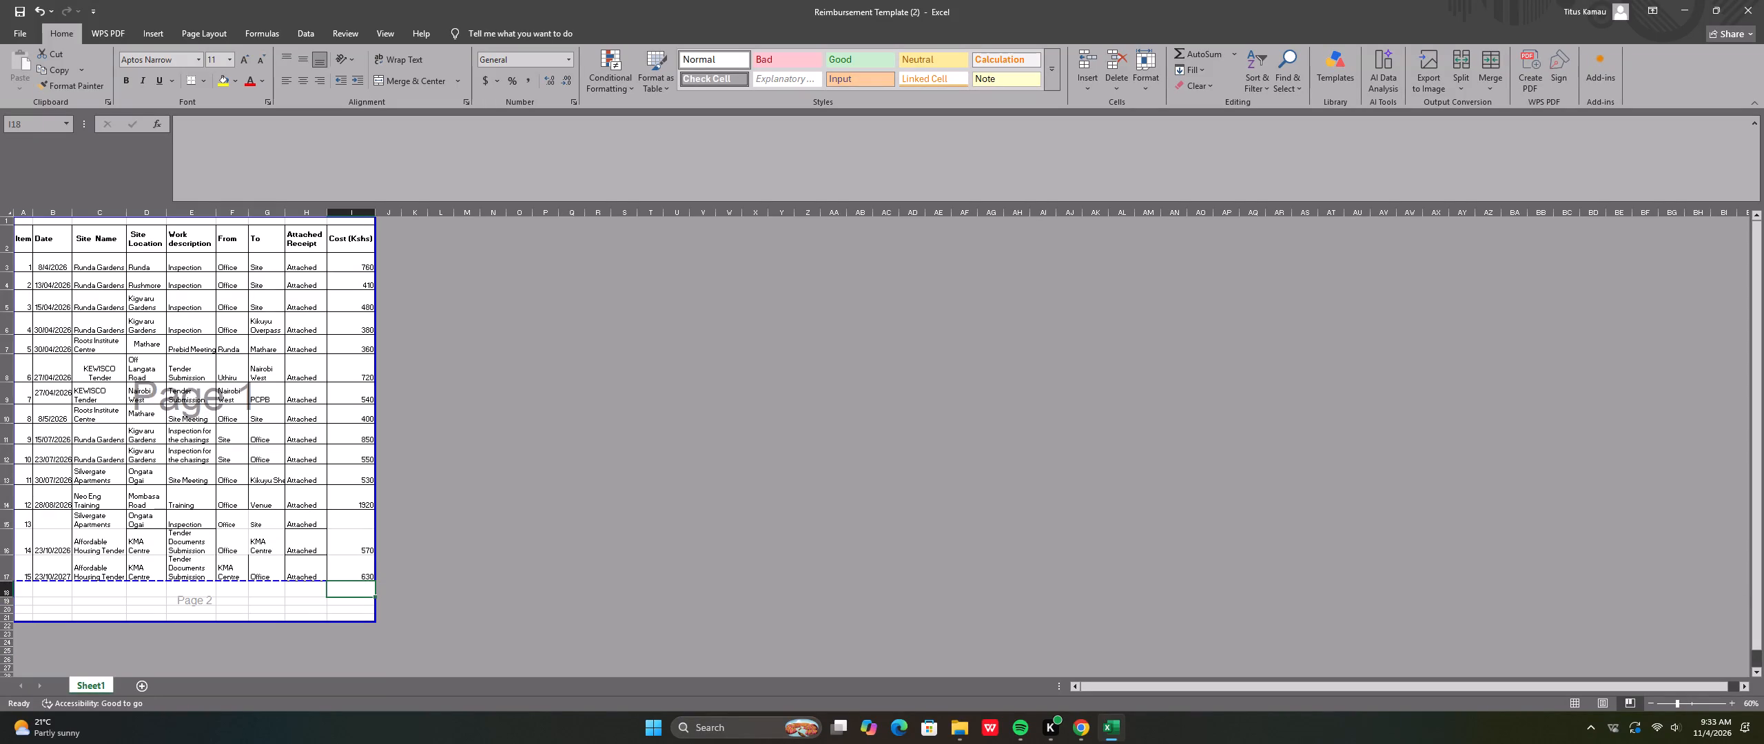
Move the horizontal page break from below item 15 down past the remaining empty rows of the print area.
left_click_drag(20, 582, 19, 628)
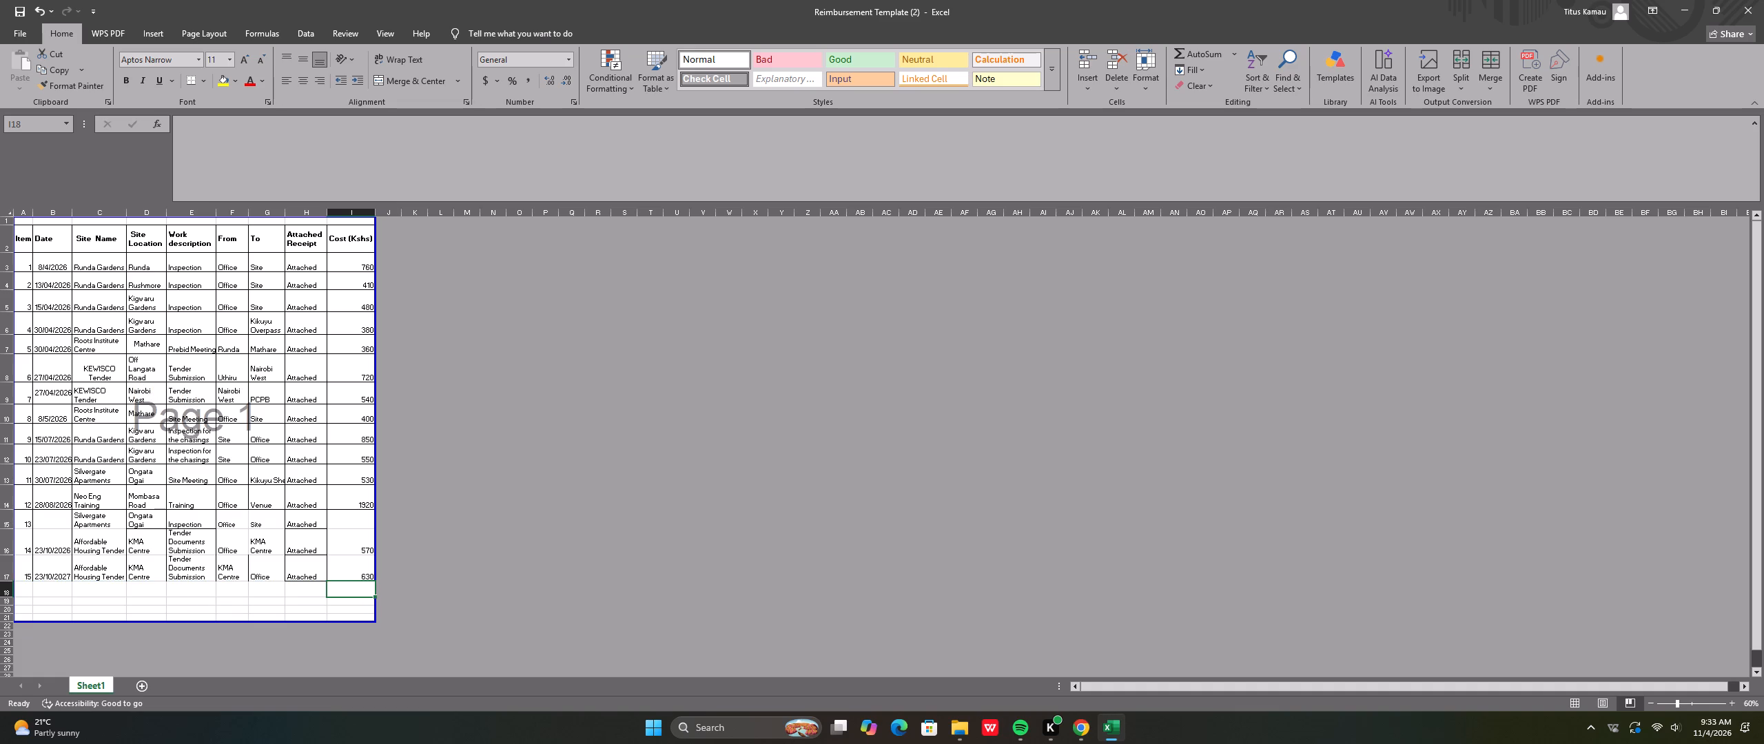
Number the empty row below item 15 as item 16 and enter 830 as its cost in Kshs.
left_click(26, 590)
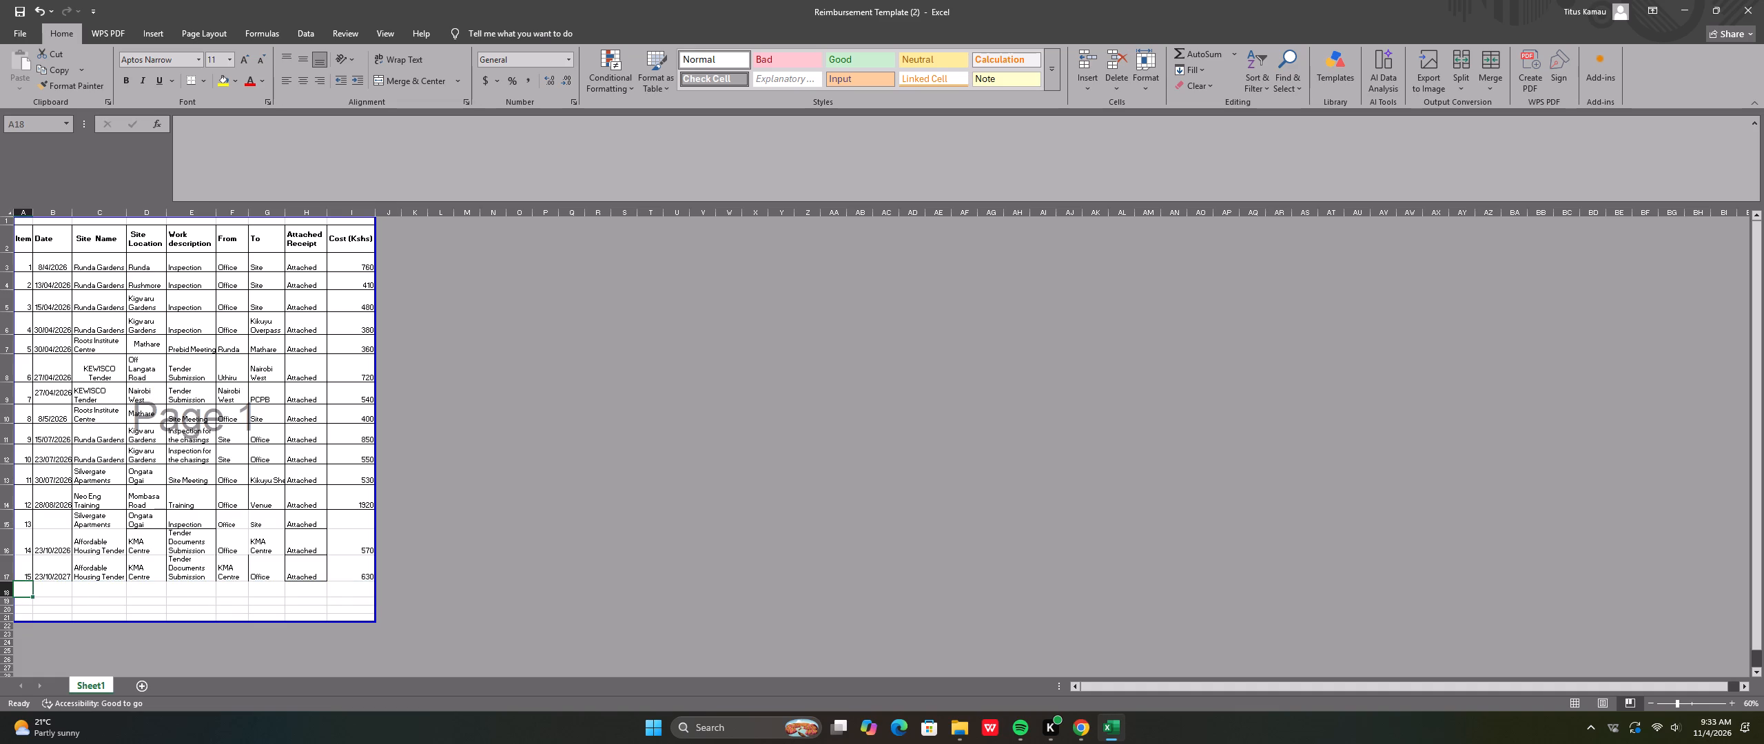
type("16")
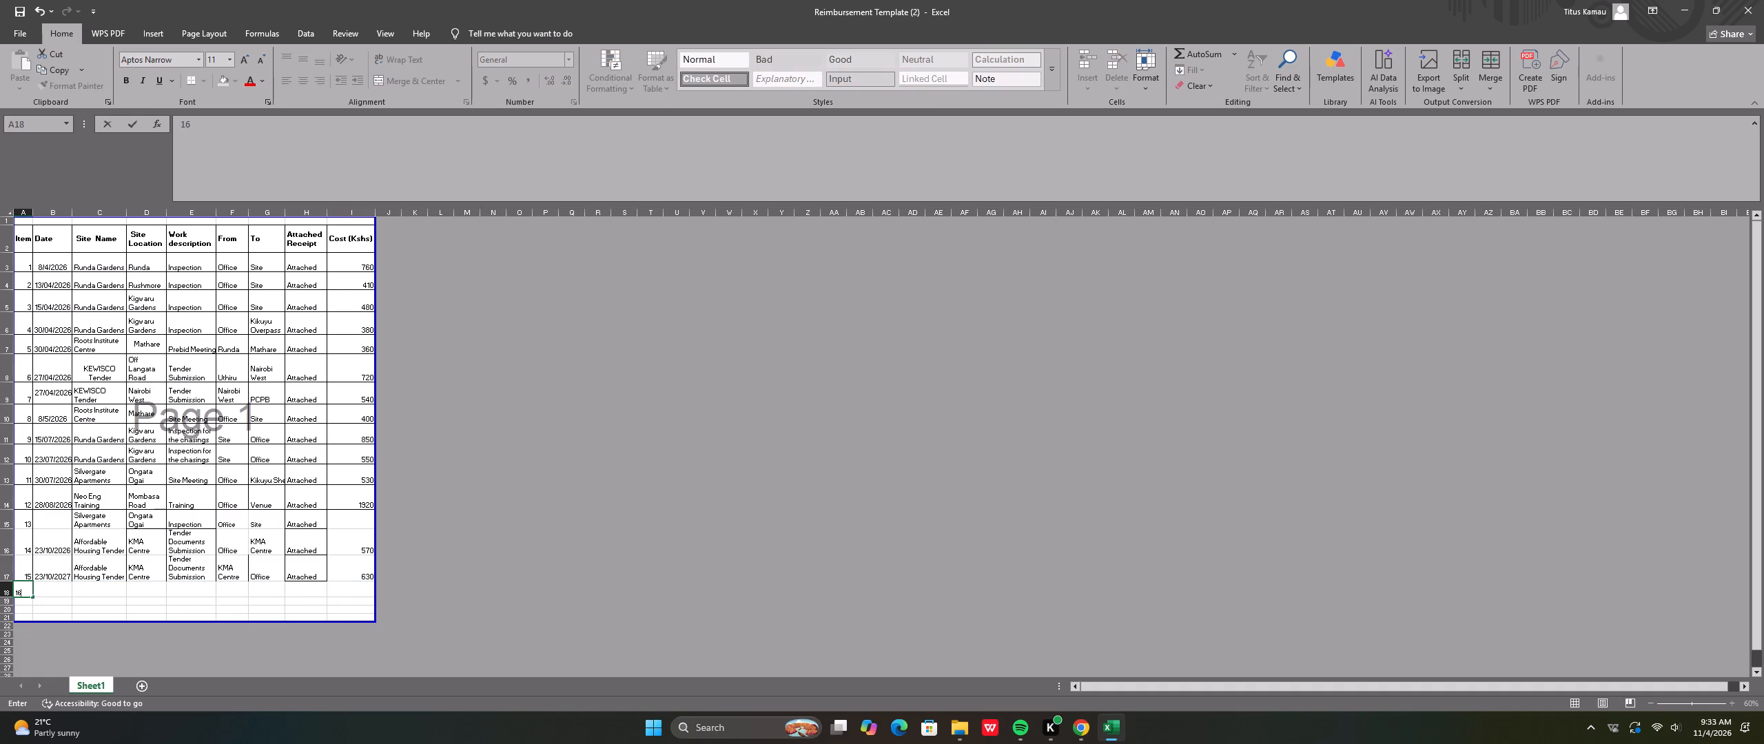
left_click(53, 586)
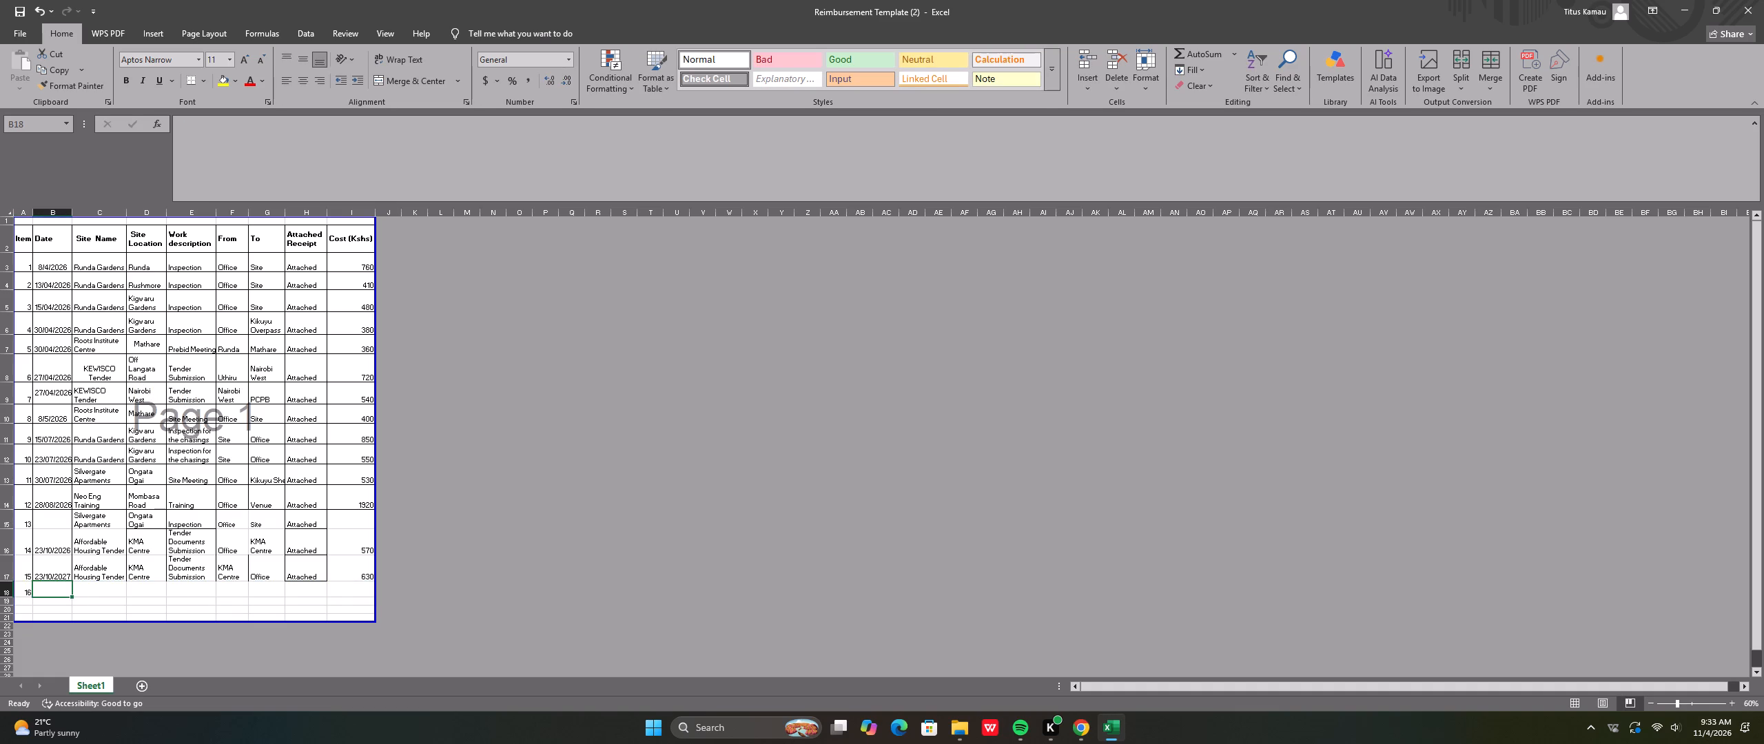
left_click(352, 589)
type("830")
Fill the Attached Receipt entry Attached from item 15 down into the item 16 row.
left_click(307, 568)
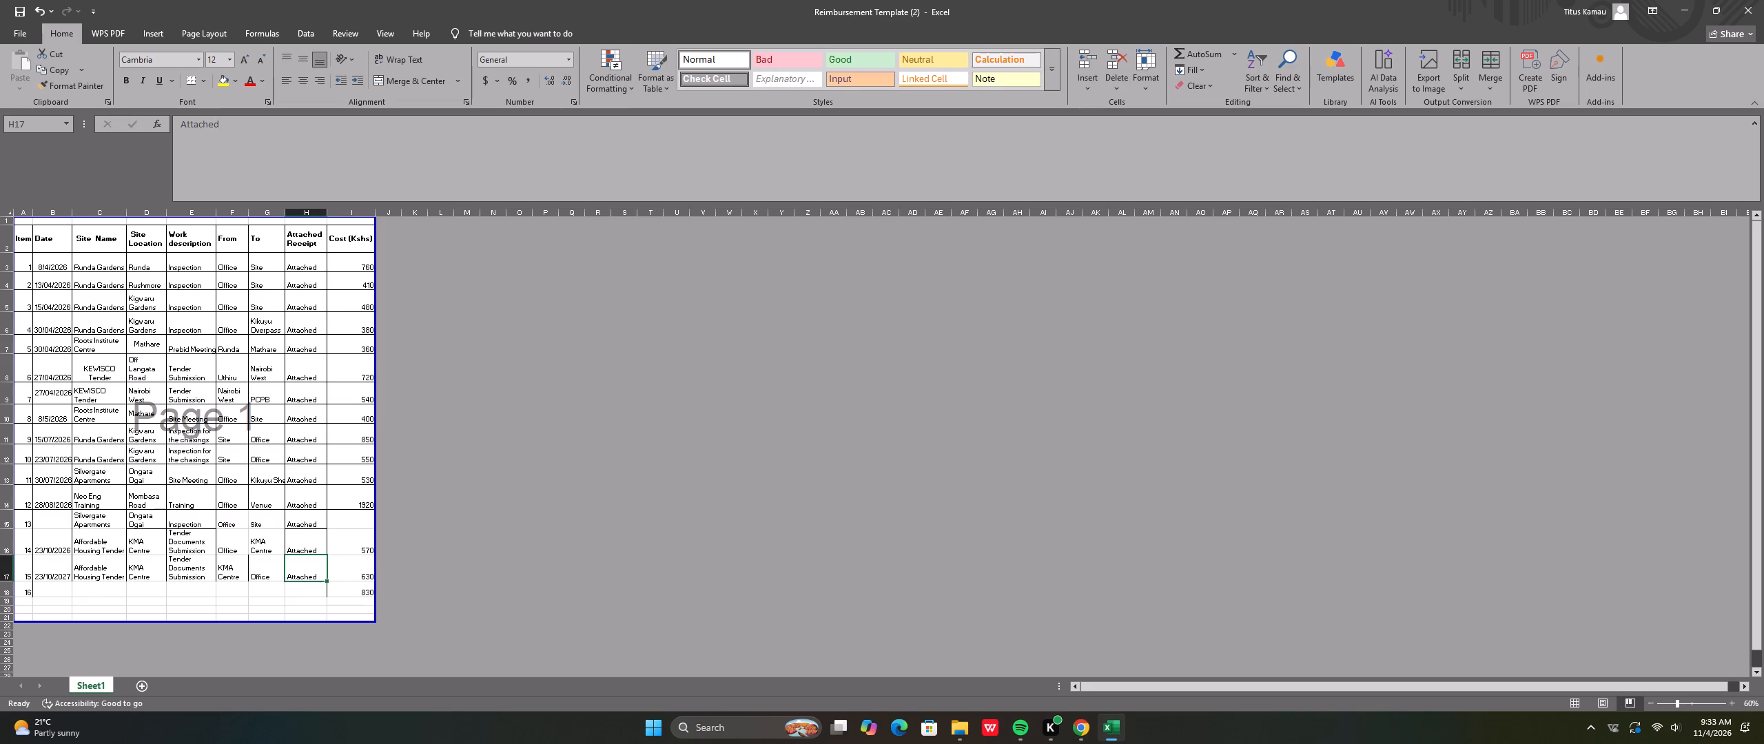
left_click_drag(327, 581, 326, 592)
left_click(103, 472)
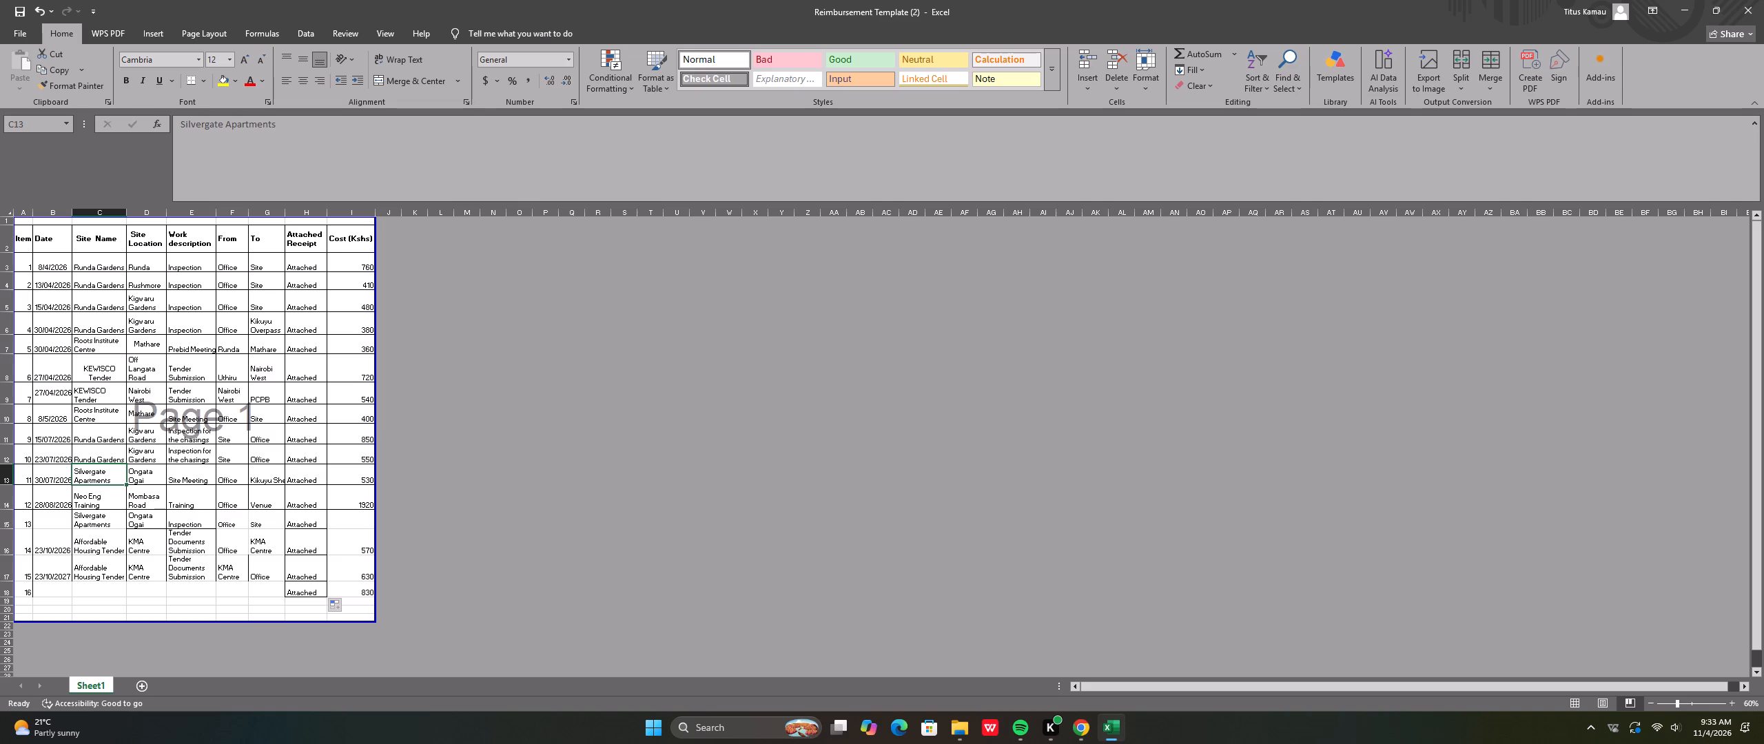
Enter Uthiru in the From cell of item 16.
left_click(235, 590)
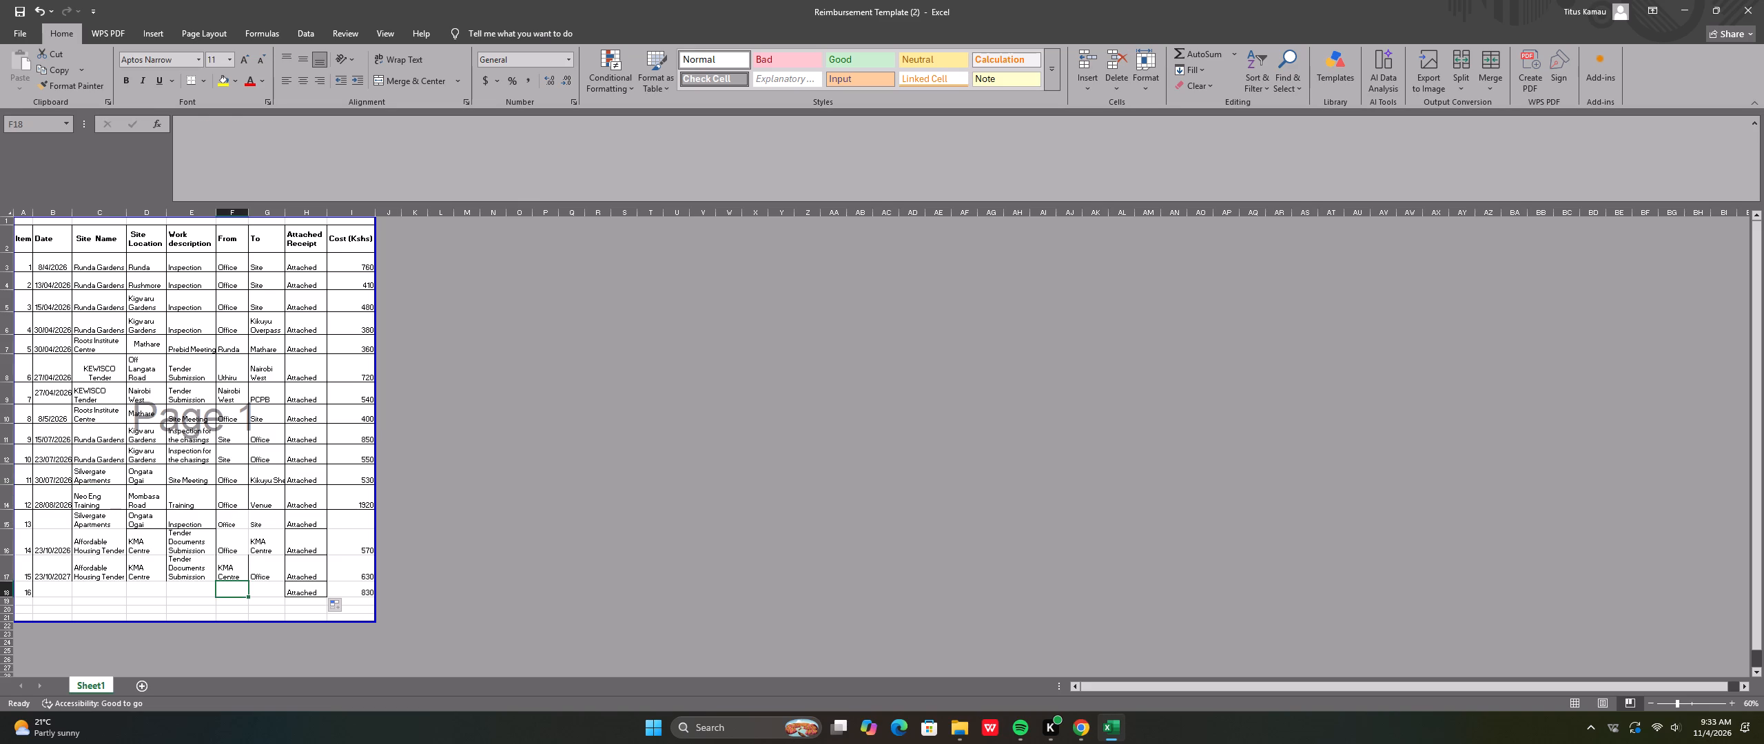
key("shift+u")
type("th")
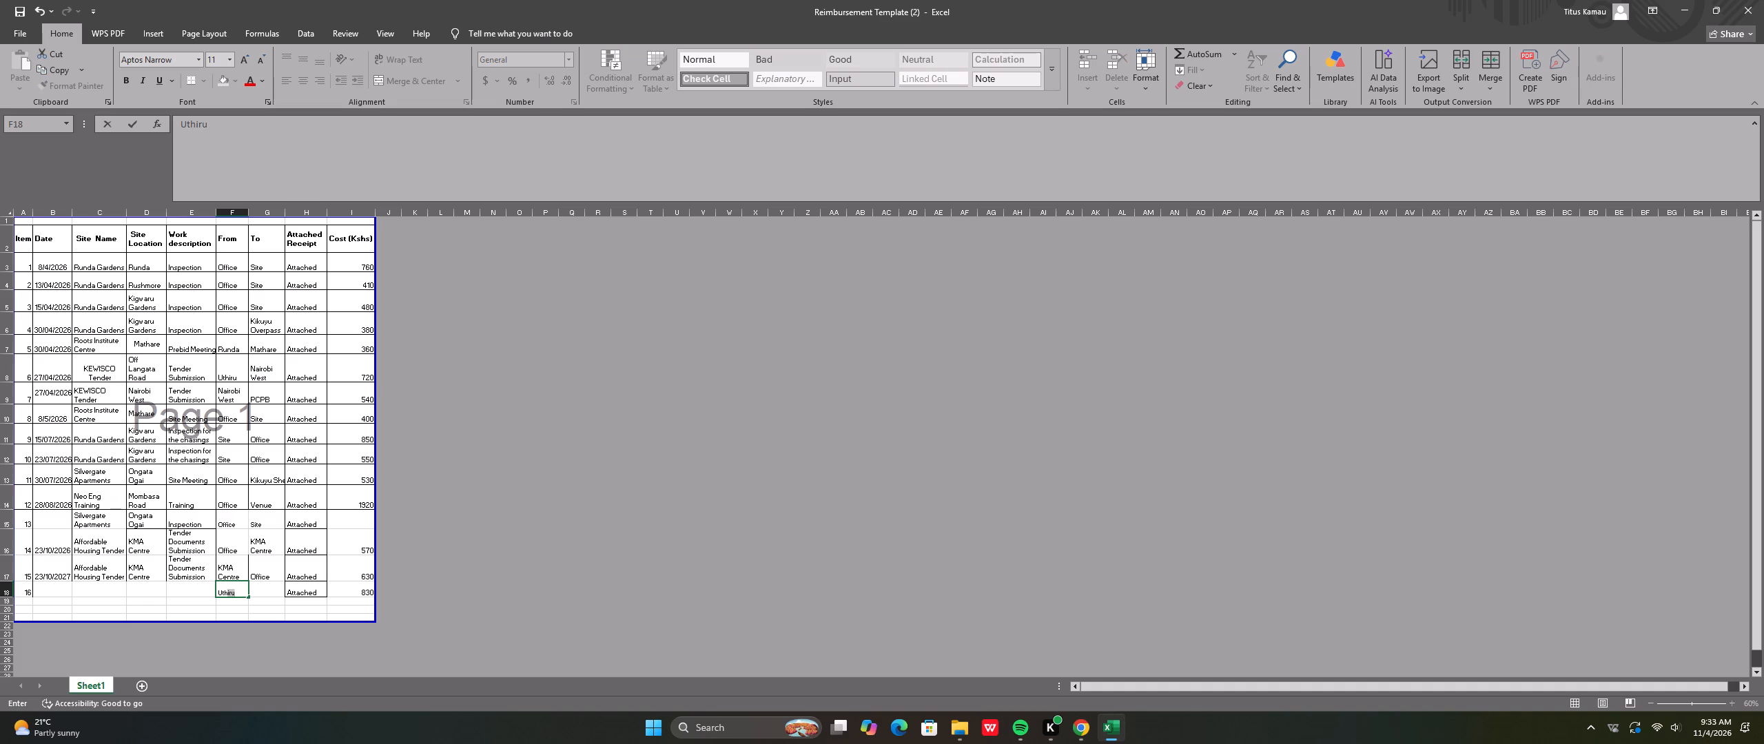
key("i")
type("ru")
Enter Ongata Ongai in the To cell of item 16.
left_click(262, 588)
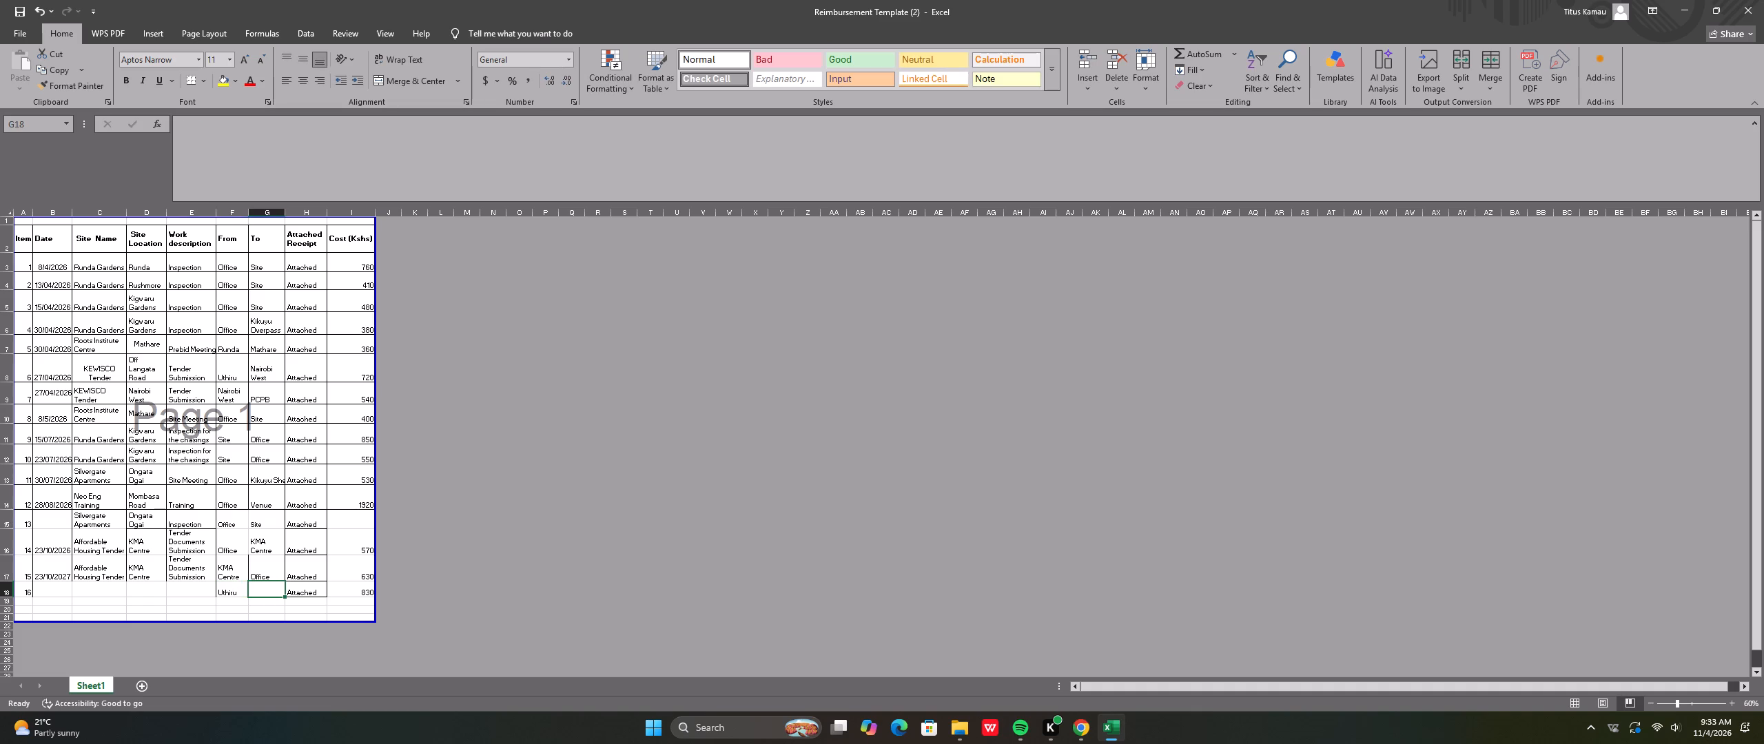
type("Onga")
type("ta")
key("space")
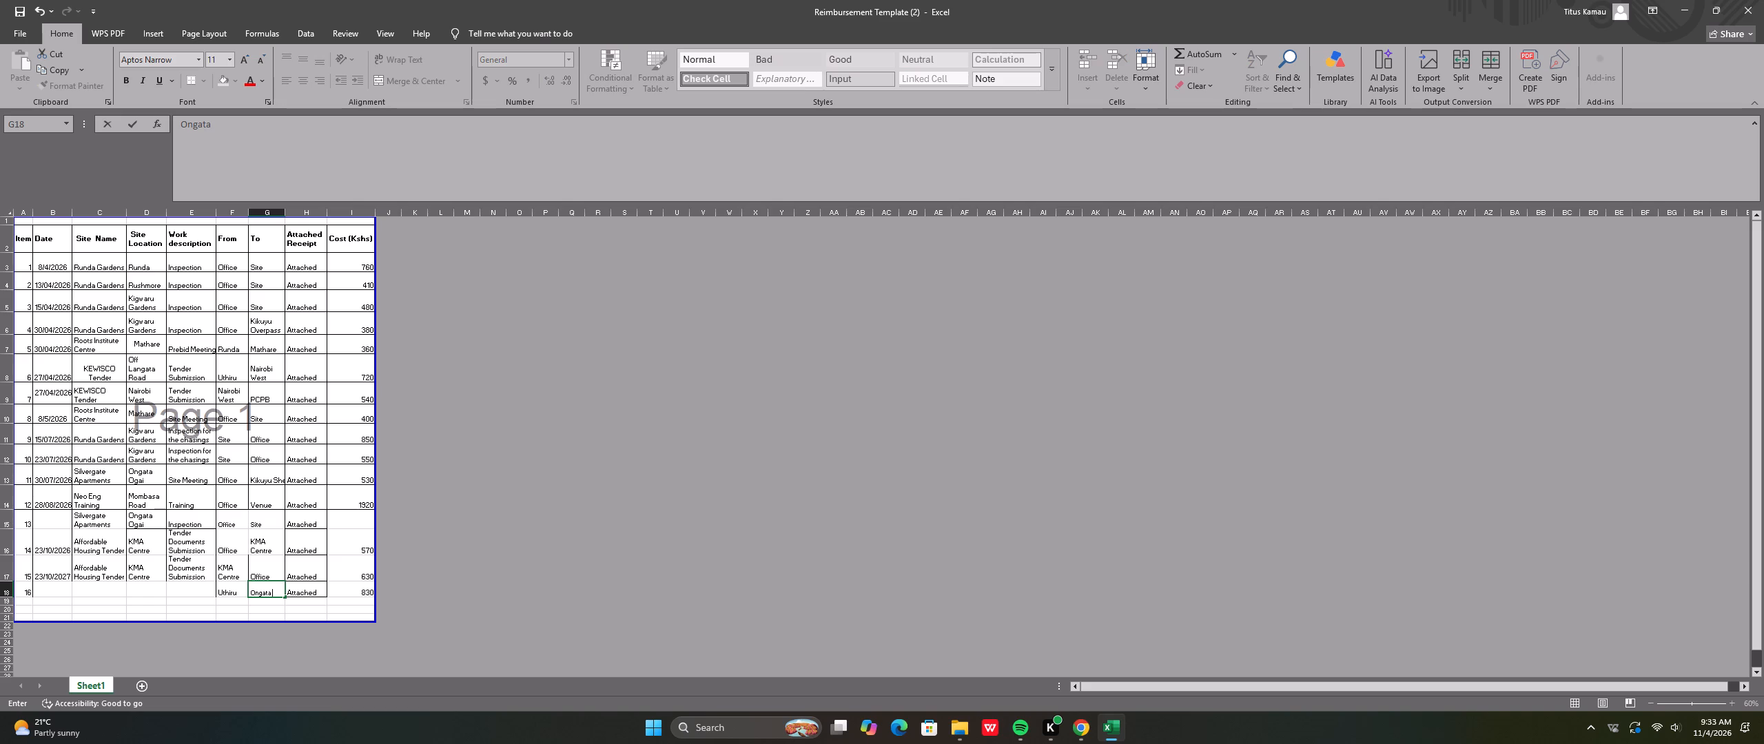
type("Onga")
key("i")
key("Return")
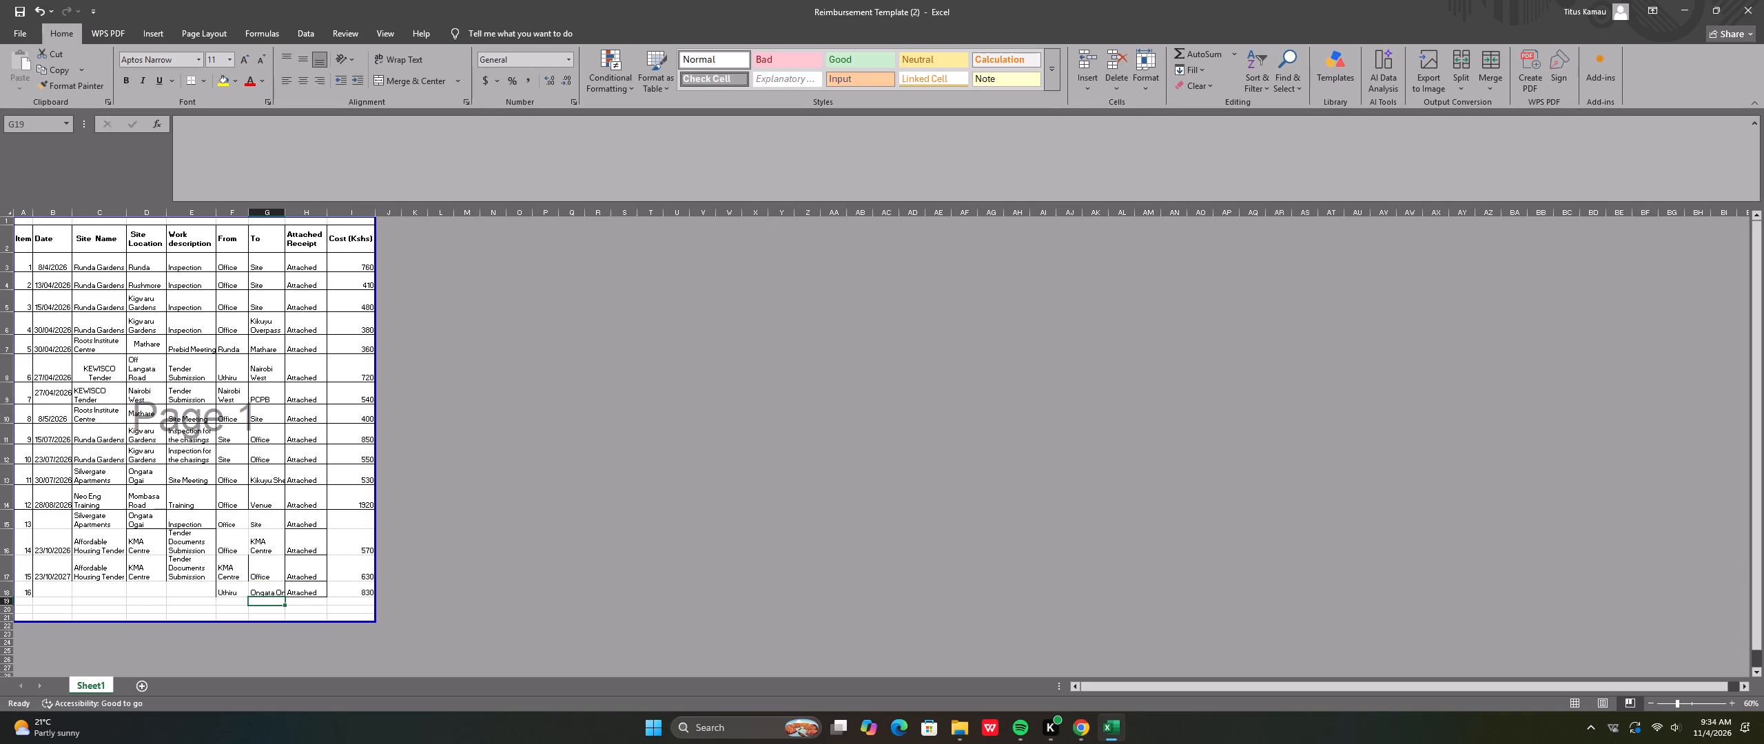
Enter Site Inspection as the work description of item 16.
left_click(196, 588)
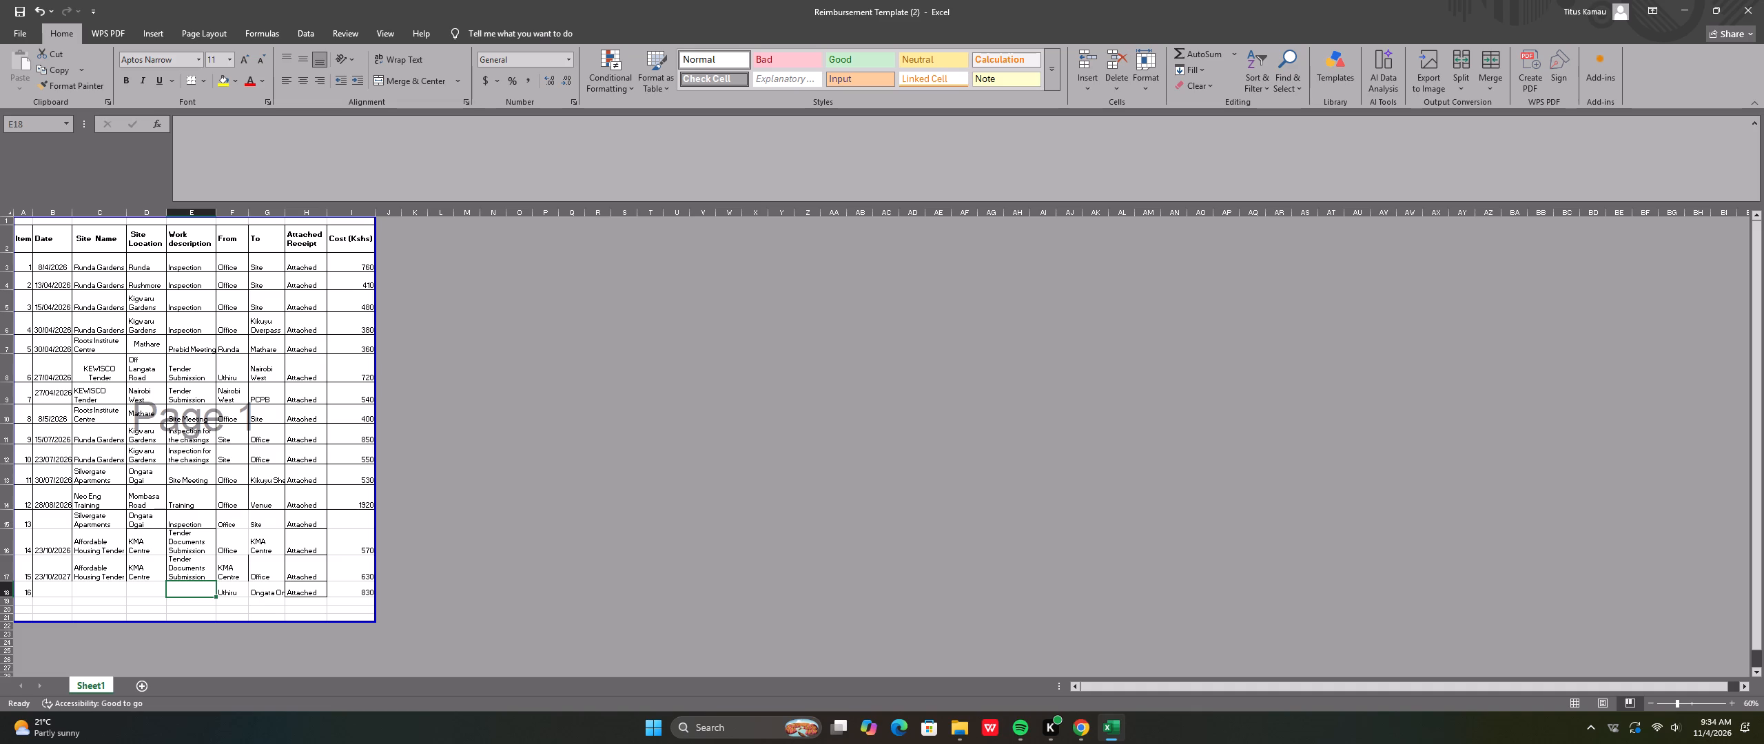
type("Site")
key("space")
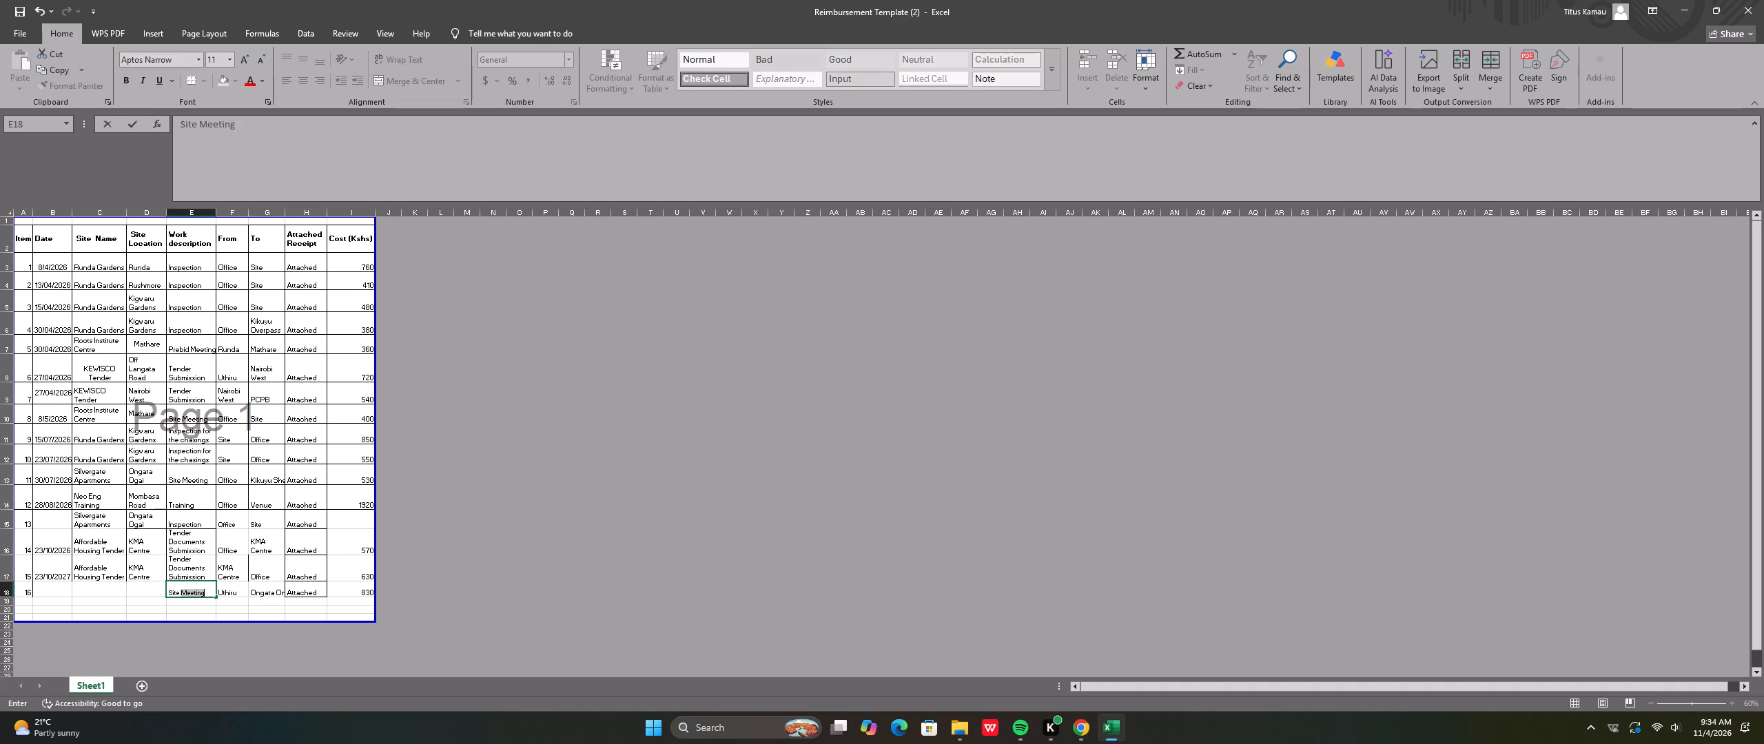
type("Ins")
type("pection")
Copy Ongata Ongai from the To cell of item 16 into its Site Location cell.
left_click(267, 588)
right_click(267, 588)
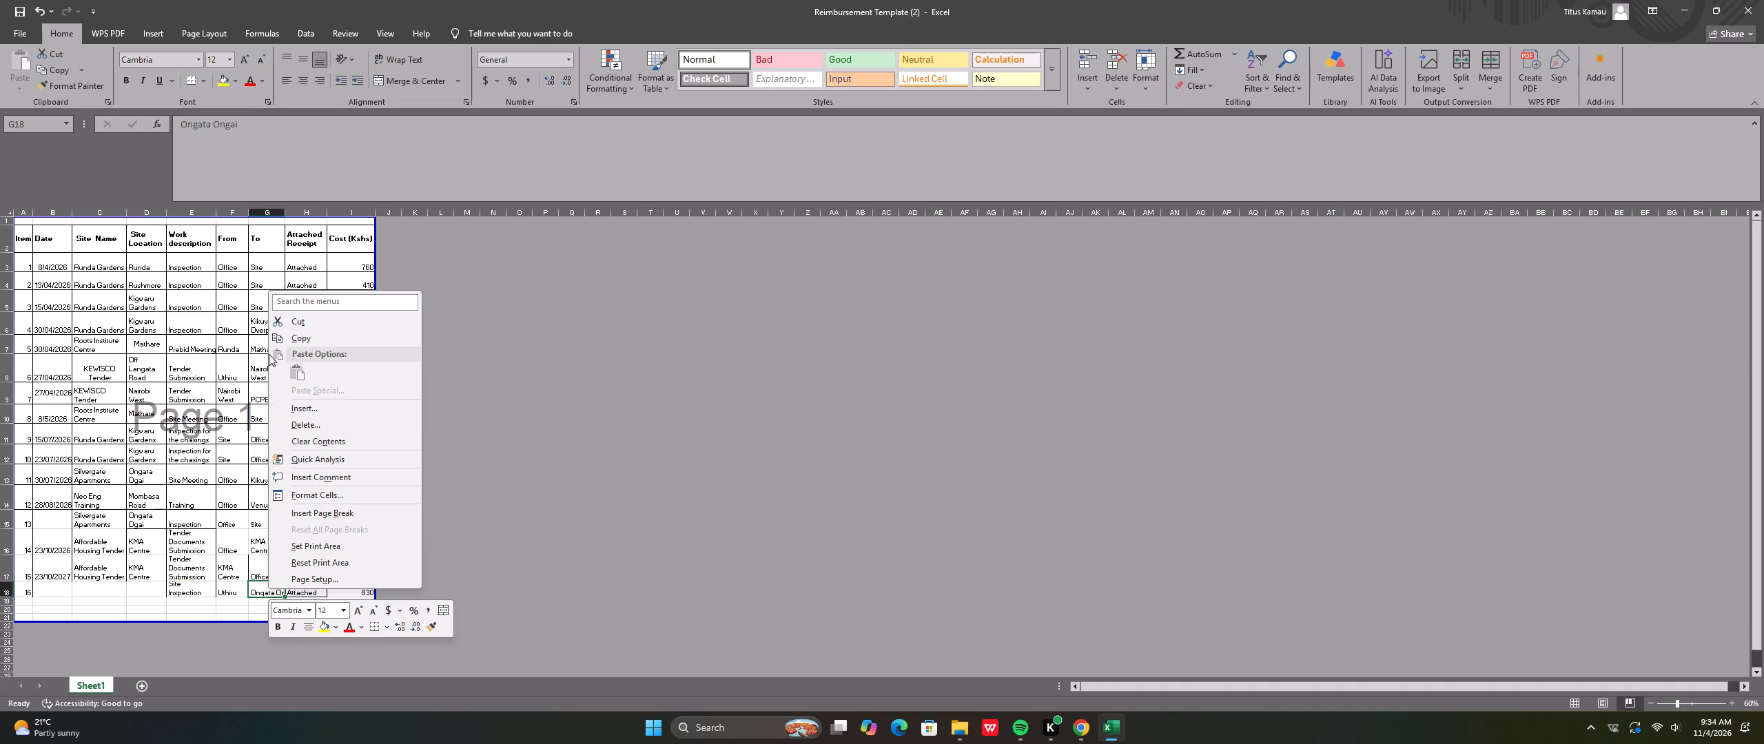
left_click(302, 337)
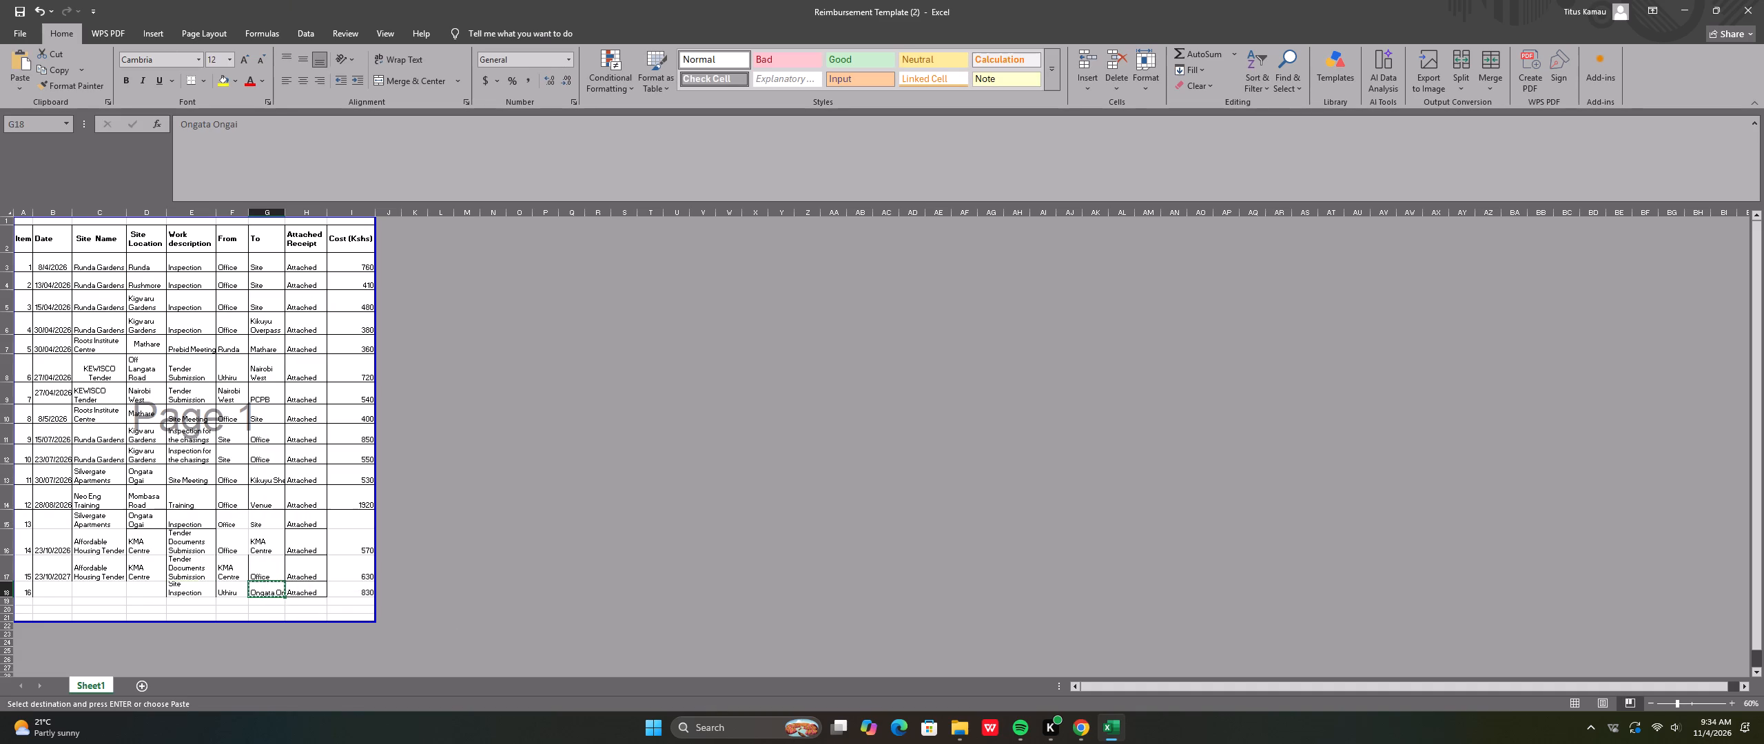
left_click(152, 588)
right_click(152, 588)
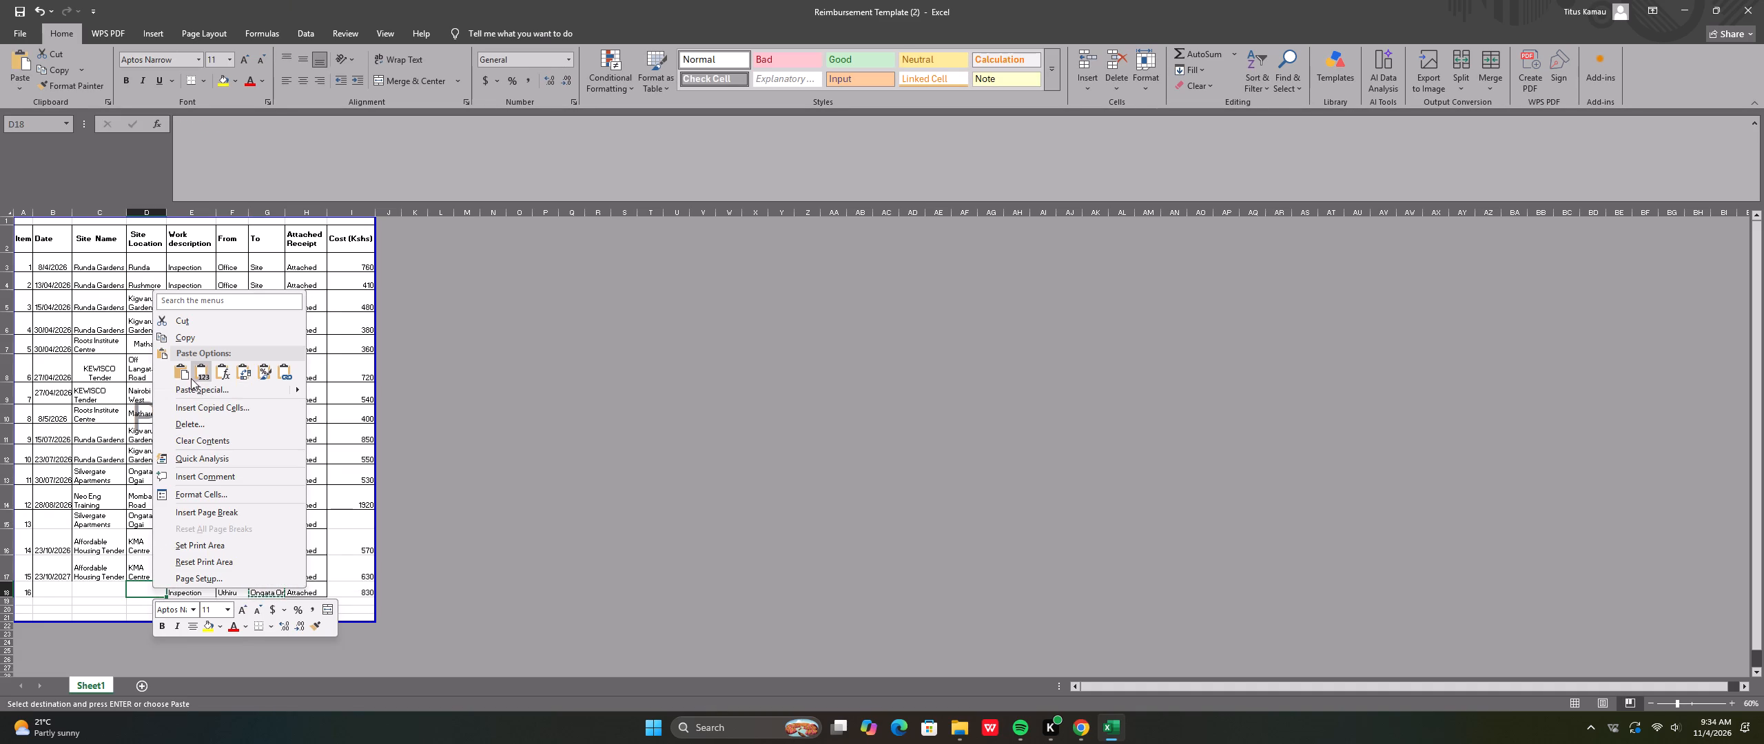
left_click(176, 371)
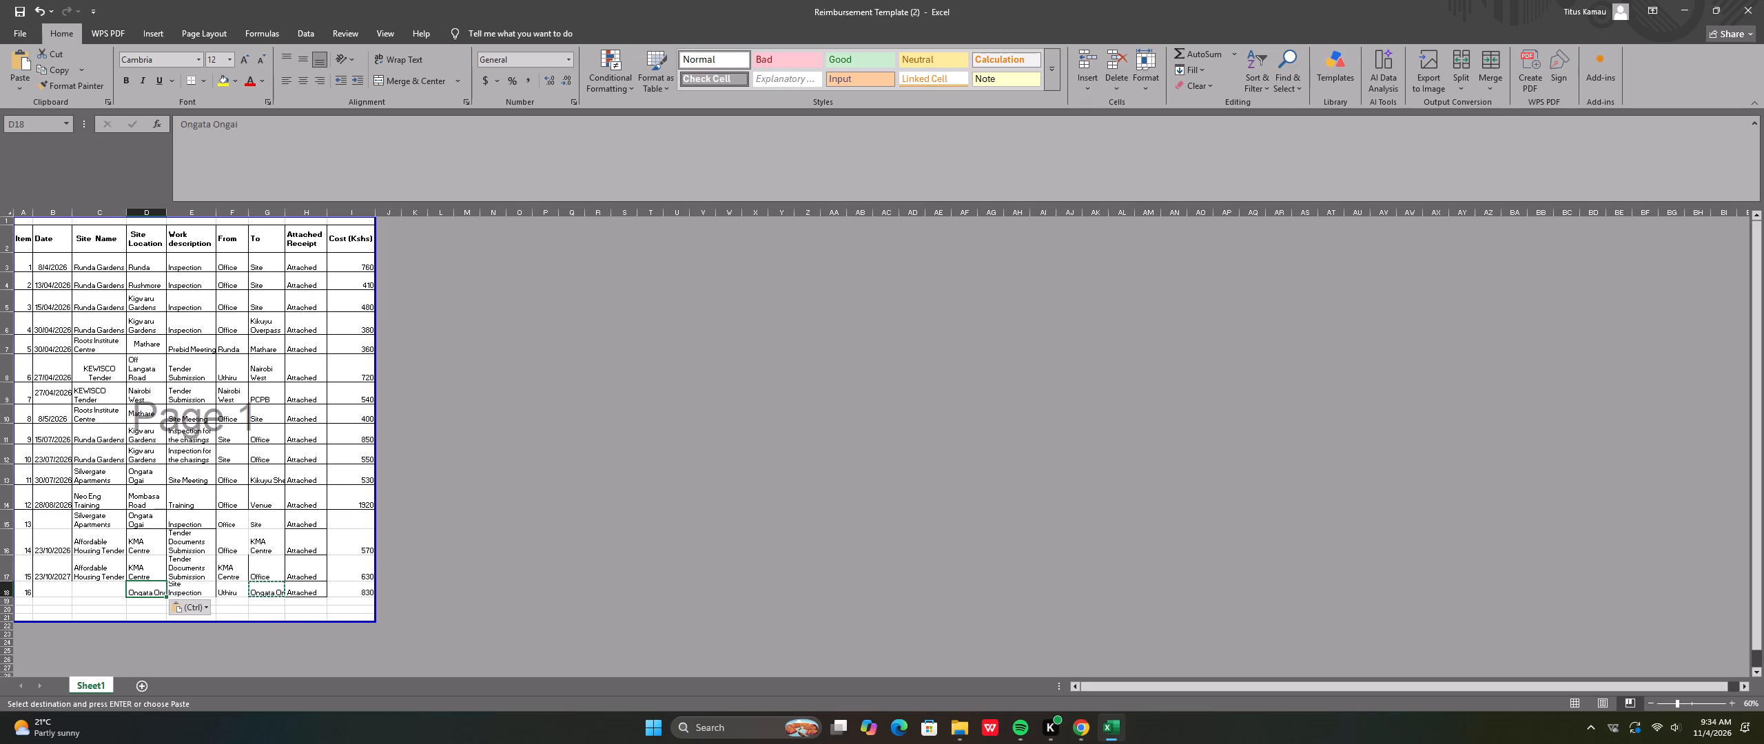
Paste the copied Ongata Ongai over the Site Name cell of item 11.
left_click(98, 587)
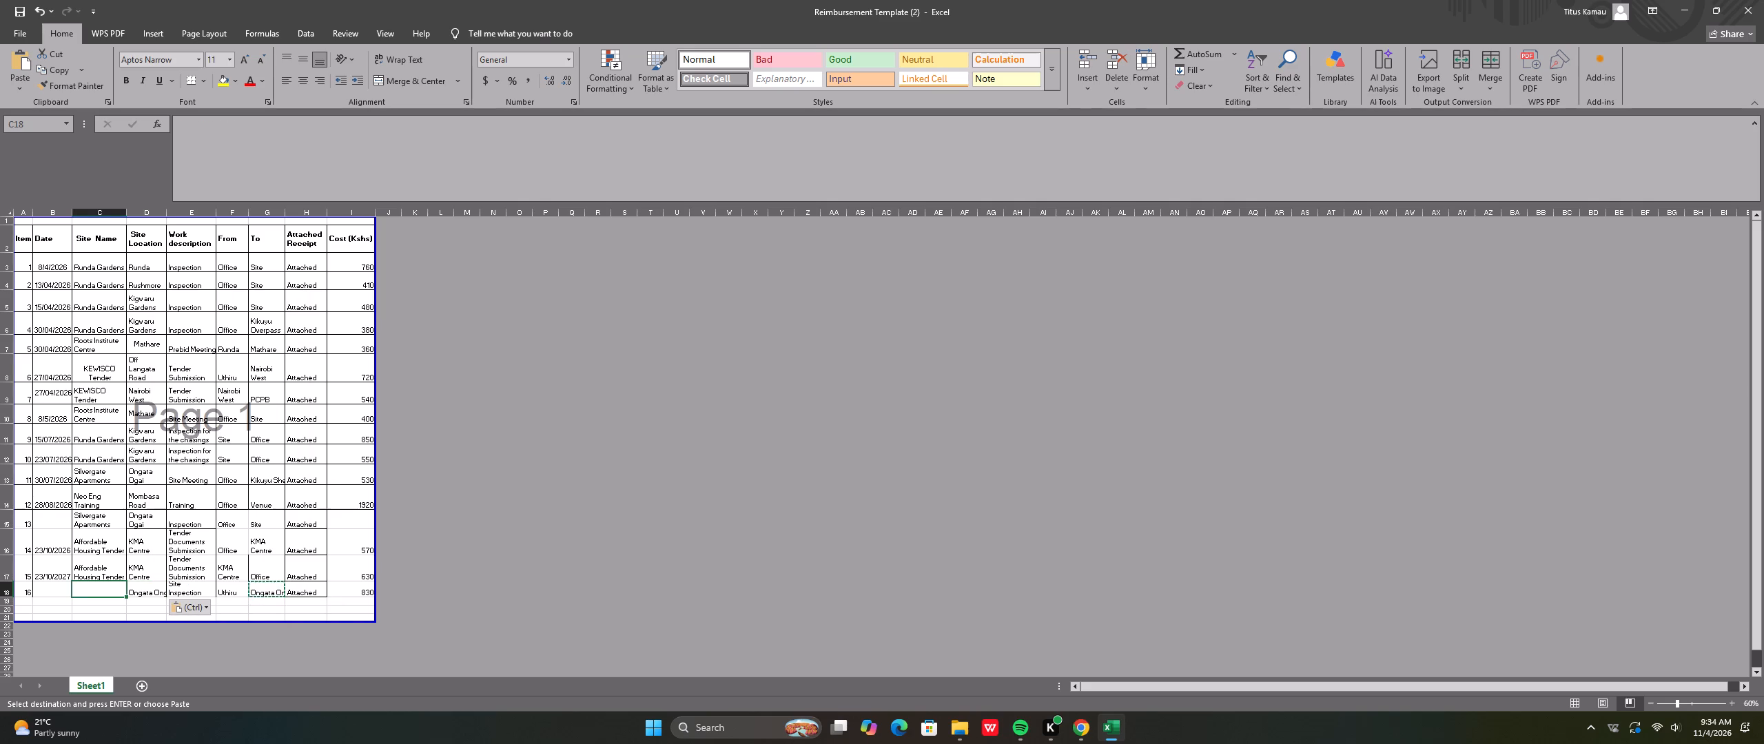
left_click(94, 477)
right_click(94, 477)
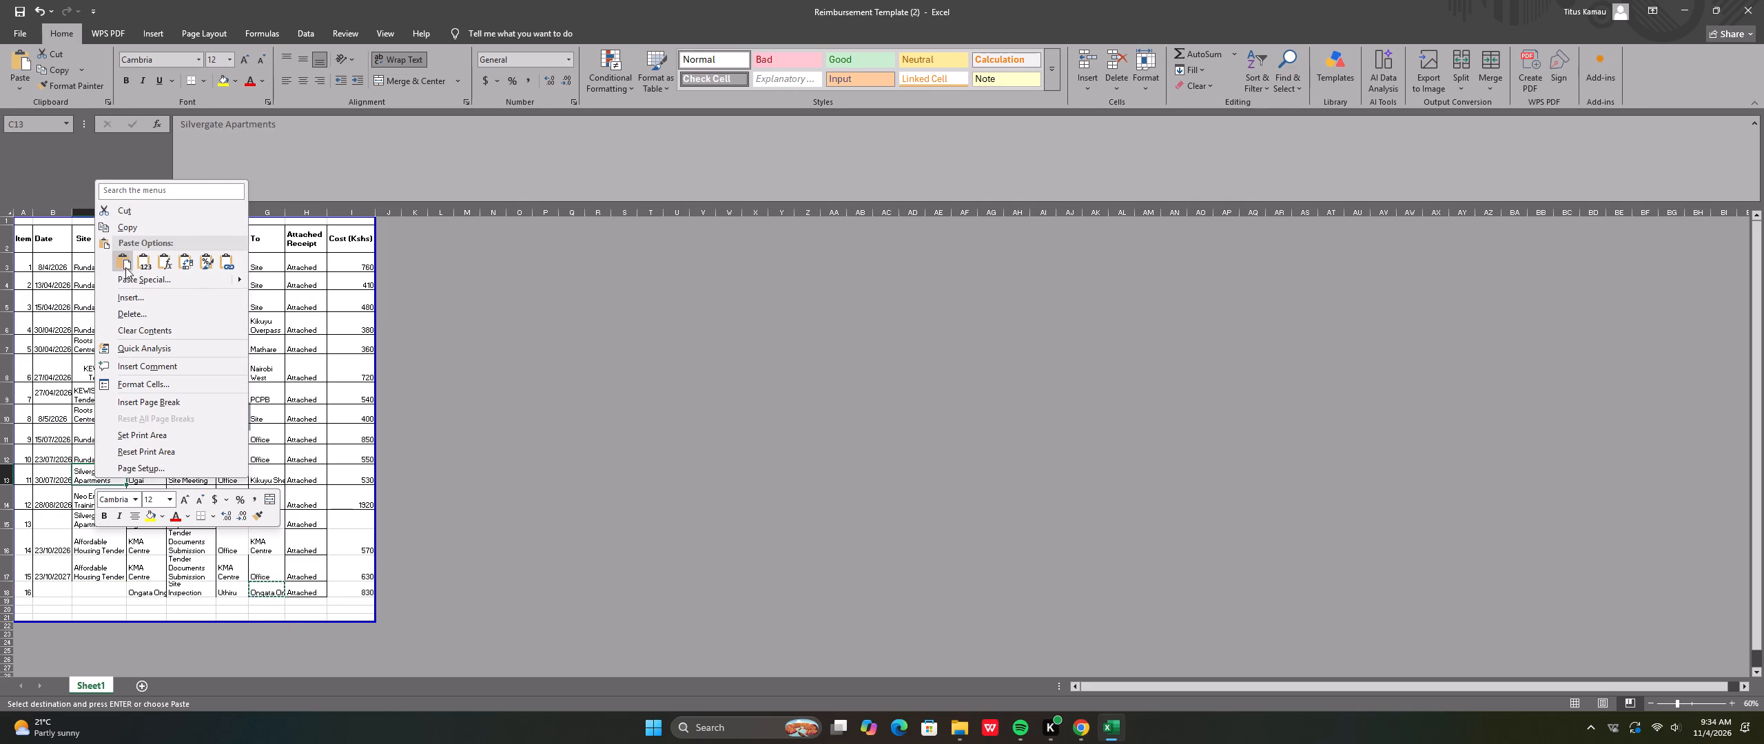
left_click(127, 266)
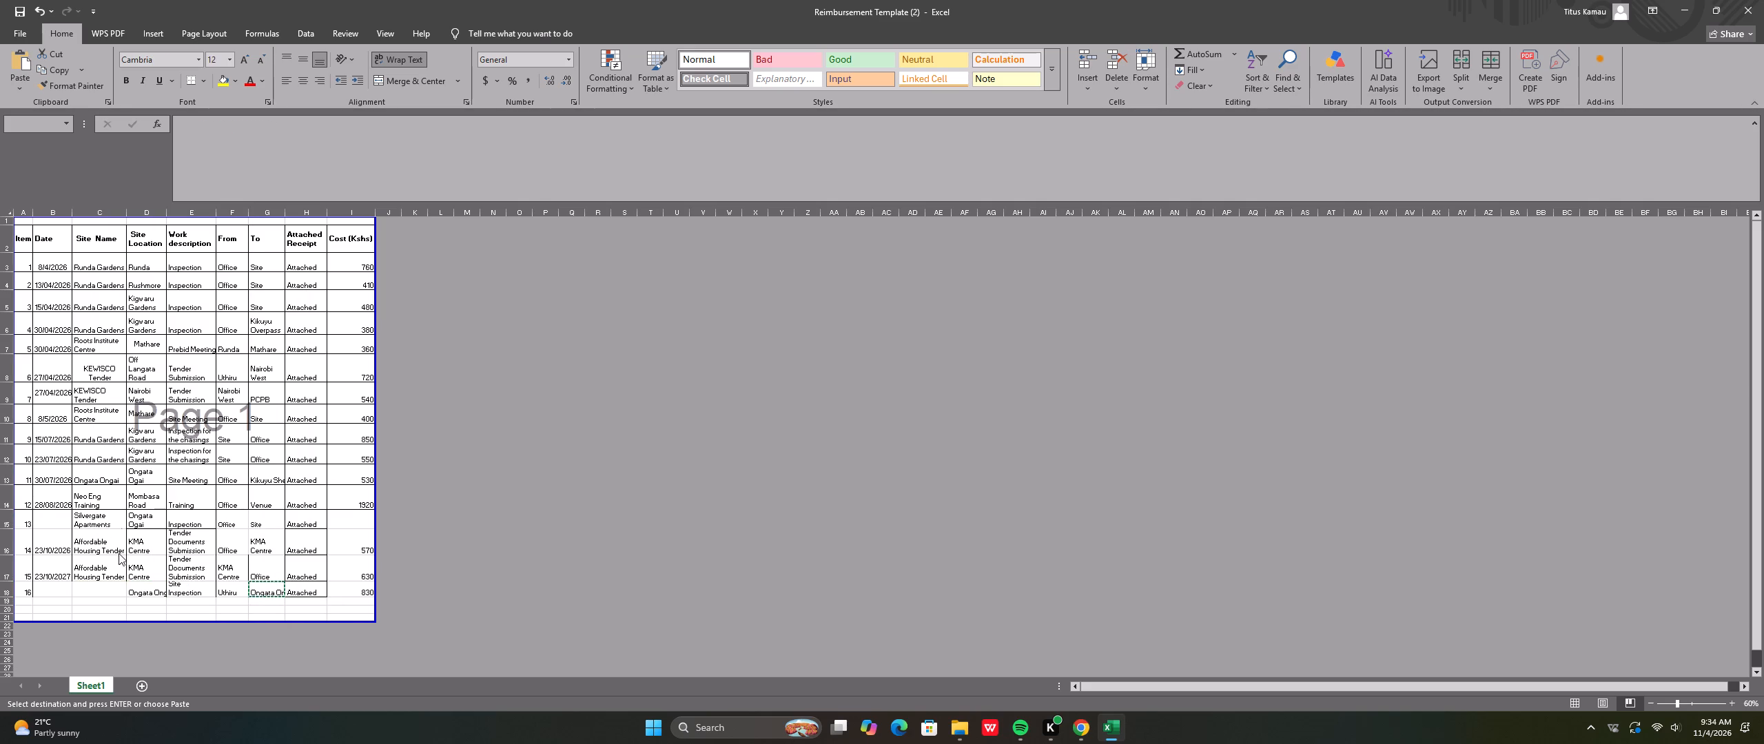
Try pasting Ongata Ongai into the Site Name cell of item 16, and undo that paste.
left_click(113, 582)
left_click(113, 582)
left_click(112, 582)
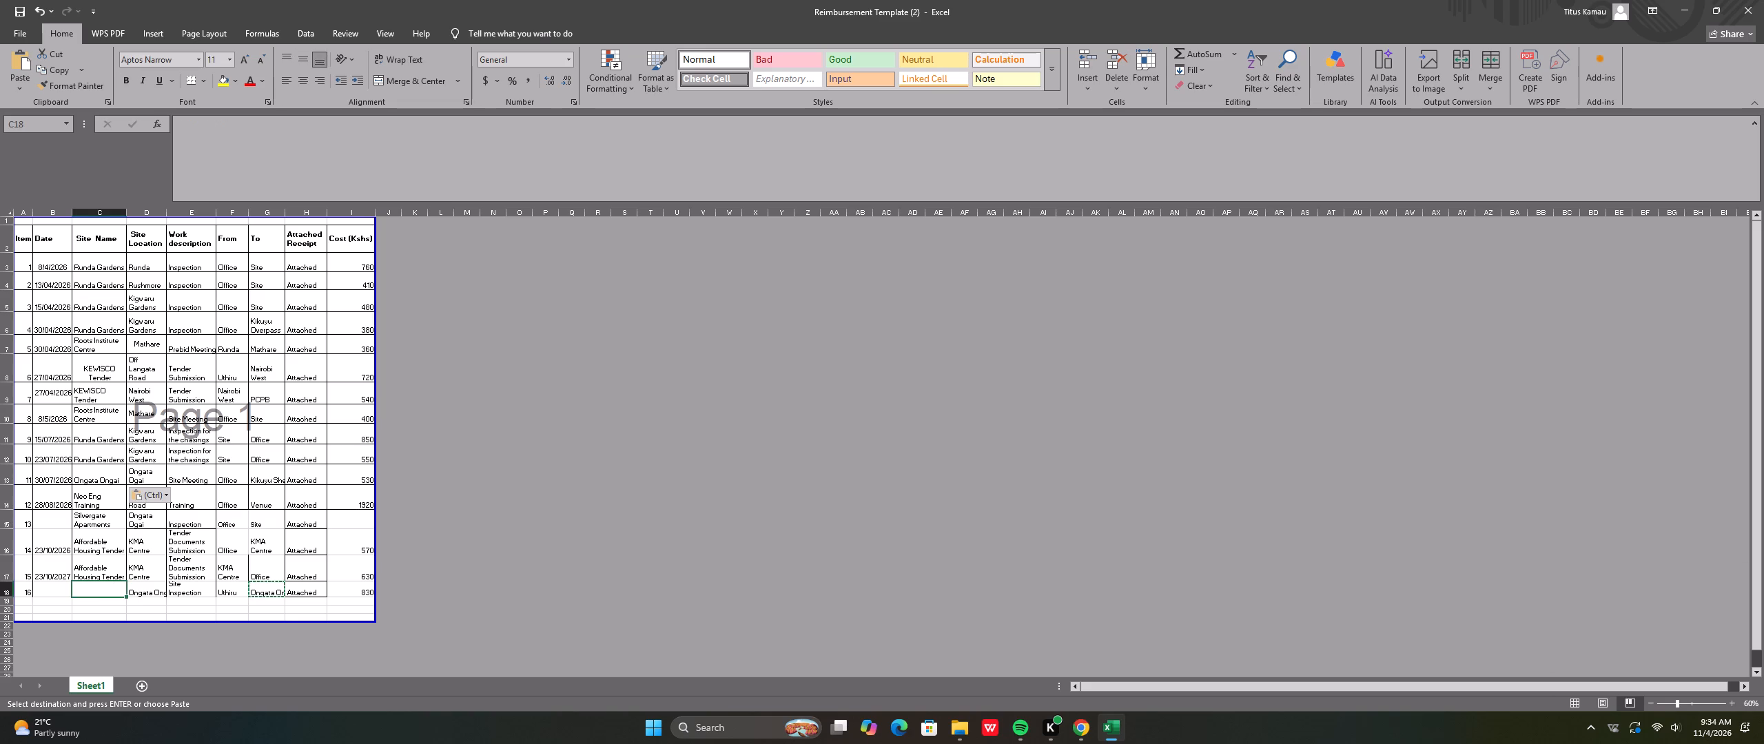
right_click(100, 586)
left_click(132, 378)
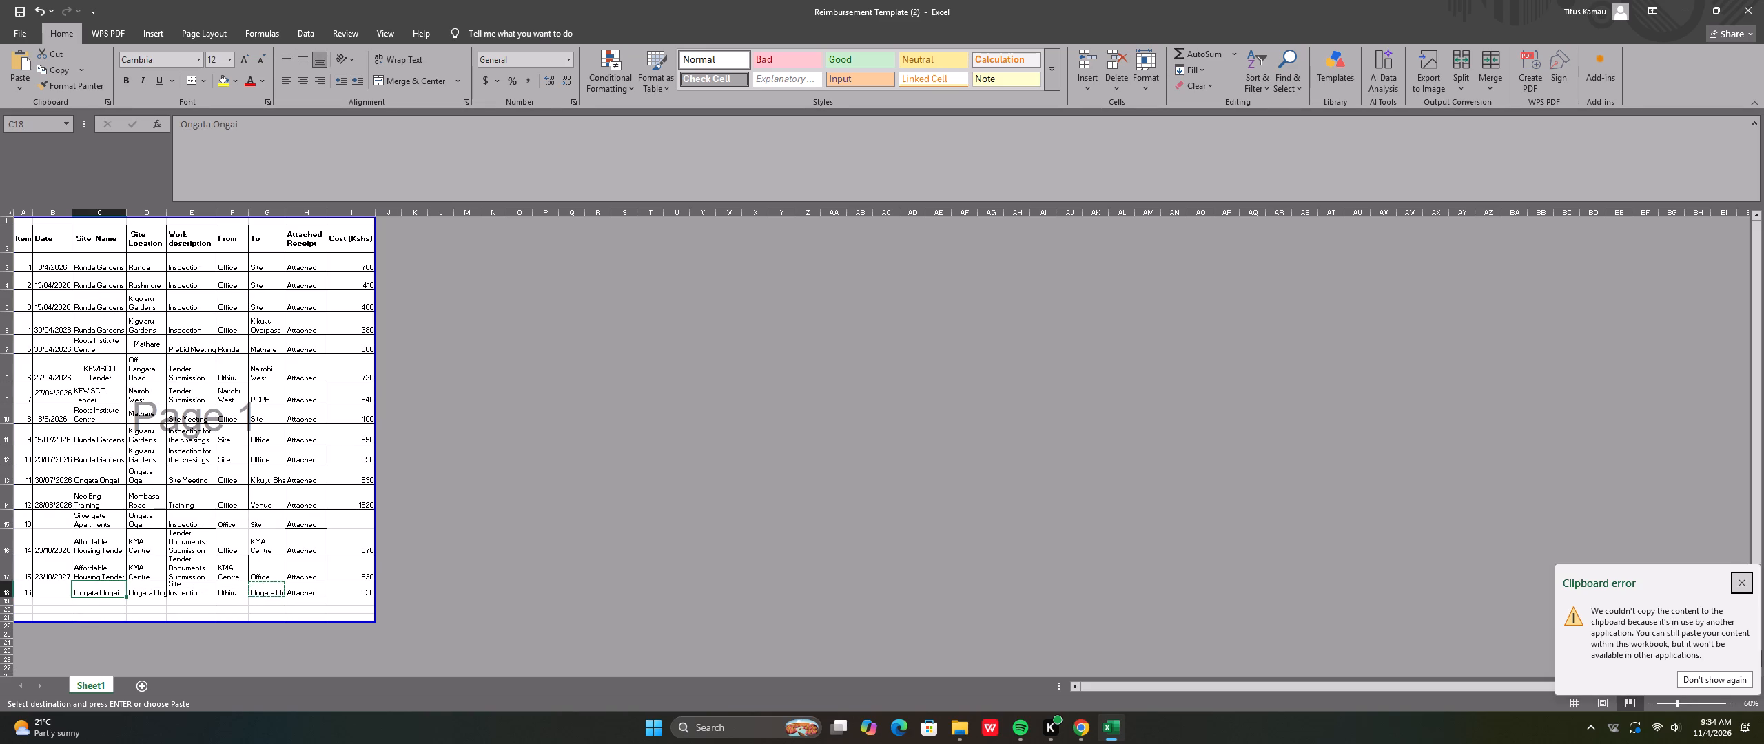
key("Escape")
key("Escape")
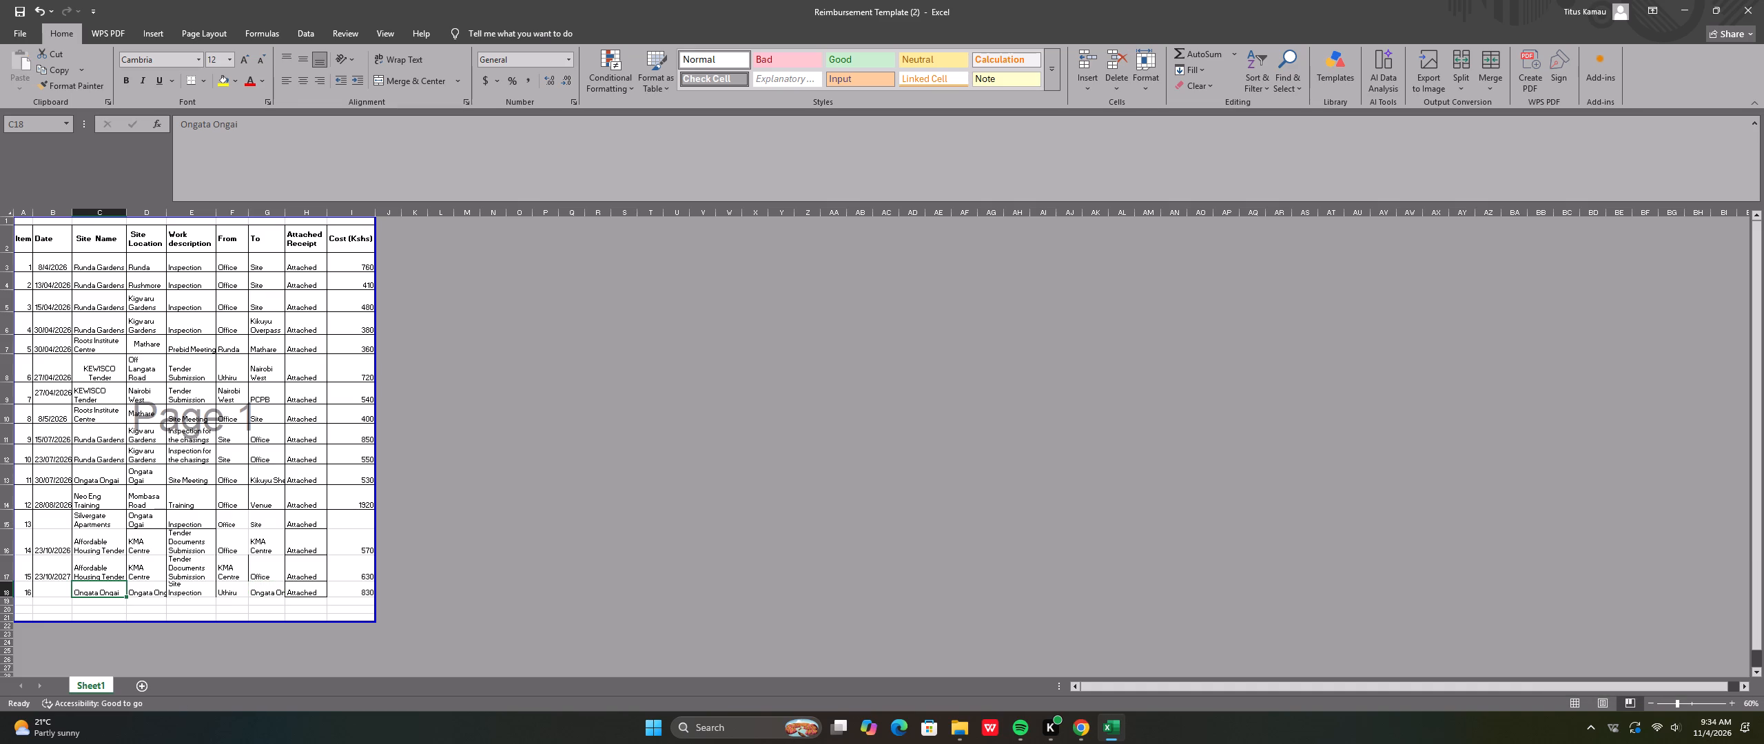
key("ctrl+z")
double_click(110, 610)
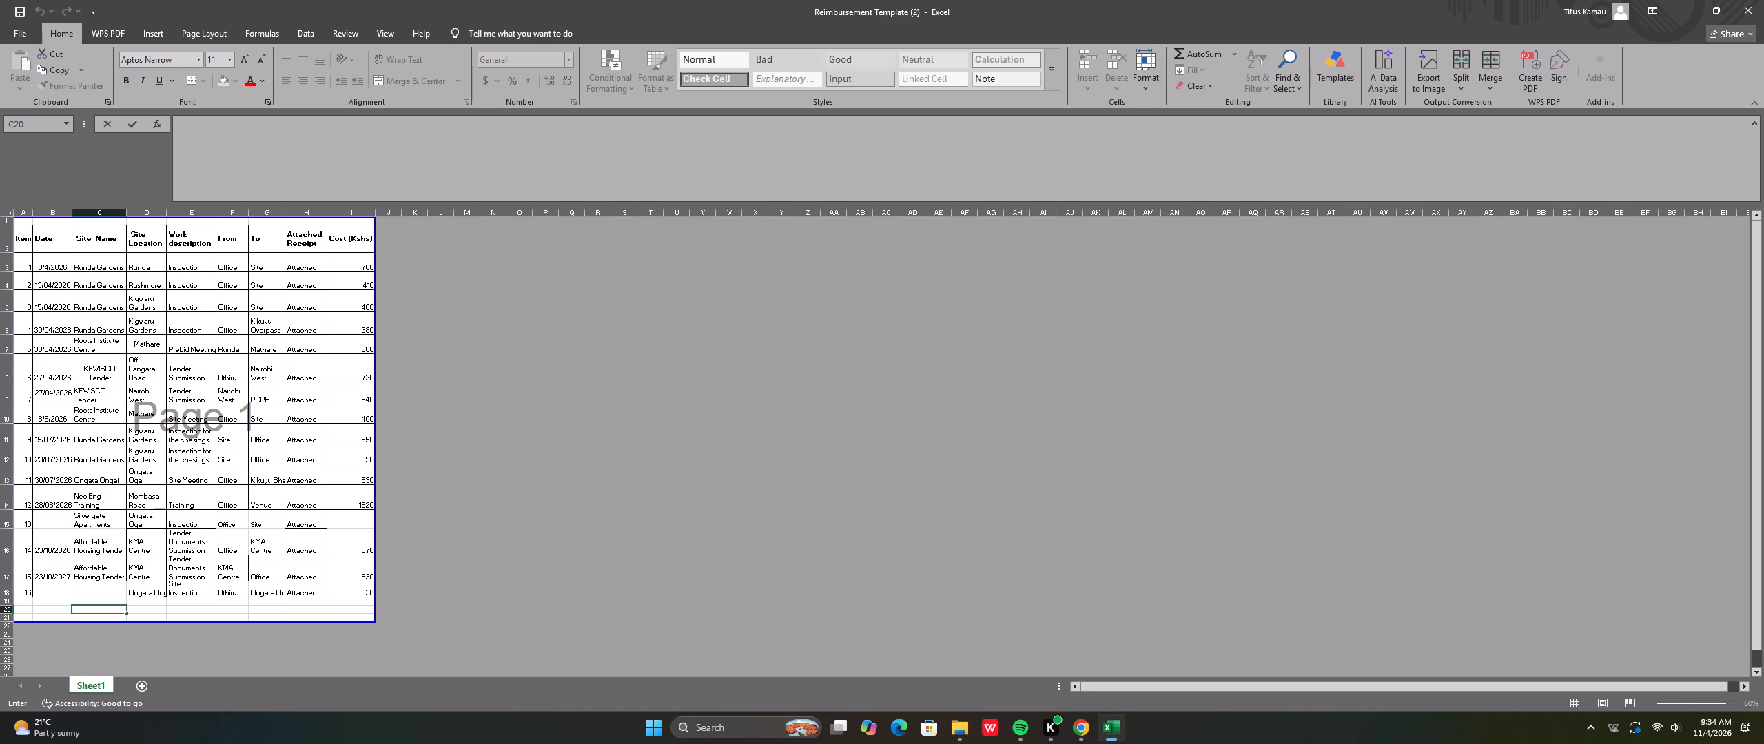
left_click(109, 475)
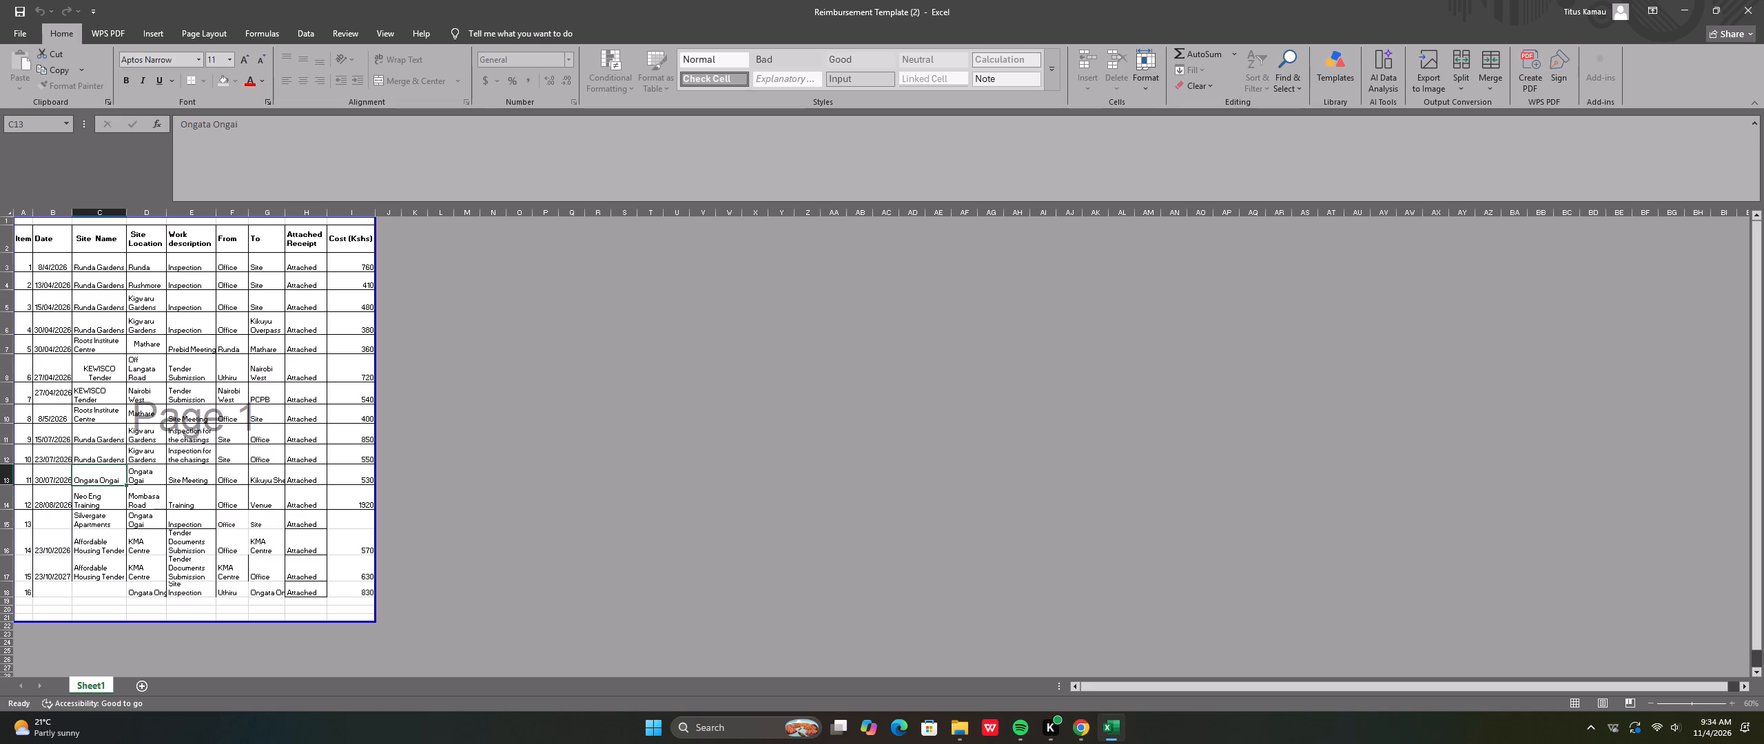
Copy Silvergate Apartments from the Site Name cell of item 13 into the Site Name cell of item 11.
left_click(94, 519)
right_click(94, 519)
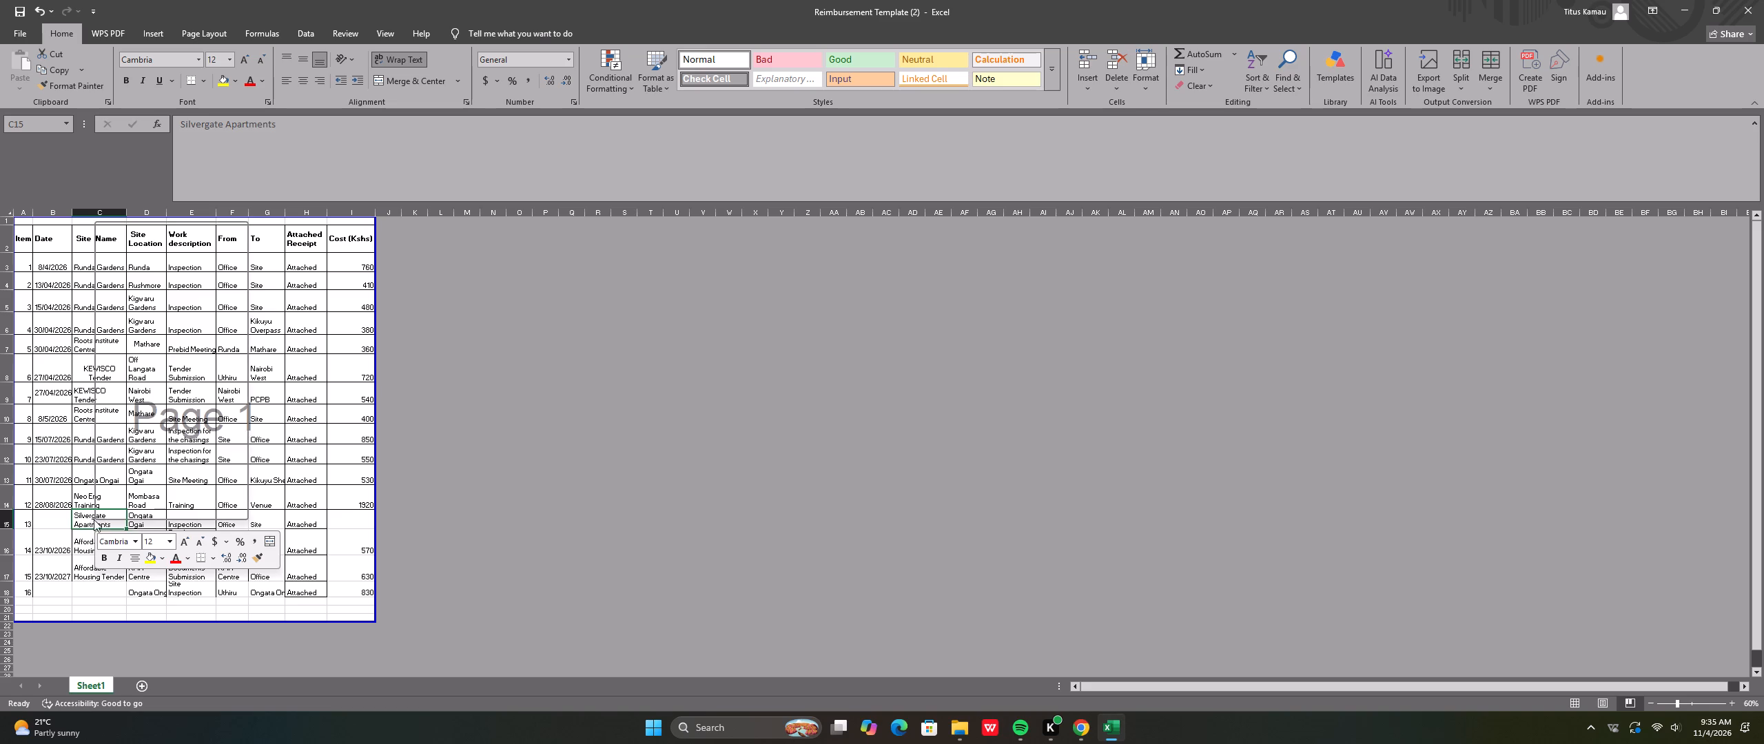
left_click(125, 269)
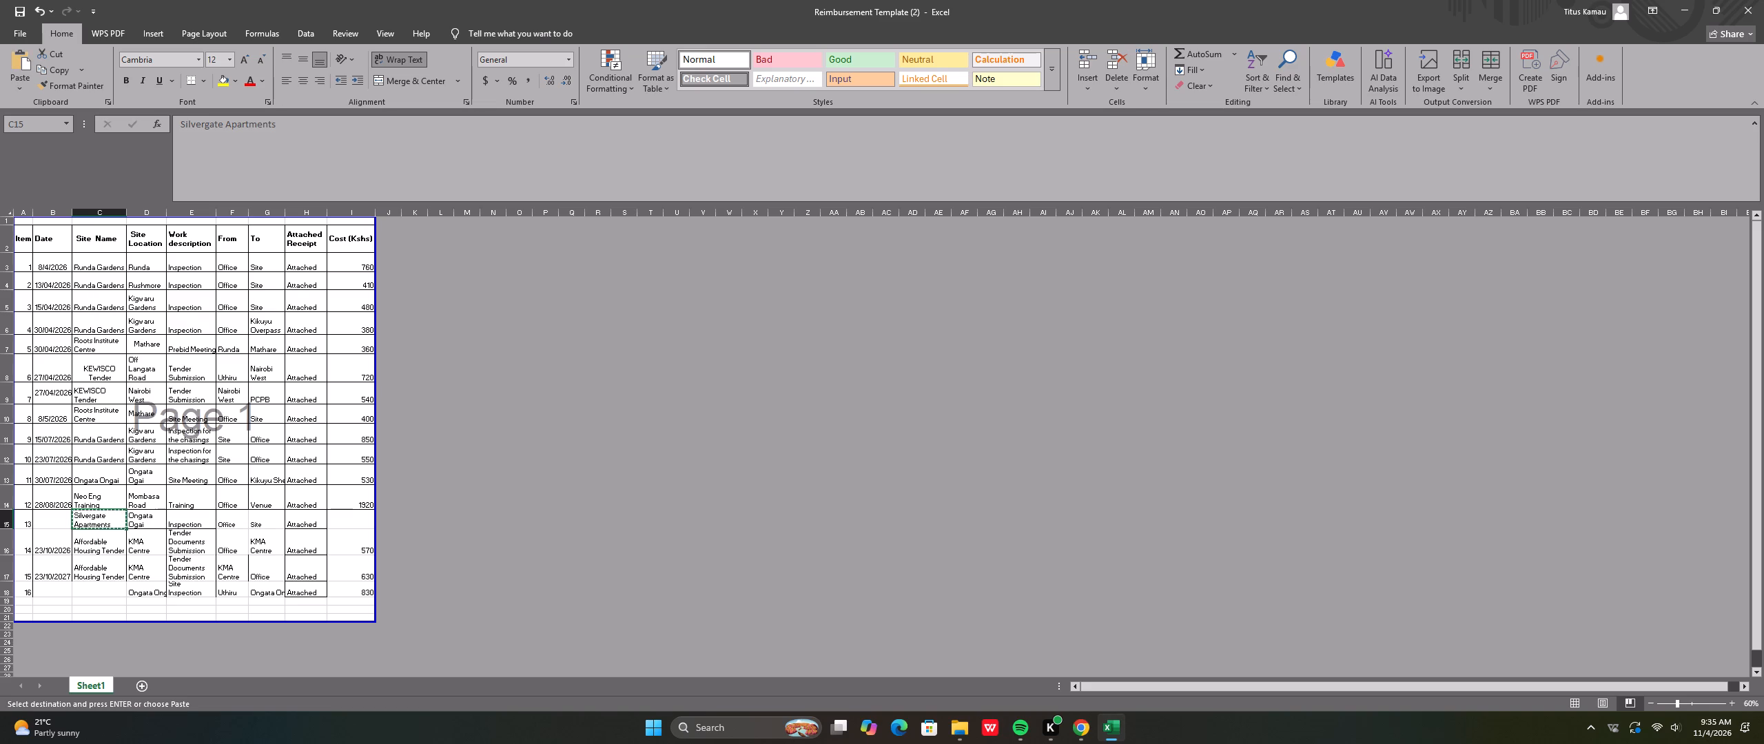
left_click(102, 474)
right_click(102, 474)
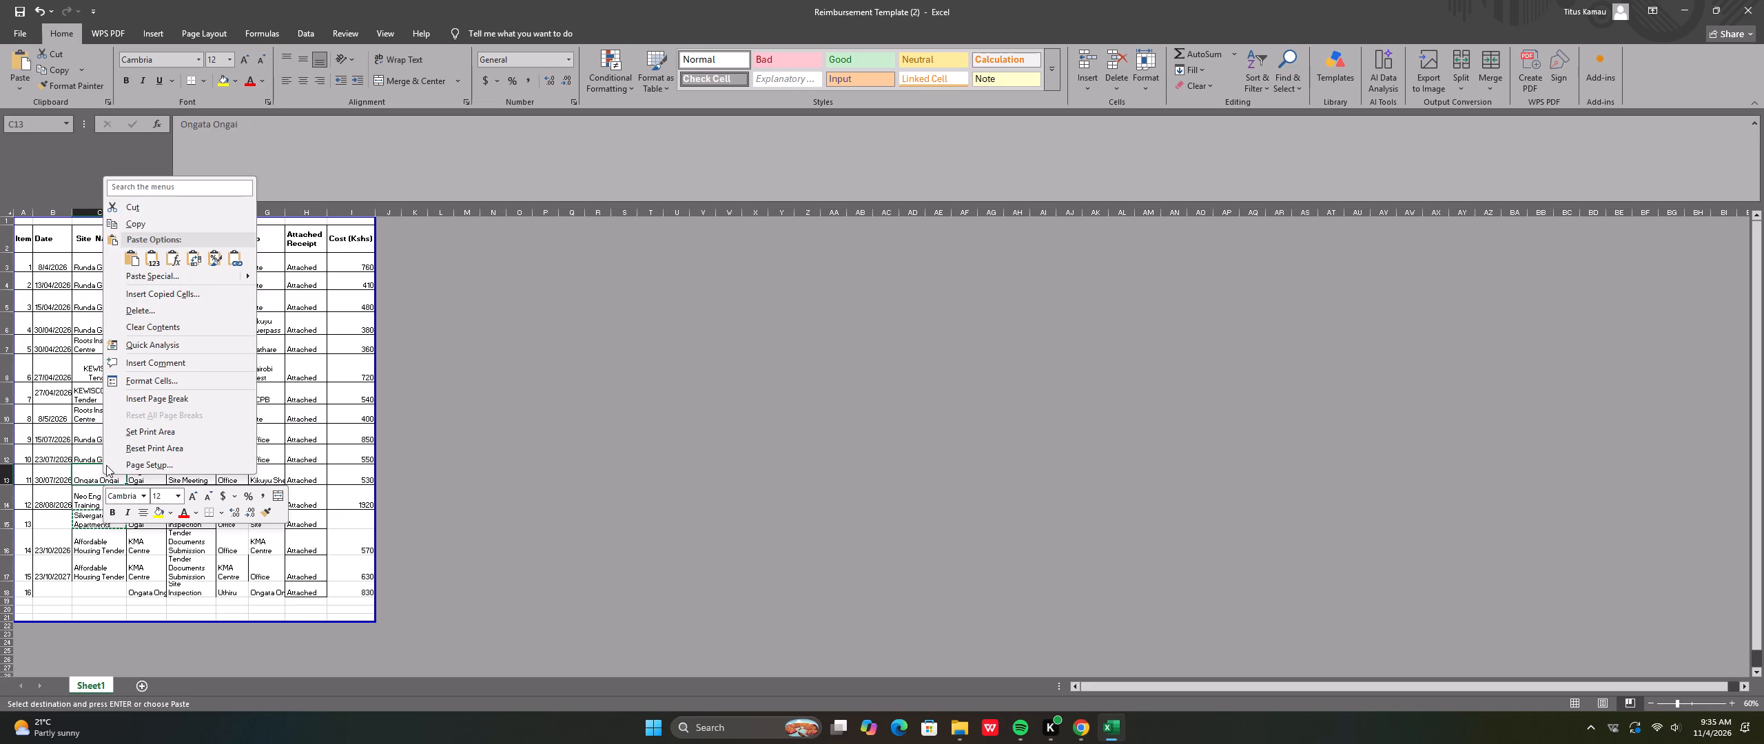
left_click(139, 258)
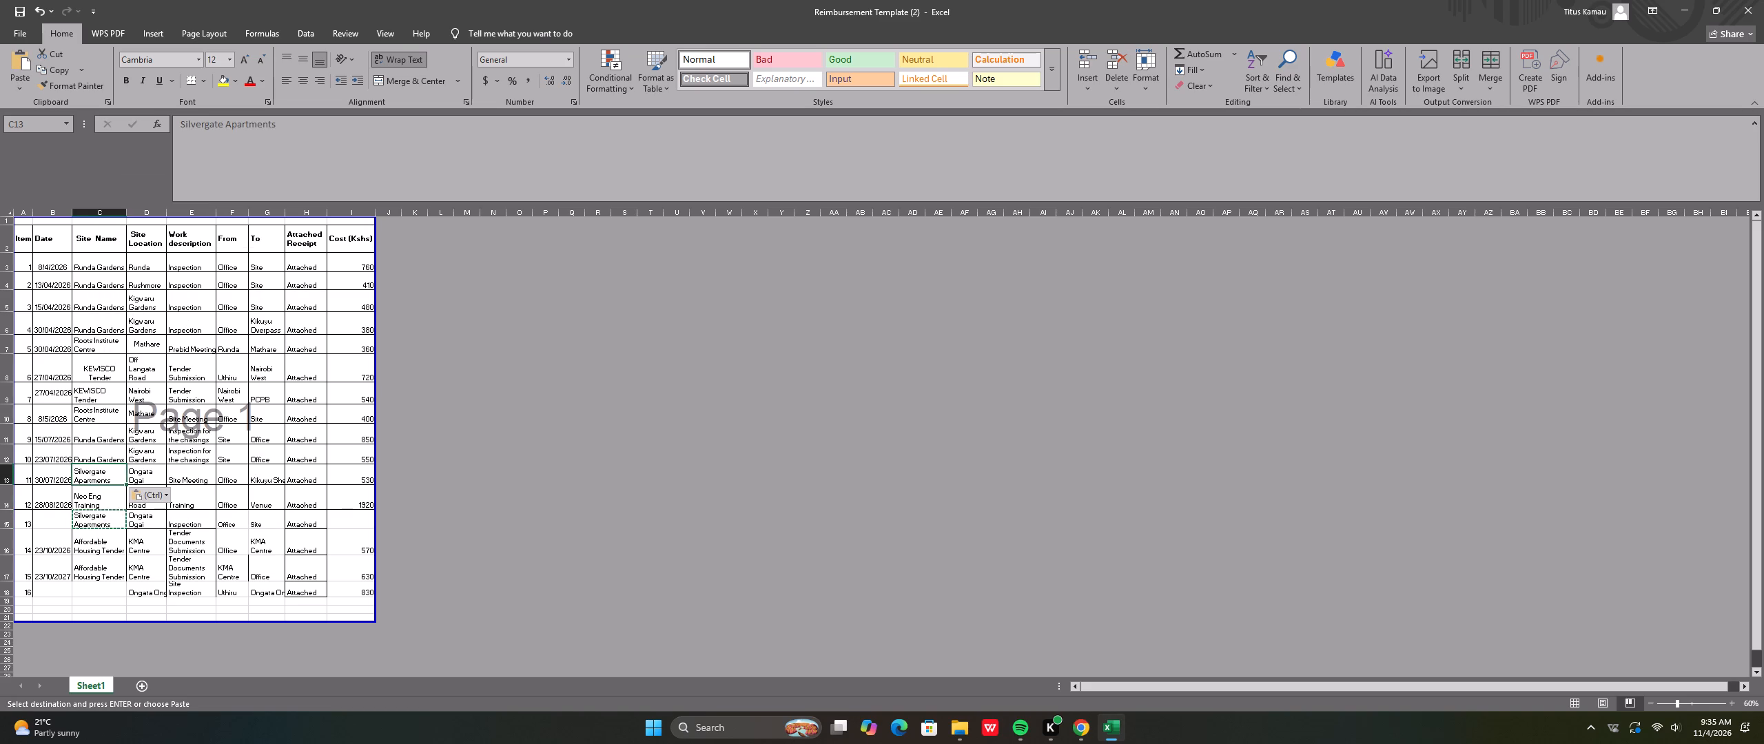
Paste the copied Silvergate Apartments into the Site Name cell of item 16.
left_click(99, 588)
right_click(99, 588)
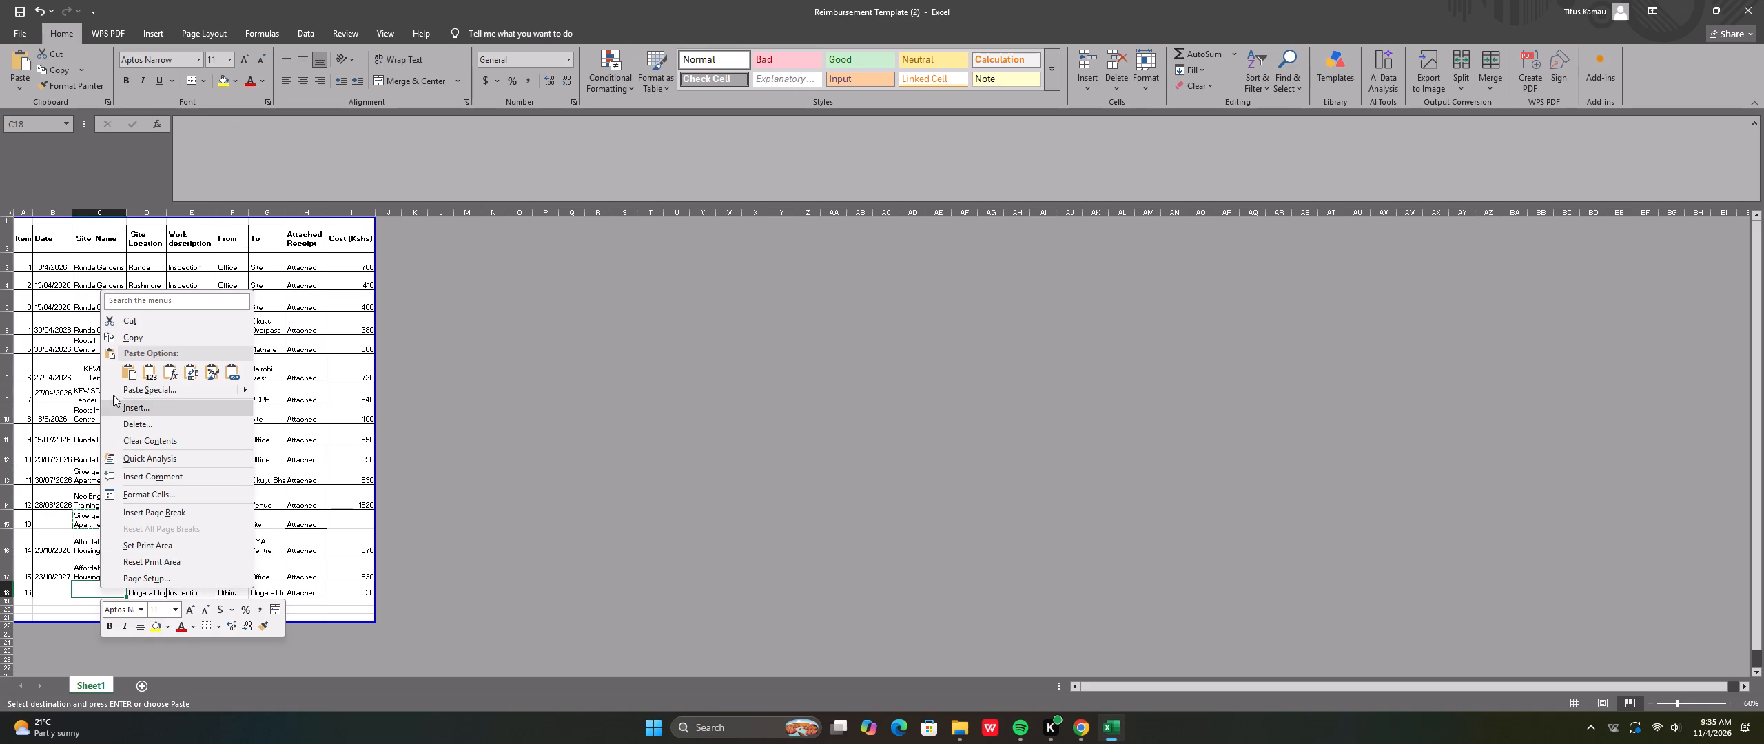
left_click(130, 378)
left_click(575, 544)
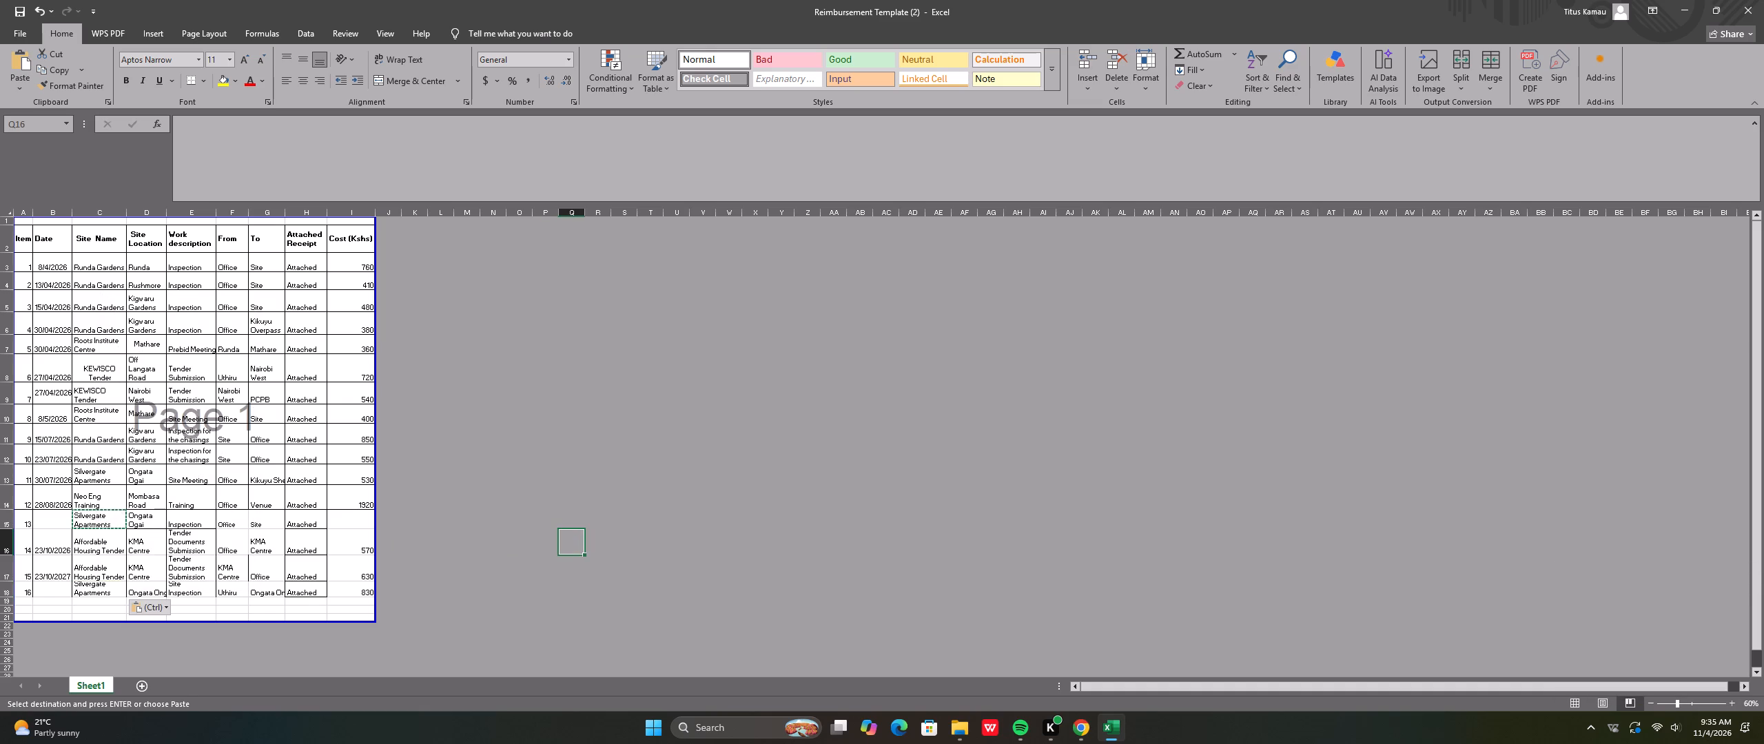
Enter 30/10/2026 in the Date cell of item 16.
left_click(61, 589)
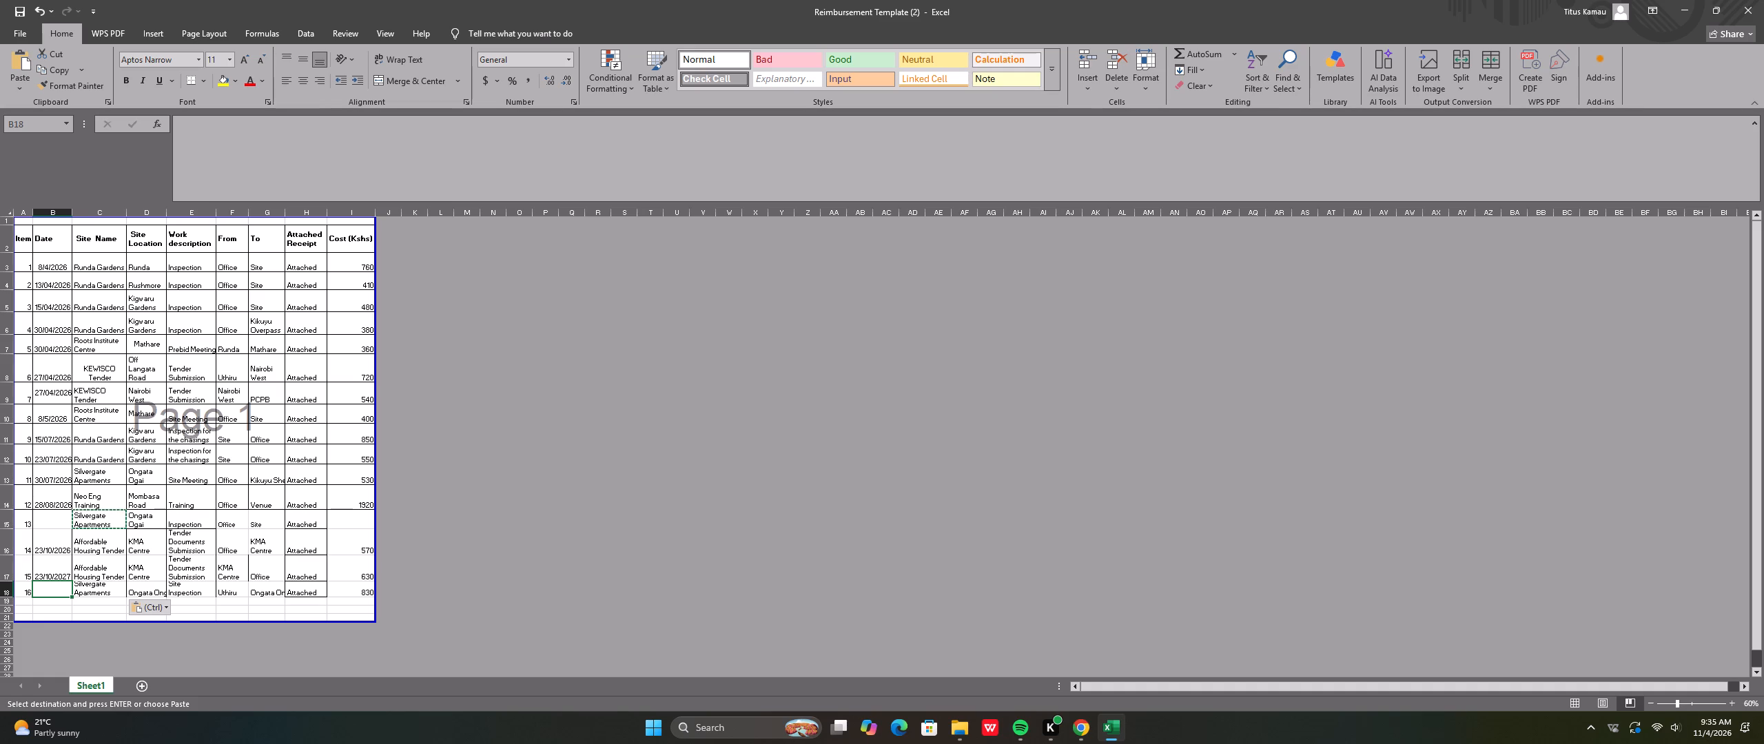
left_click(52, 586)
type("30")
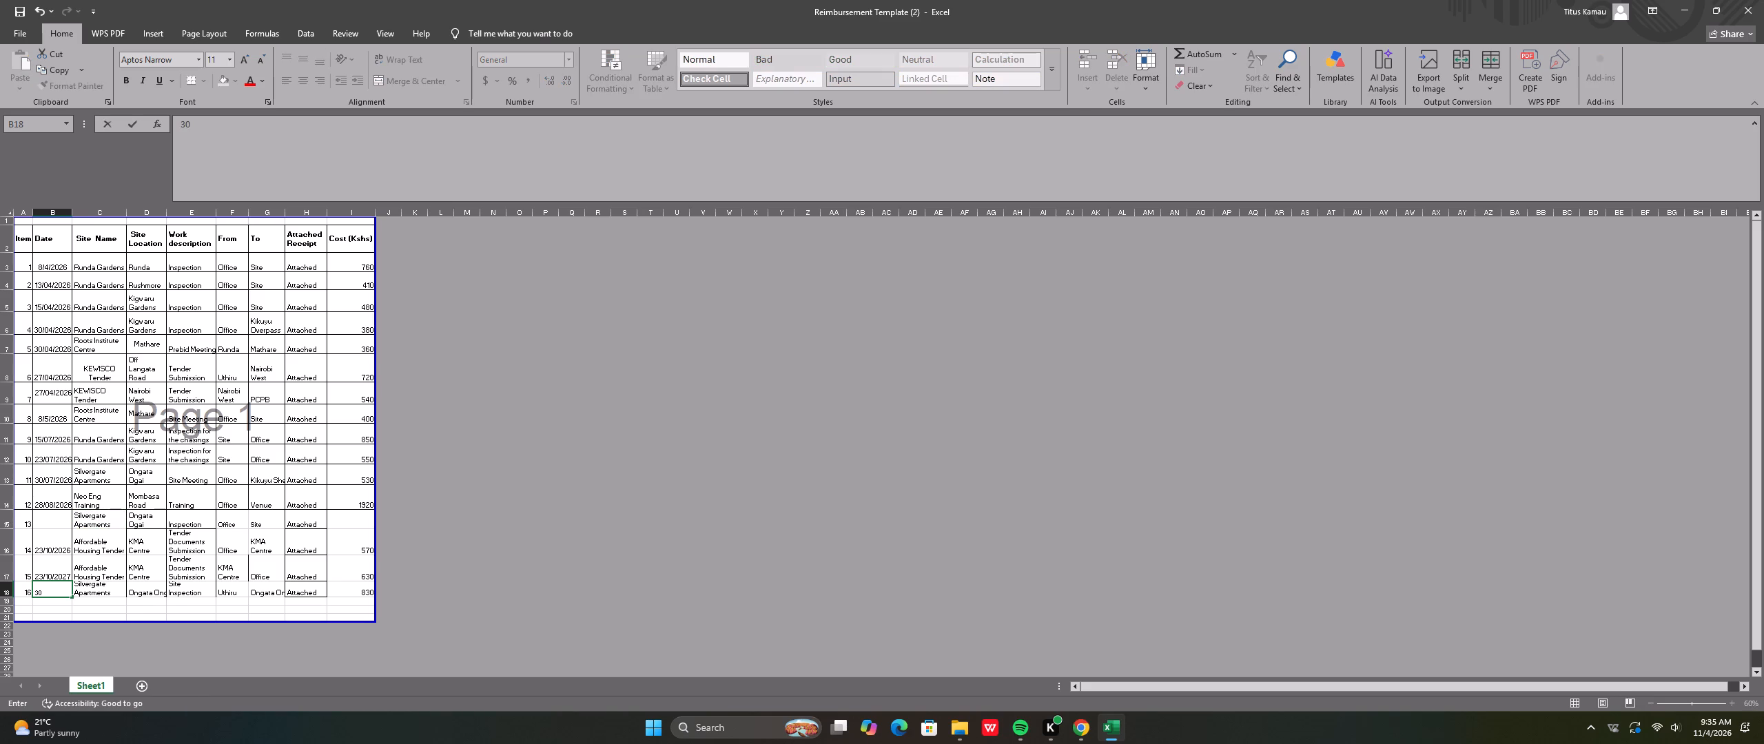
key("slash")
type("10")
type("/2026")
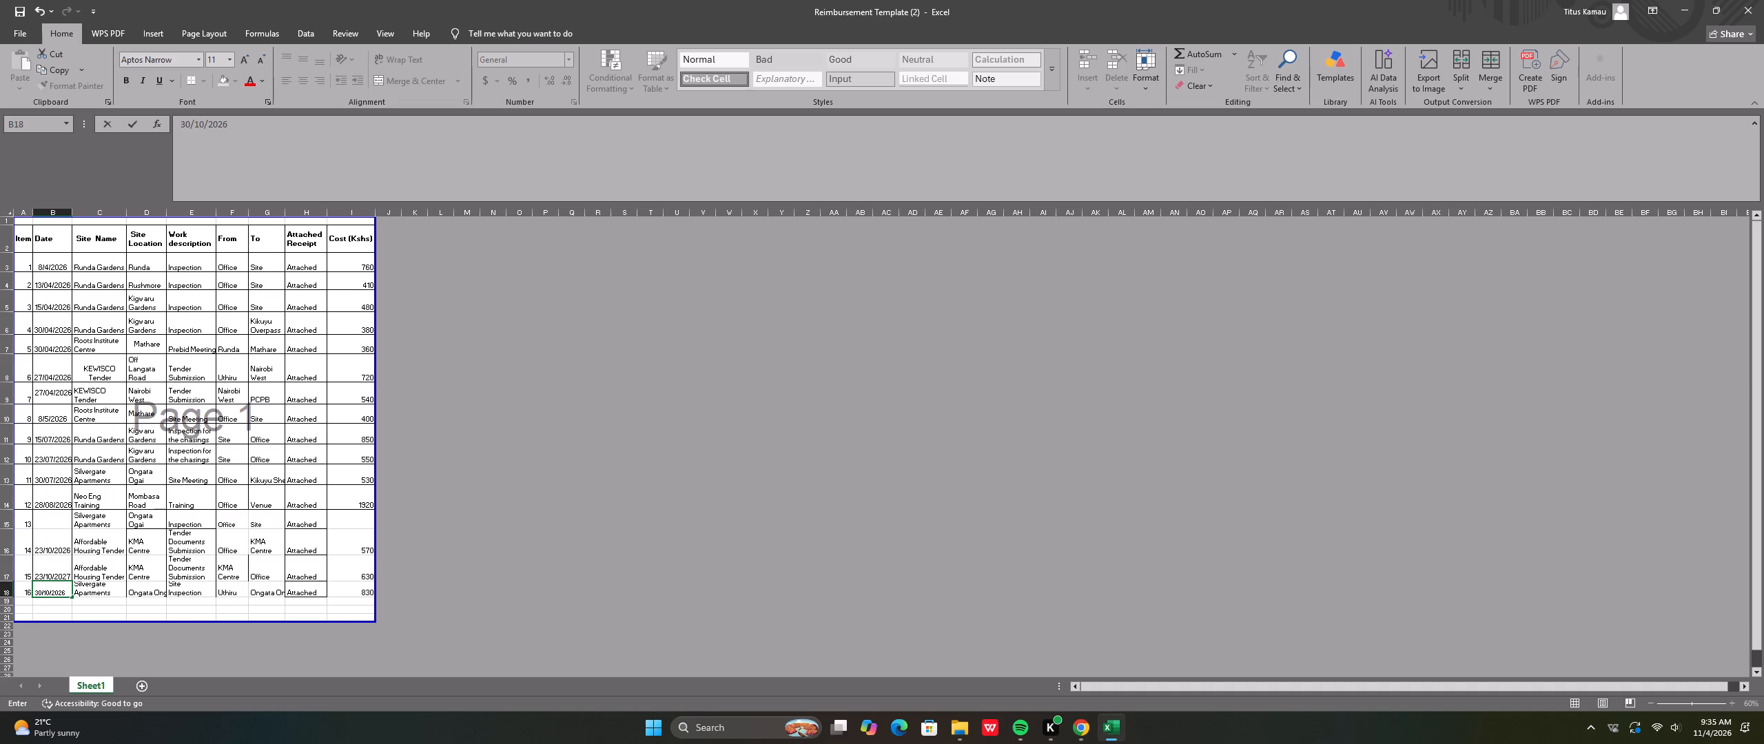
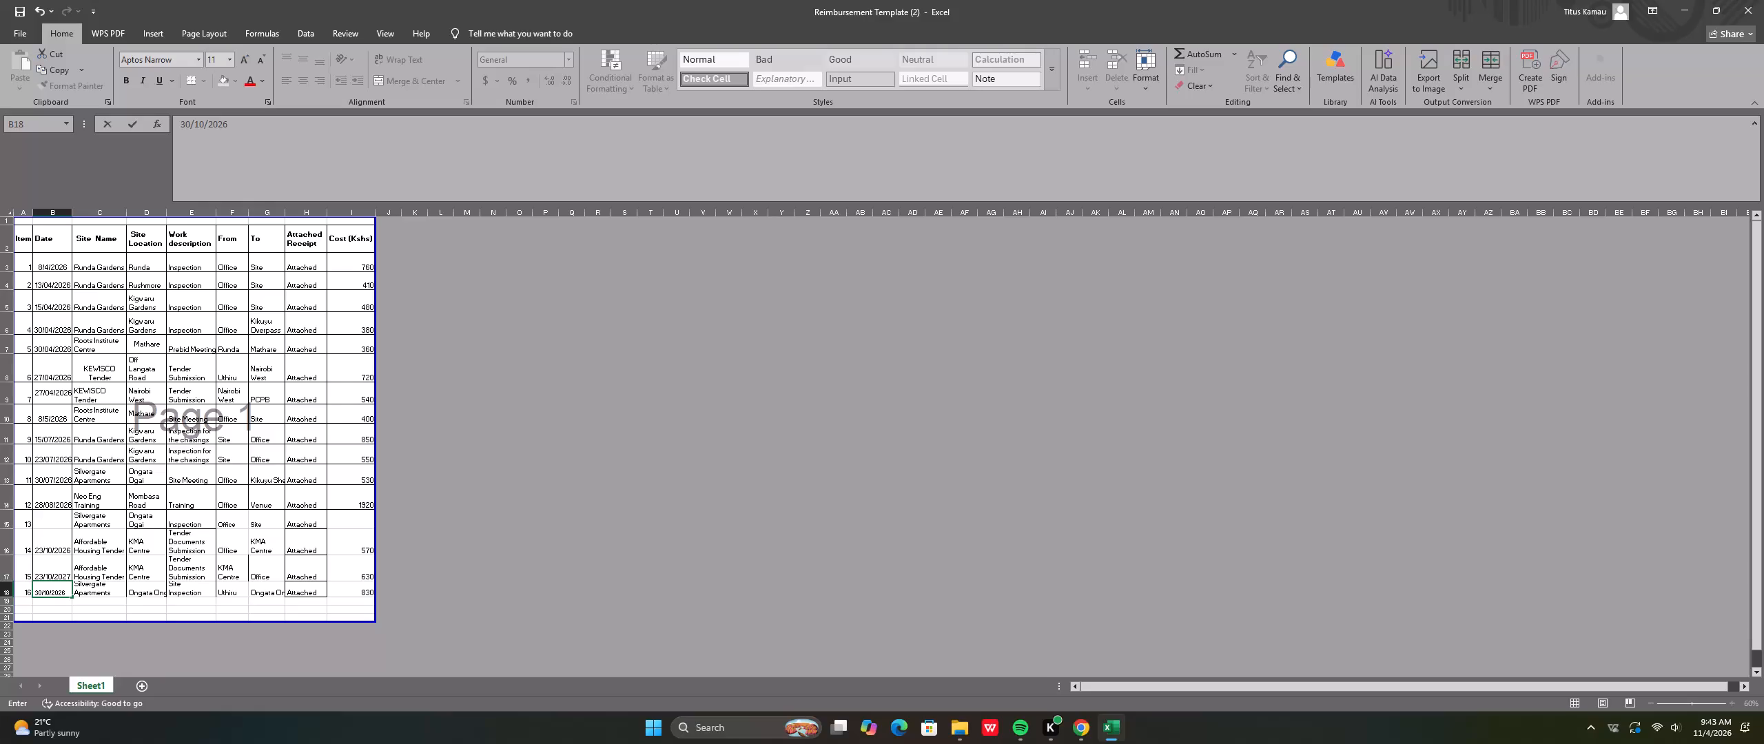
Enter 620 in the Cost (Kshs) cell of item 15, the Affordable Housing Tender trip.
left_click(372, 574)
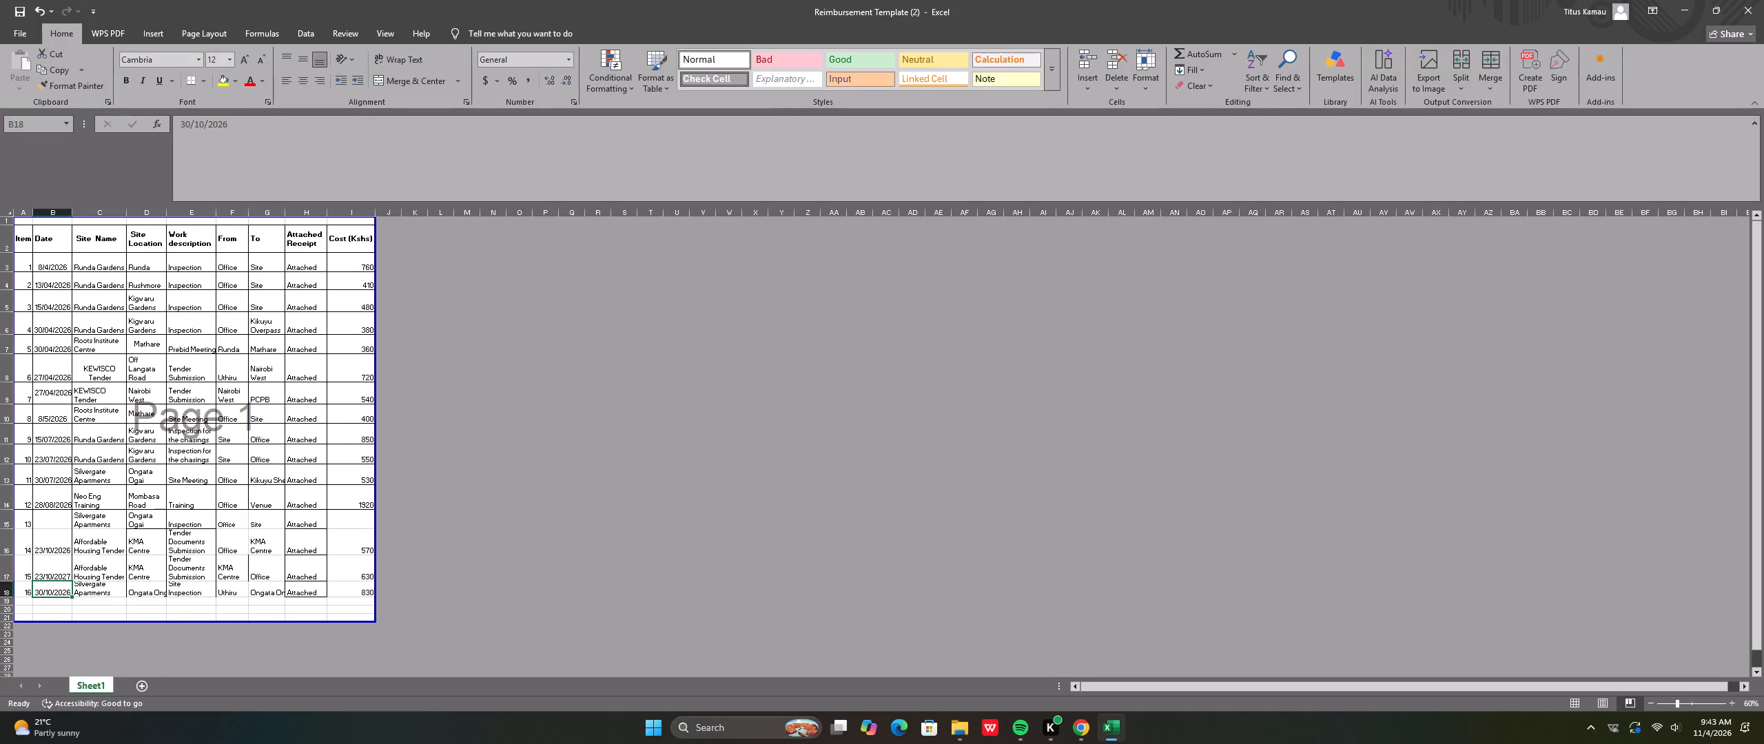
left_click(360, 570)
type("620")
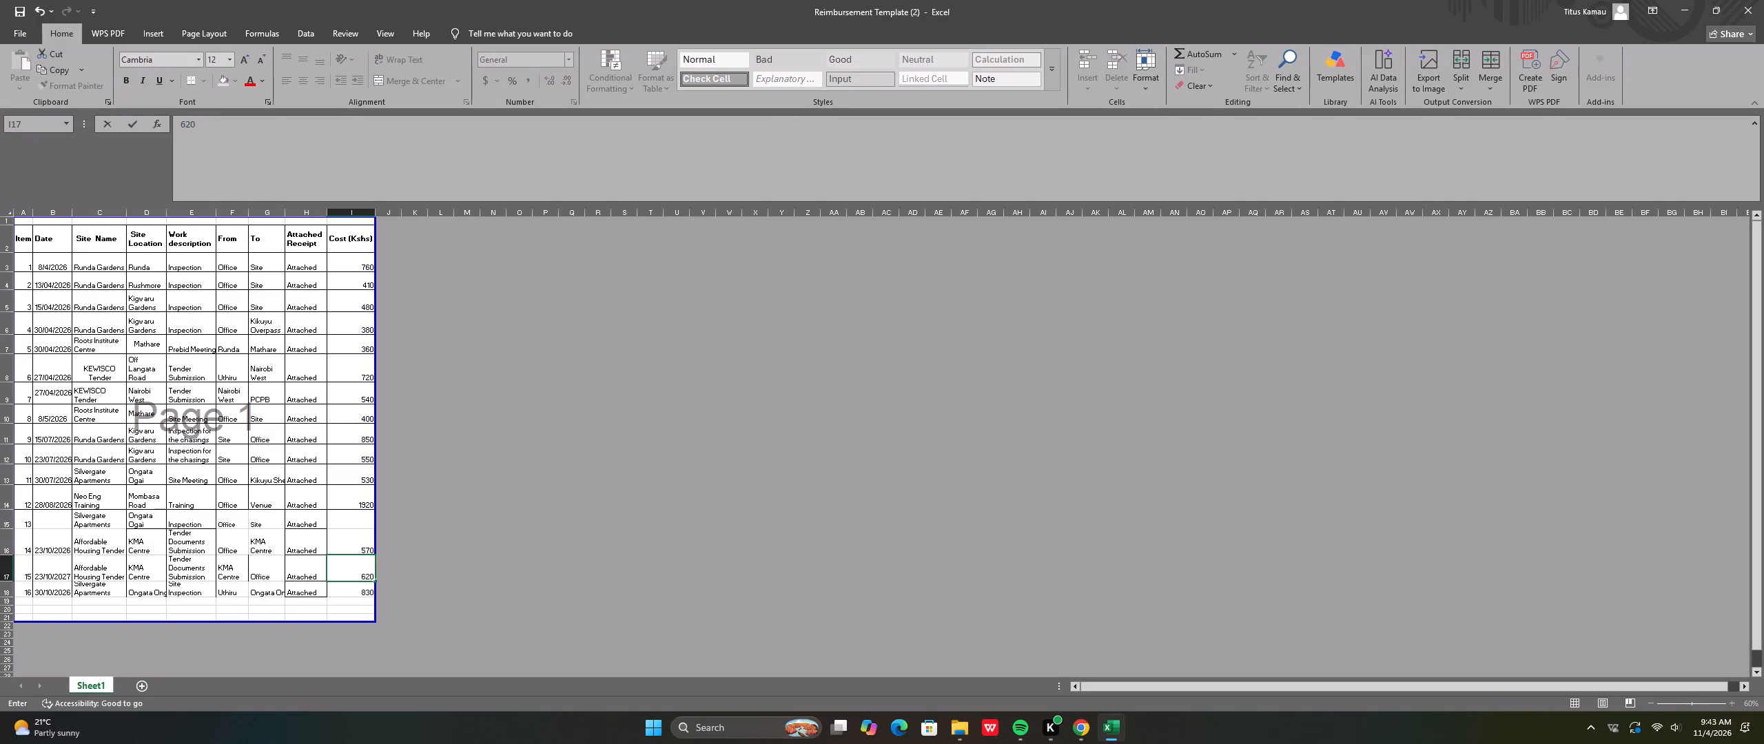
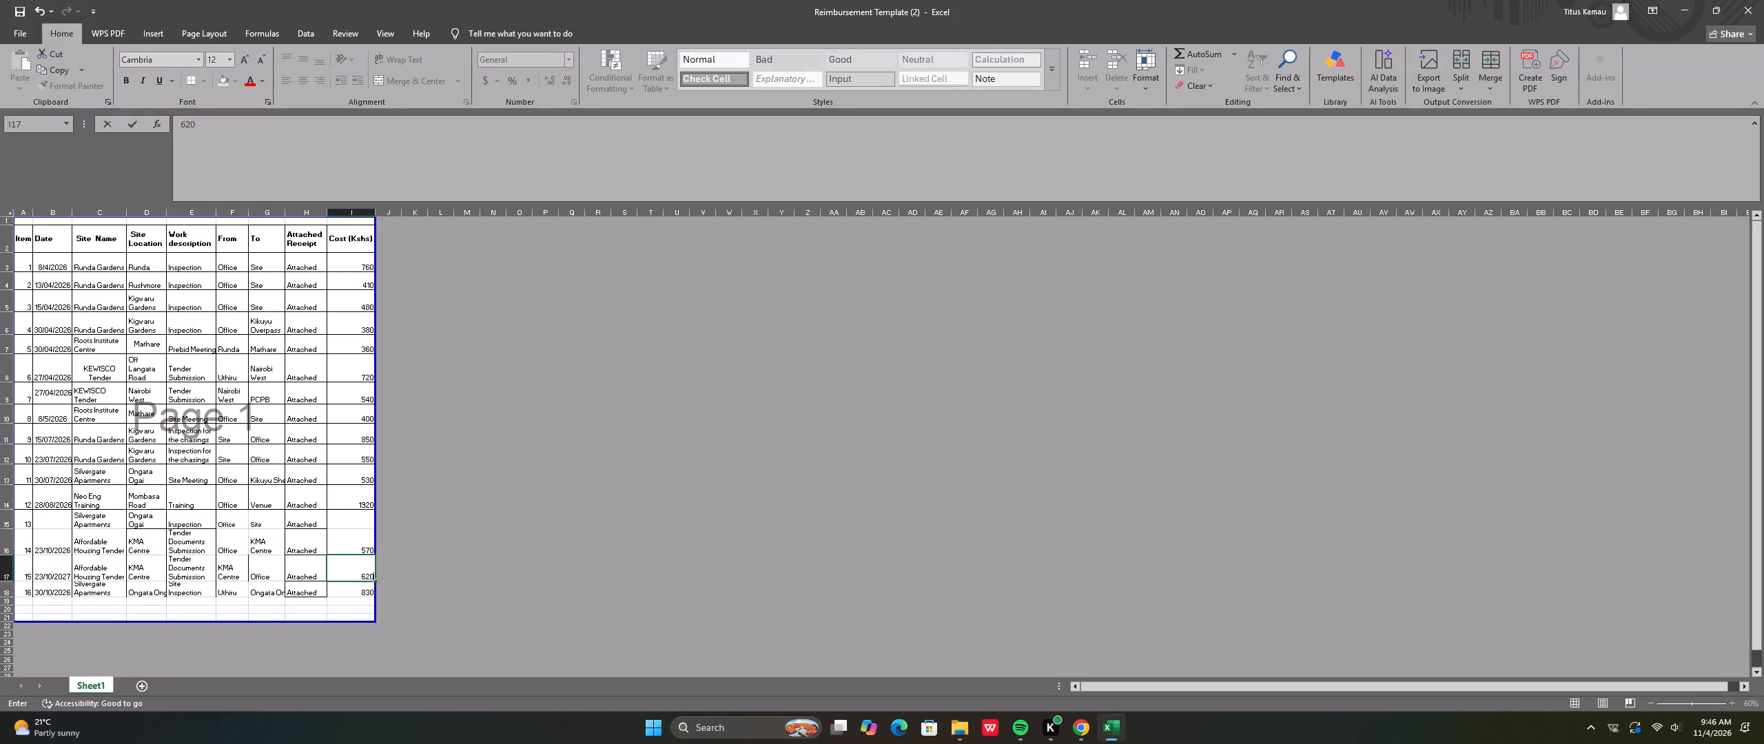
Duplicate the item 15 Affordable Housing Tender row by copying it and inserting the copied row above item 16.
right_click(10, 590)
left_click(523, 518)
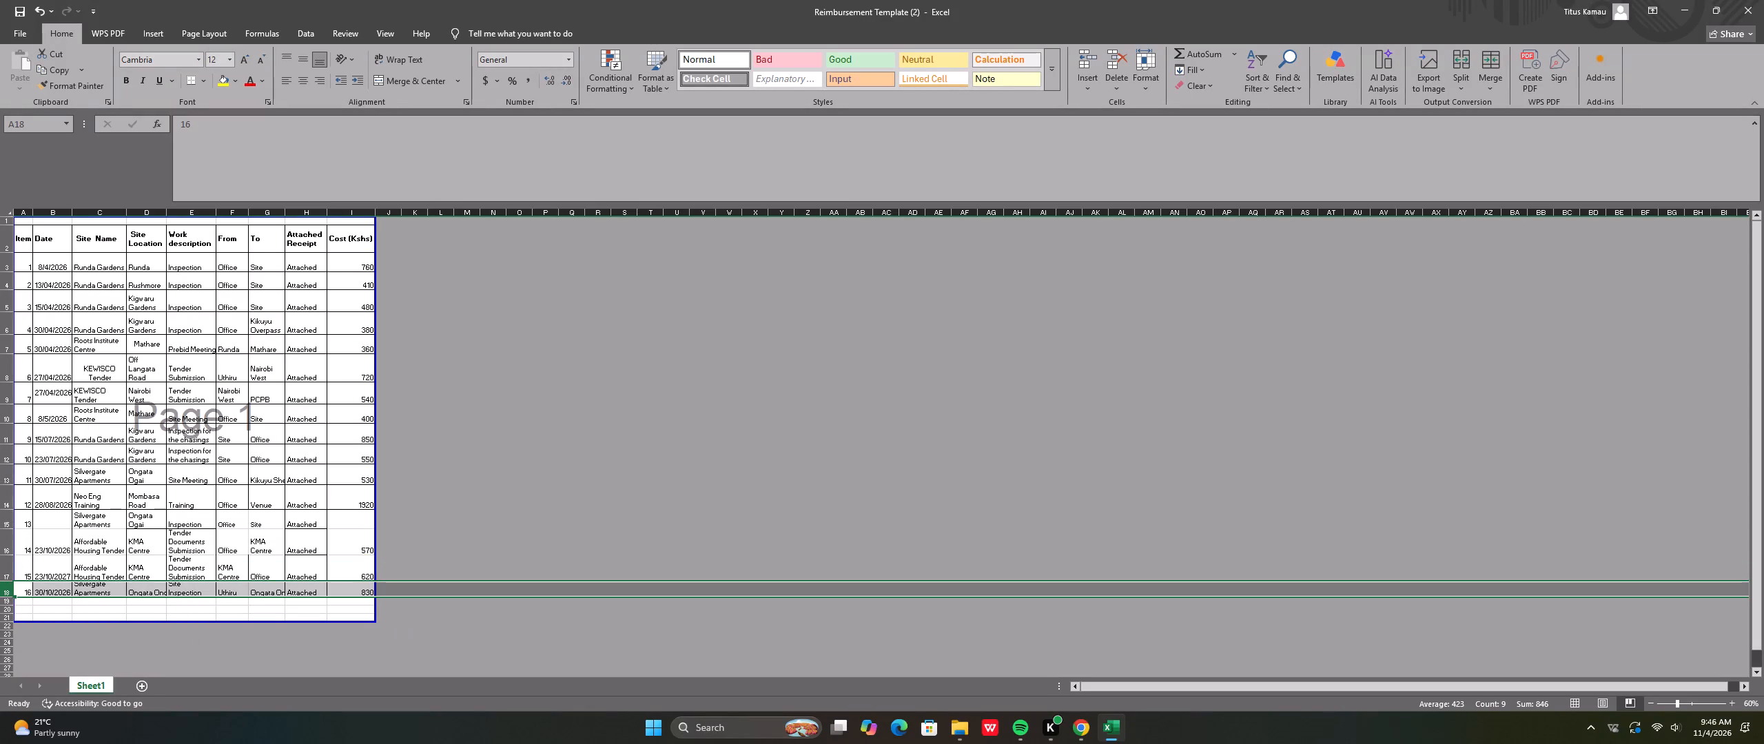
right_click(7, 564)
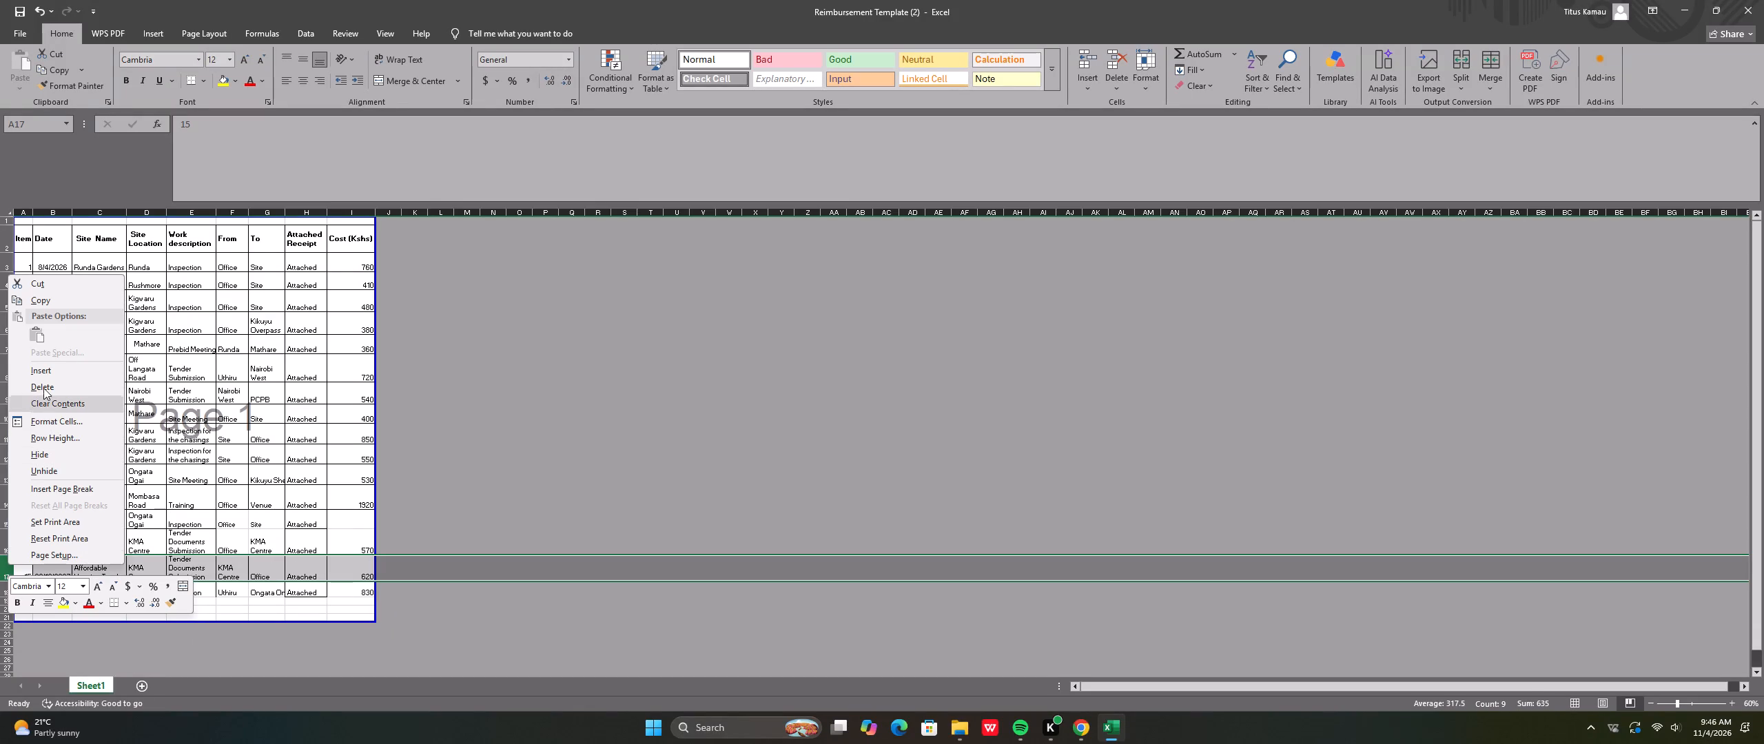
left_click(49, 303)
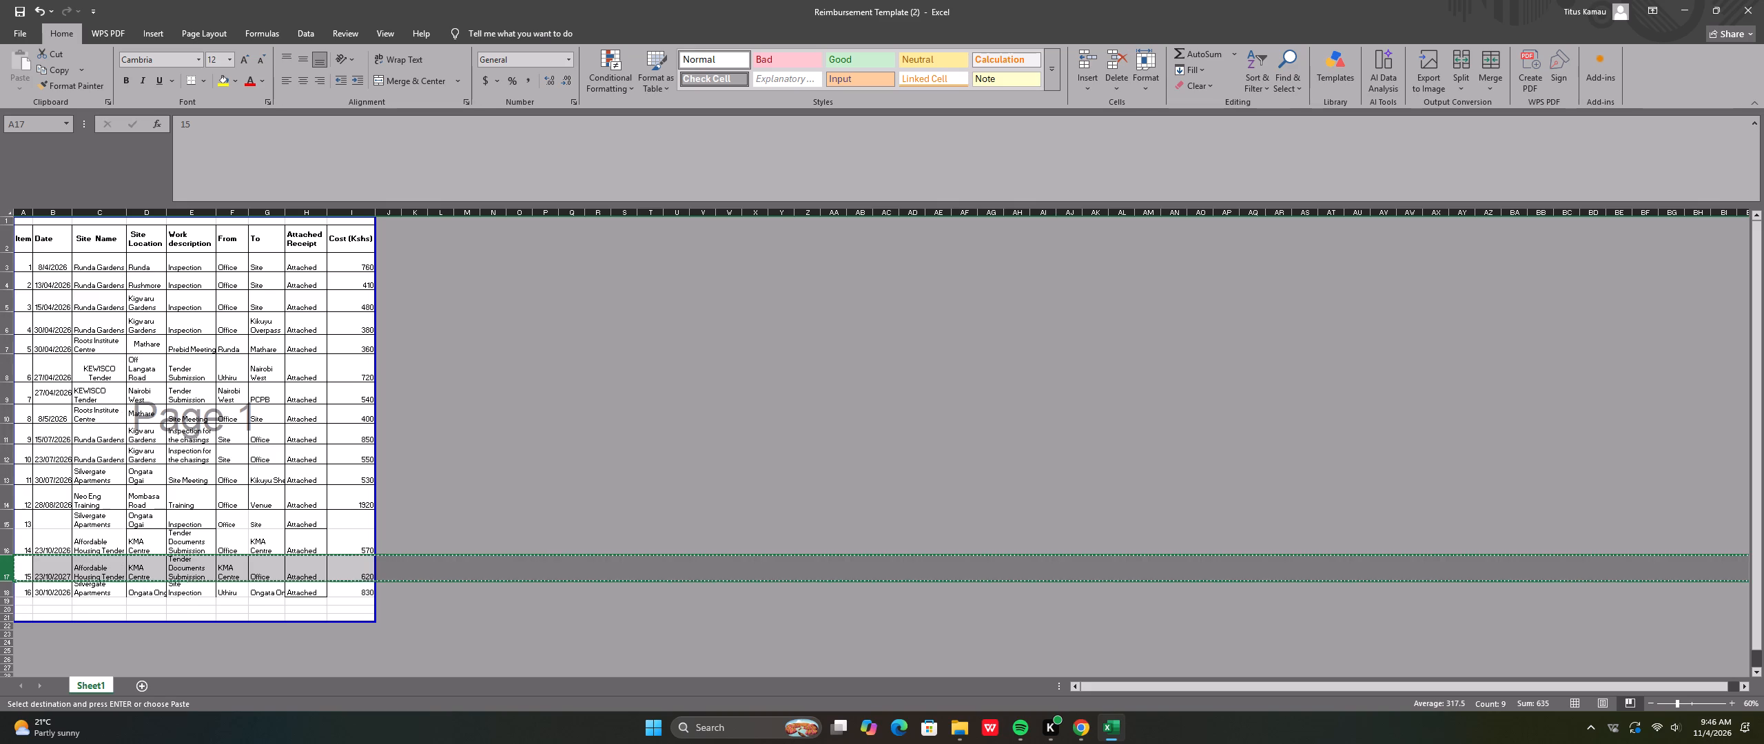
right_click(5, 589)
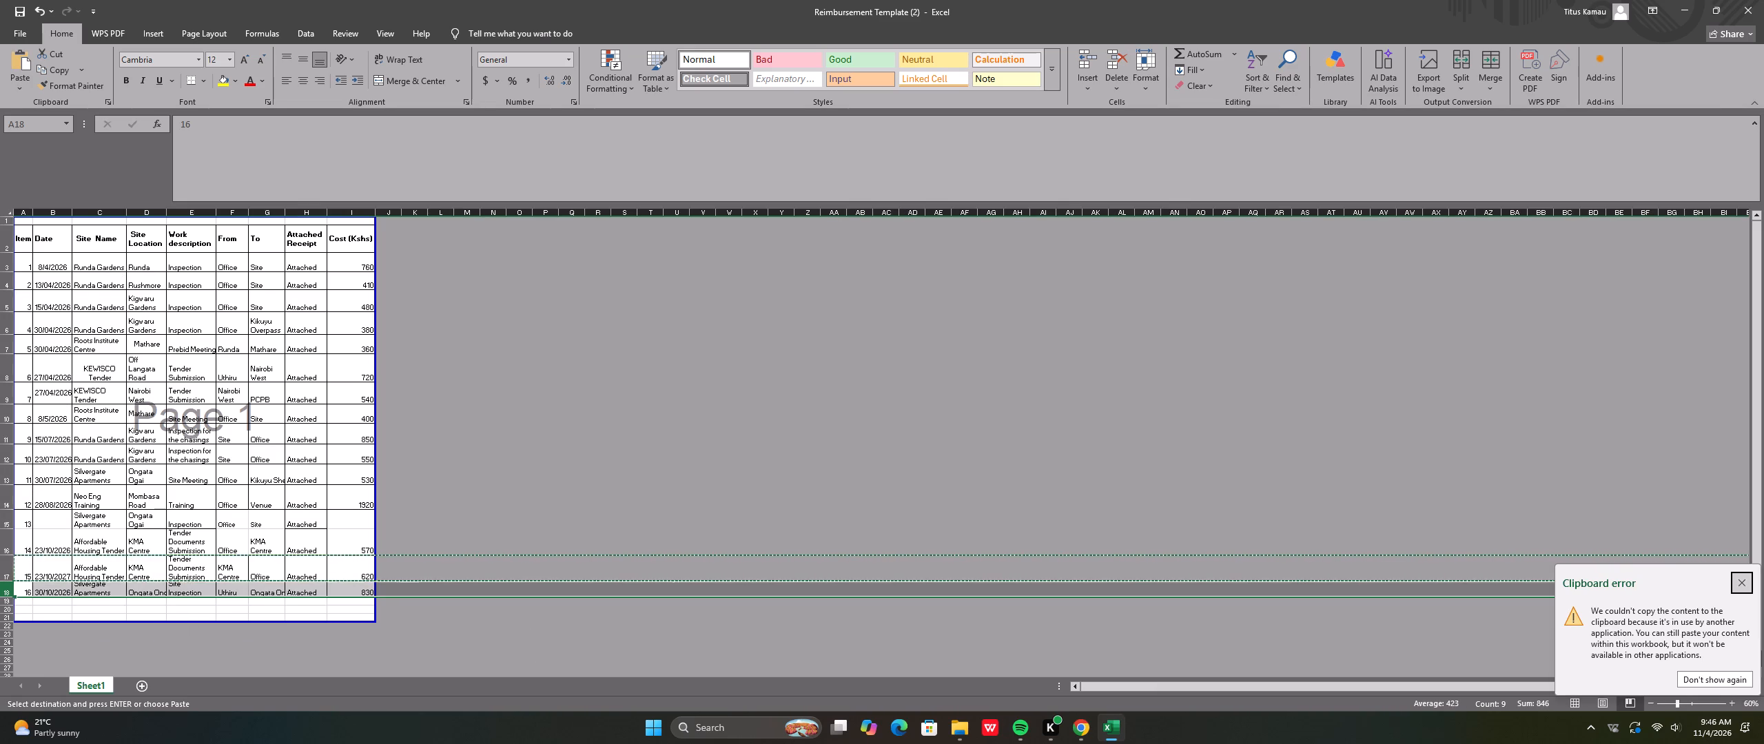
right_click(22, 569)
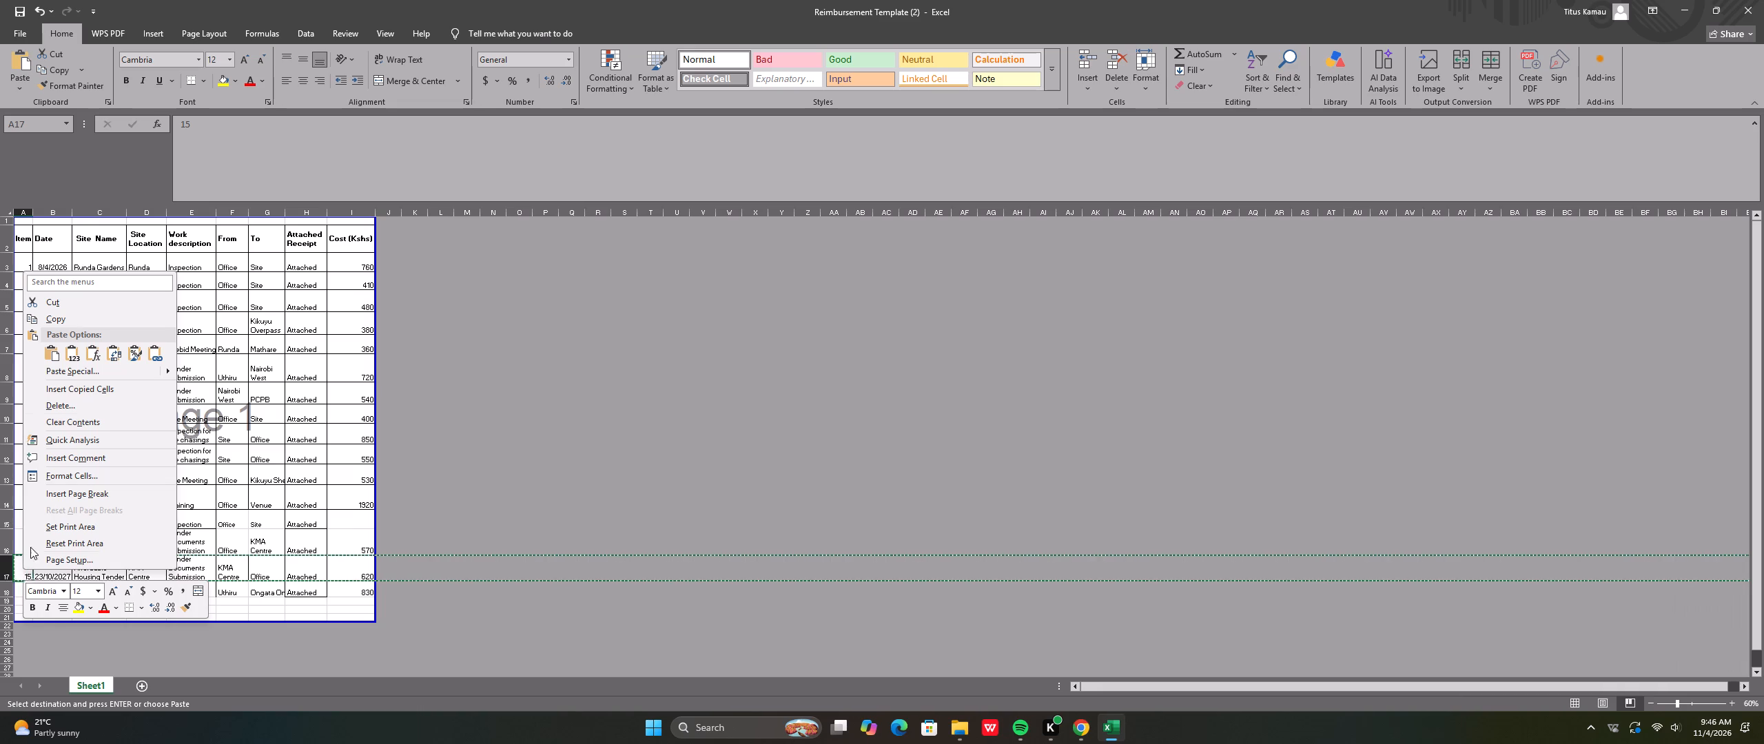
left_click(74, 393)
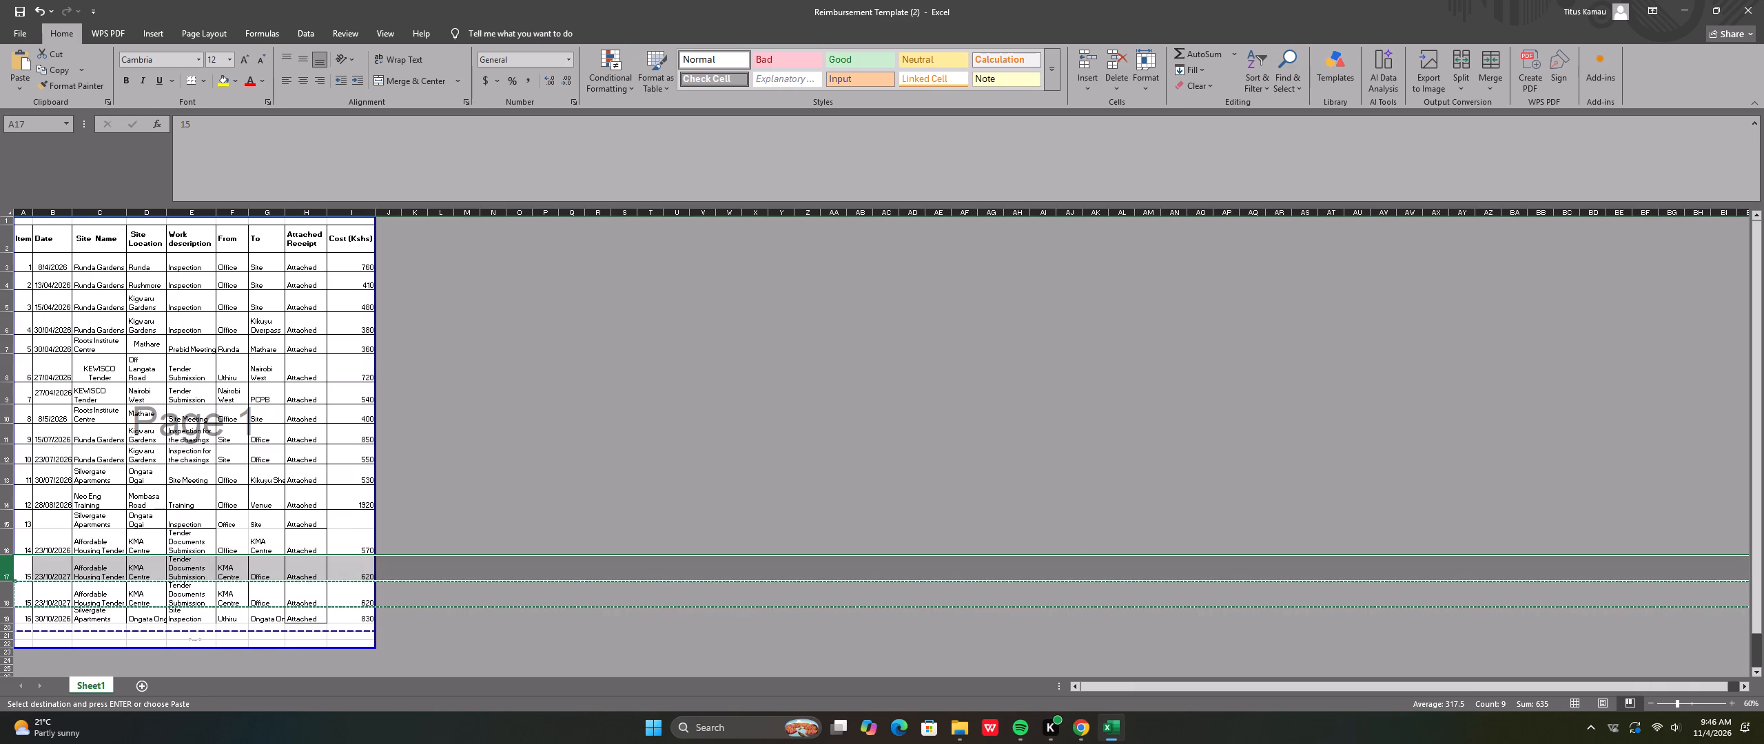
double_click(474, 373)
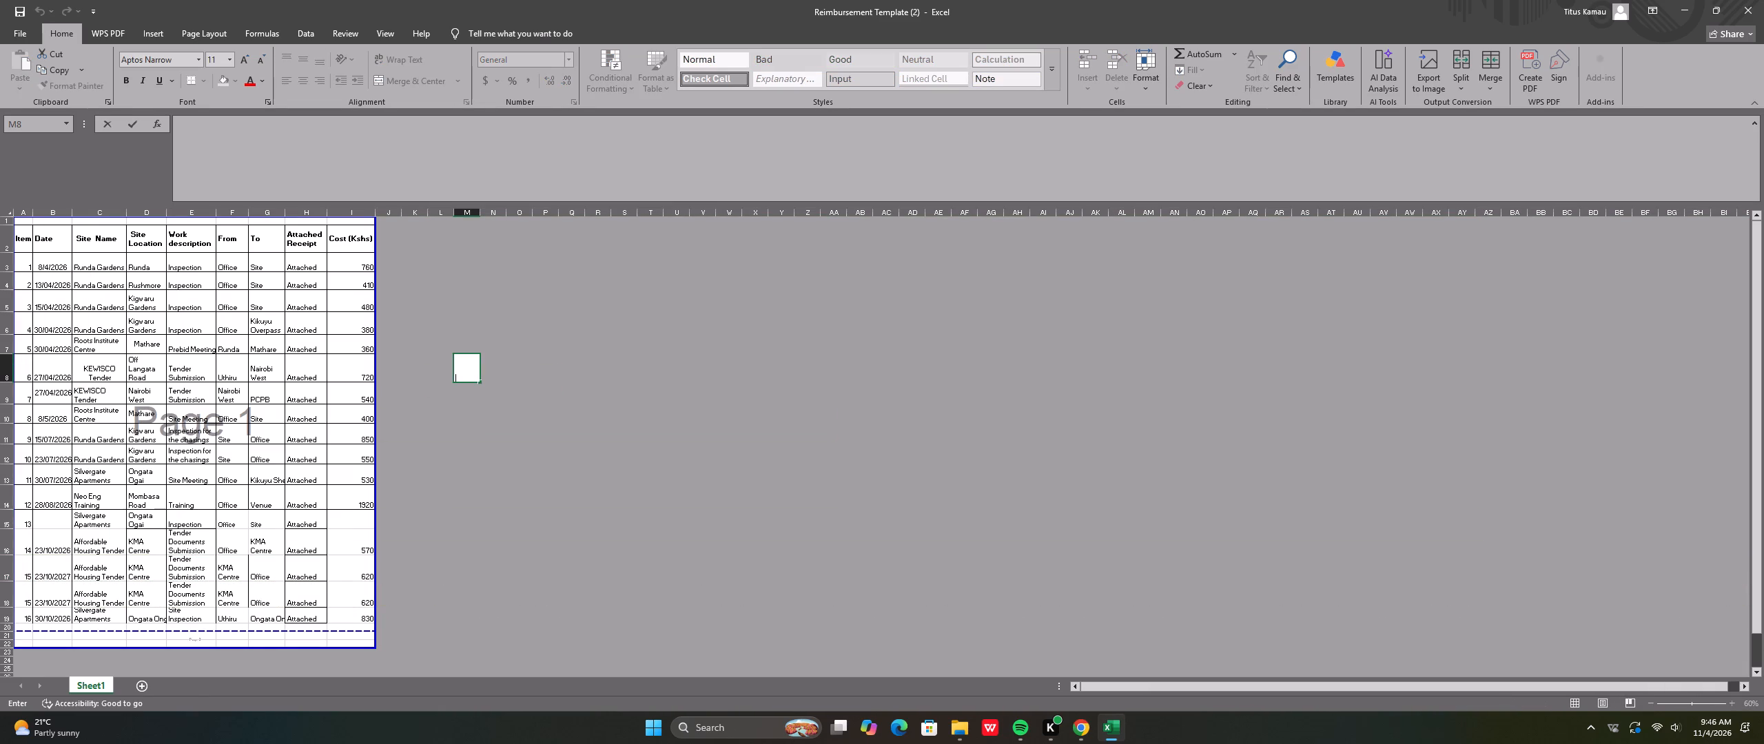
Enter 200 in the Cost (Kshs) cell of the duplicated Affordable Housing Tender row directly above item 16.
left_click(357, 596)
type("200")
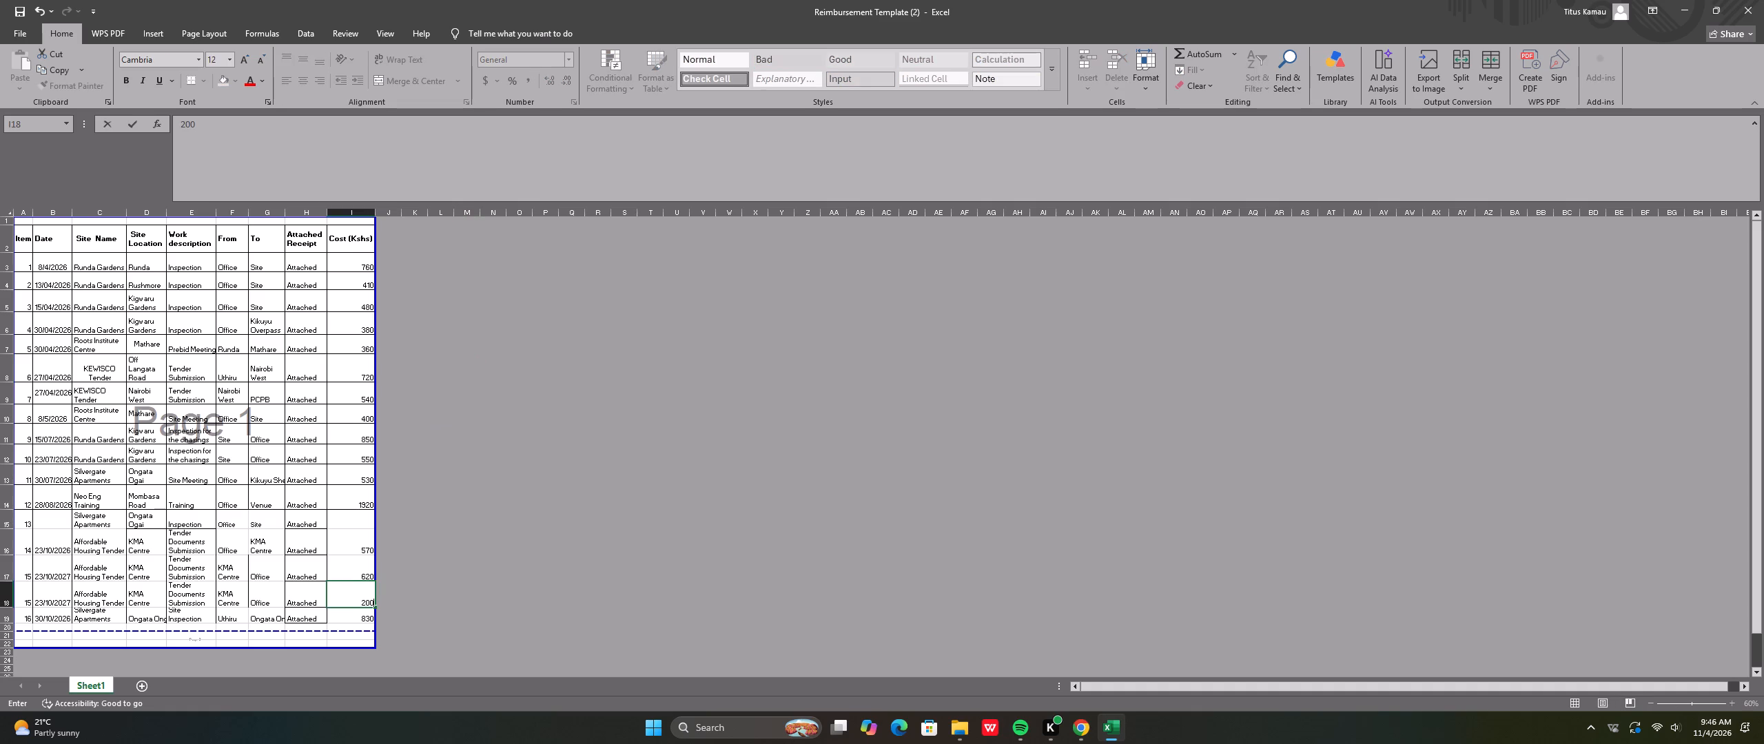
key("Return")
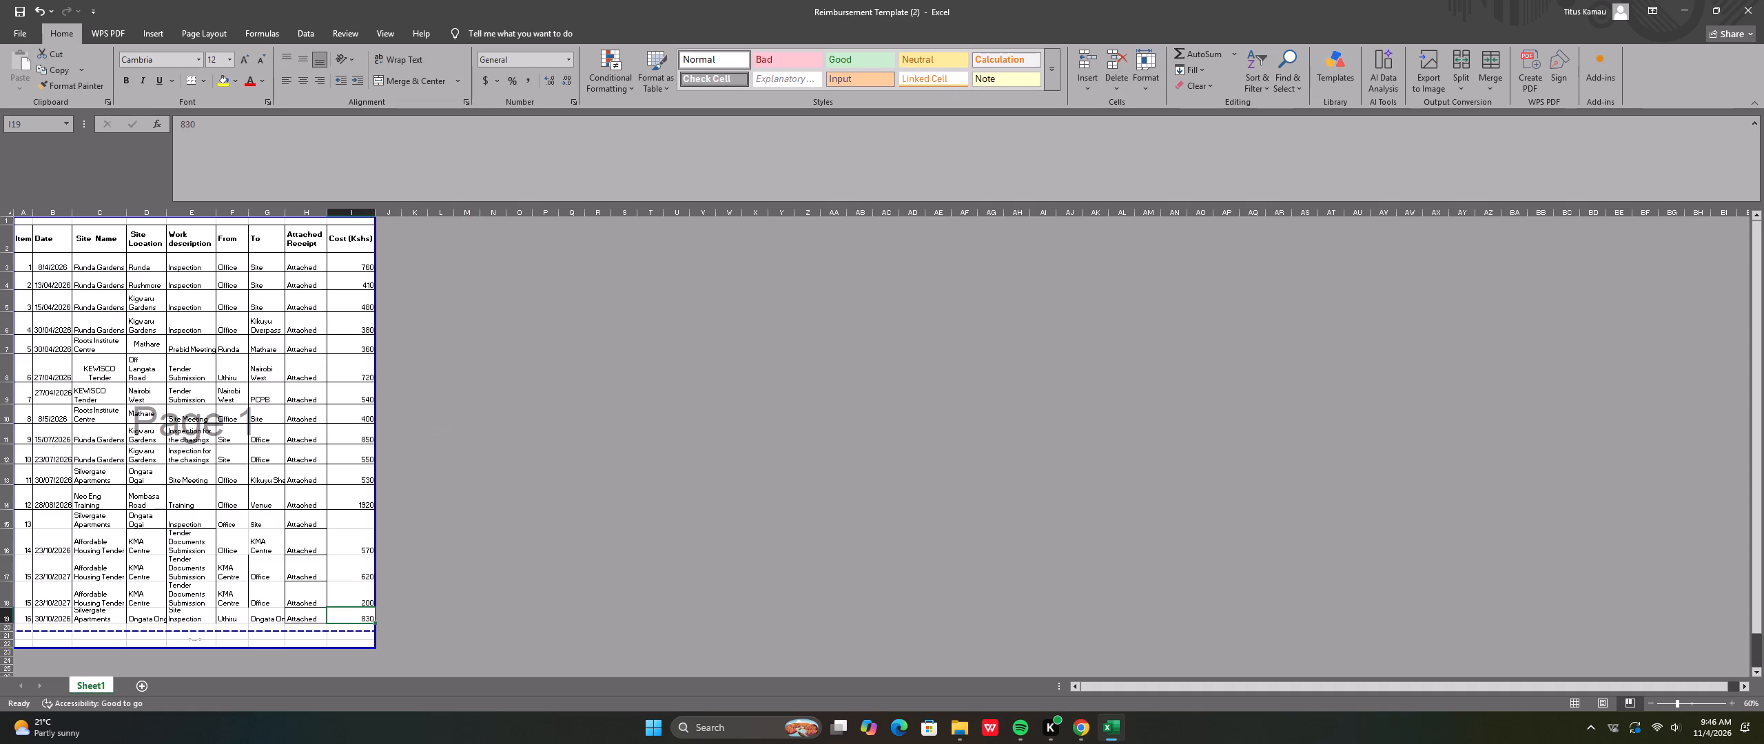
left_click(525, 519)
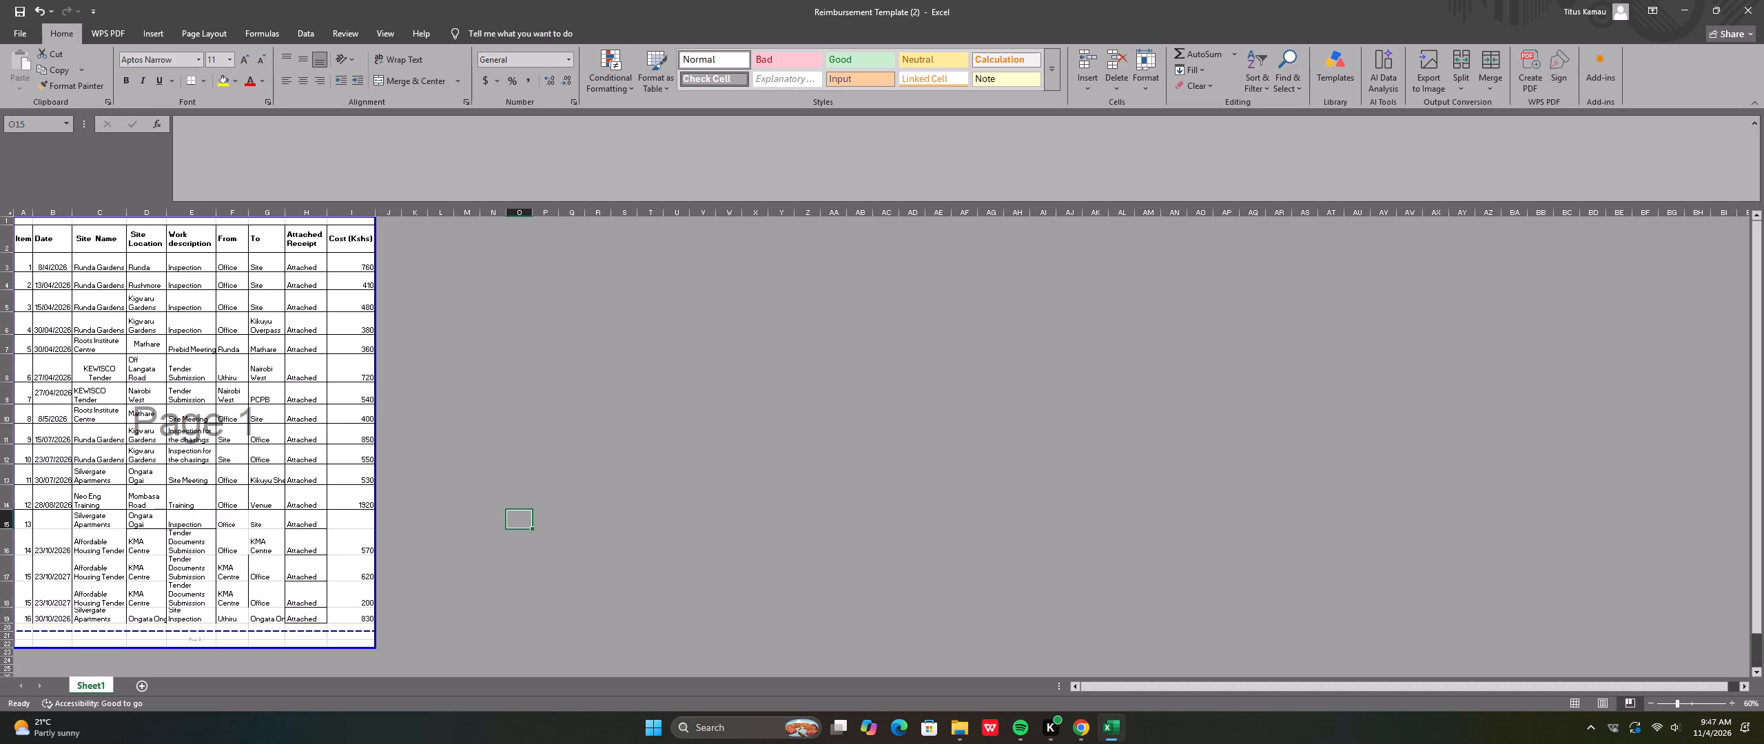
Increase the height of the item 16 Silvergate Apartments row slightly.
left_click_drag(10, 623, 10, 631)
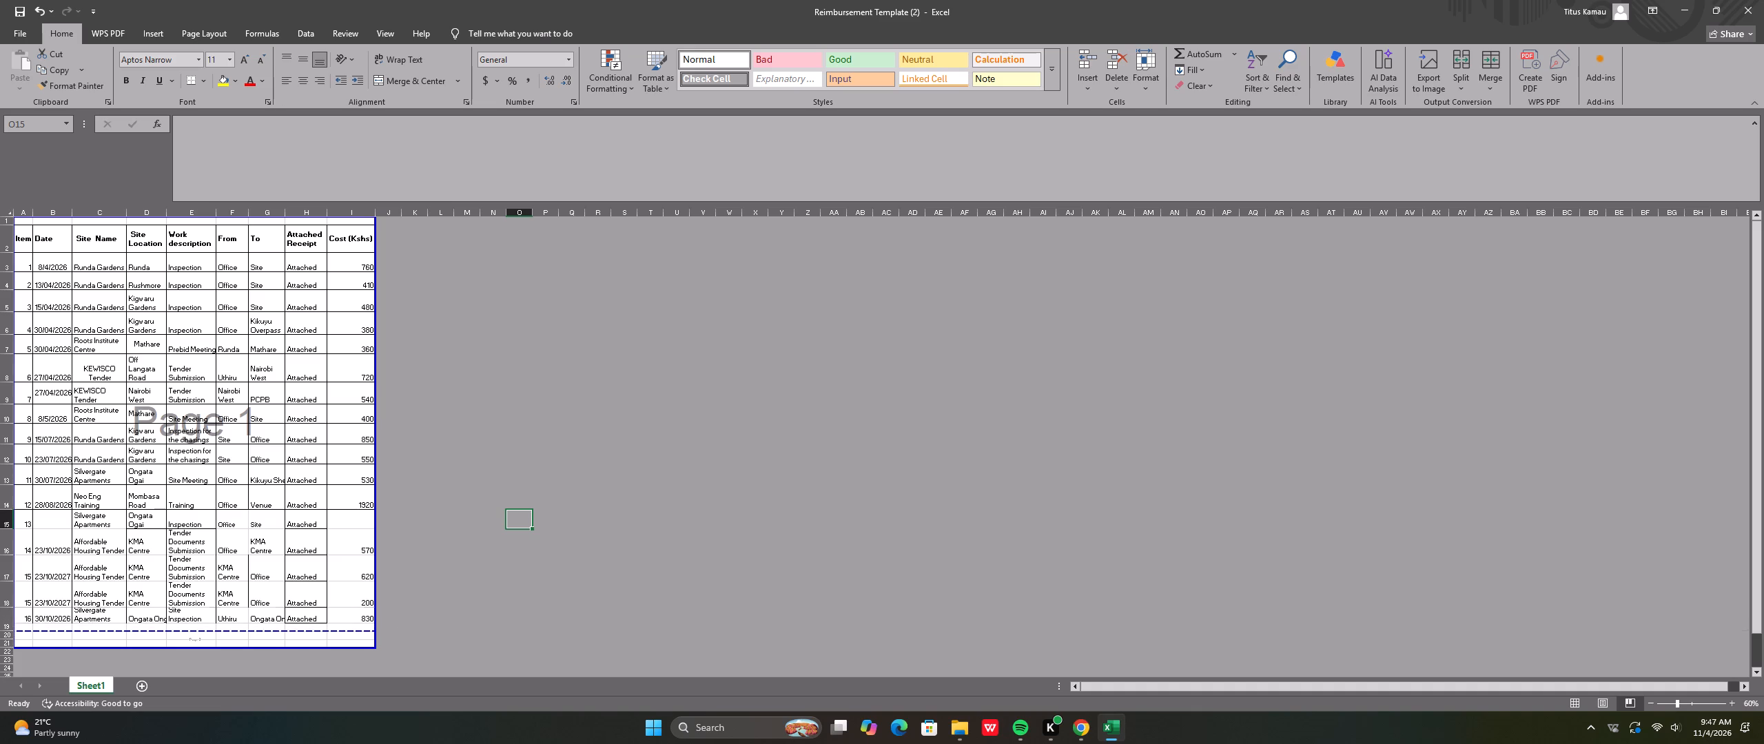
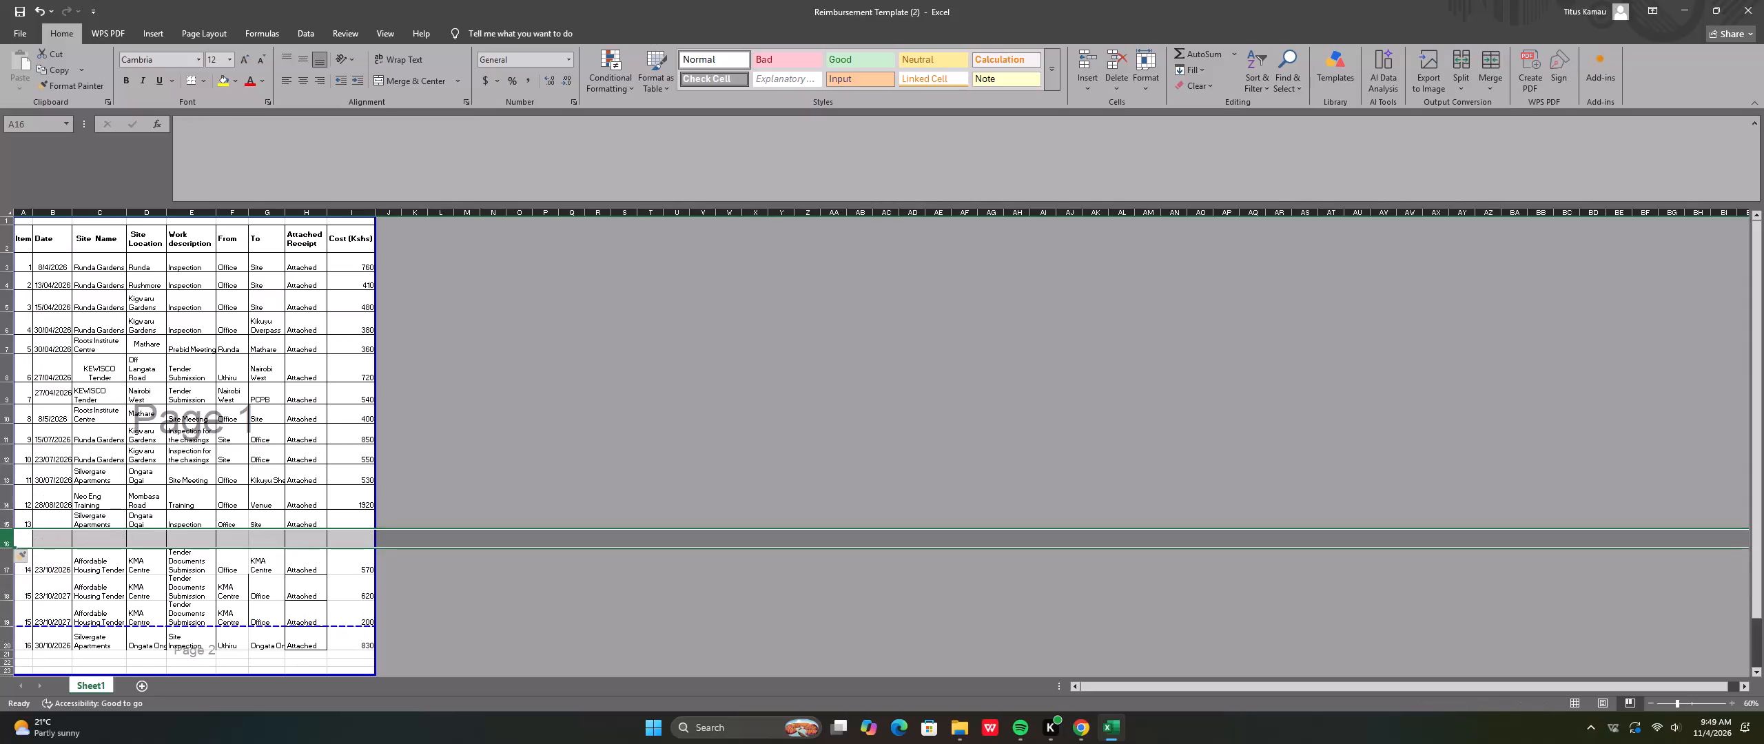
Enter the date 08/10/2026 in the Date cell of the blank row between items 13 and 14.
left_click(52, 535)
type("08")
type("/10/")
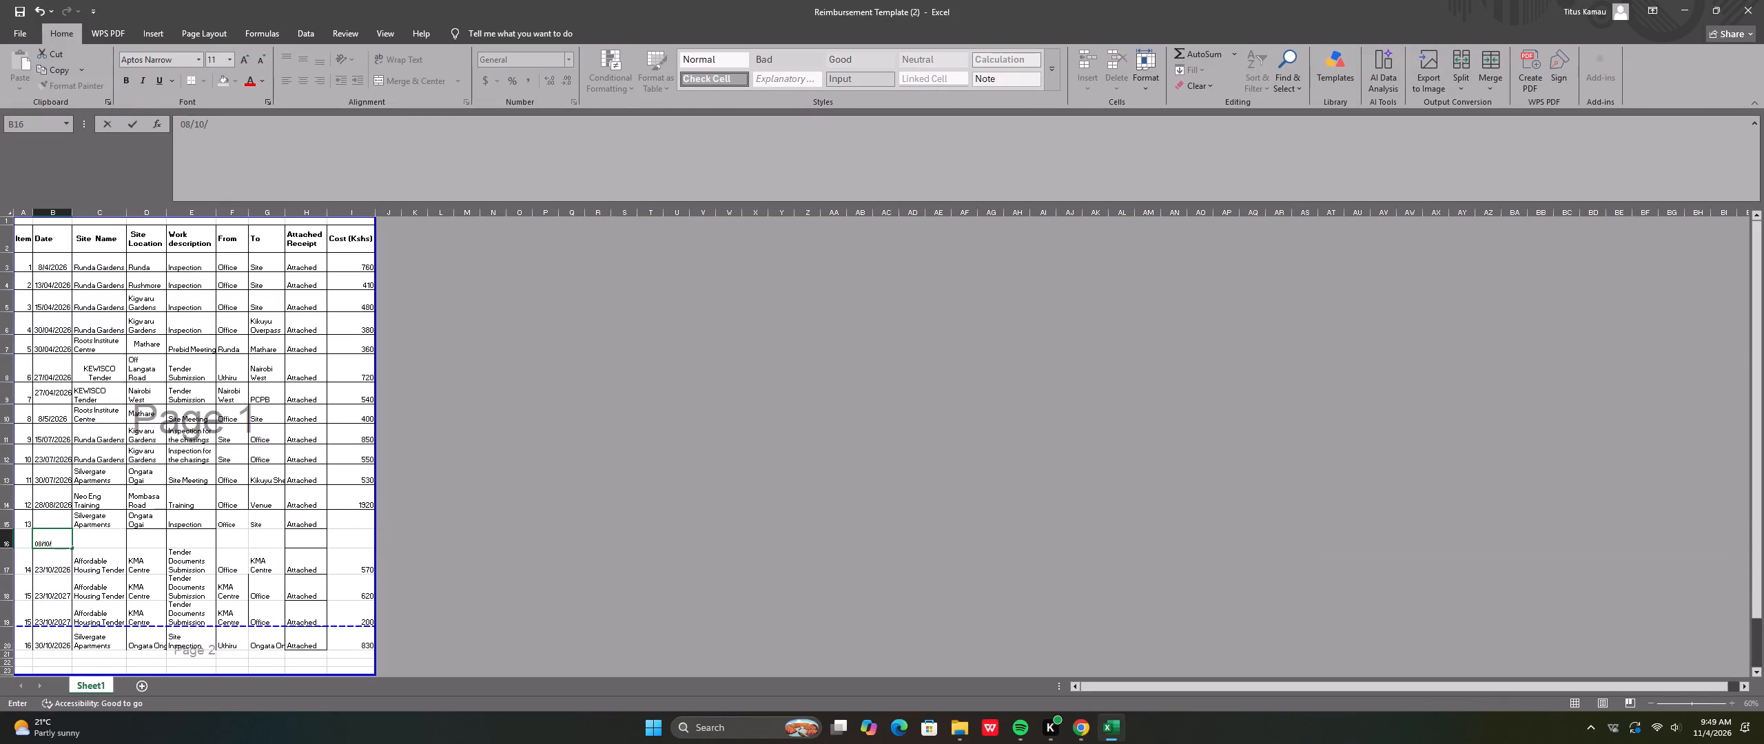
type("2026")
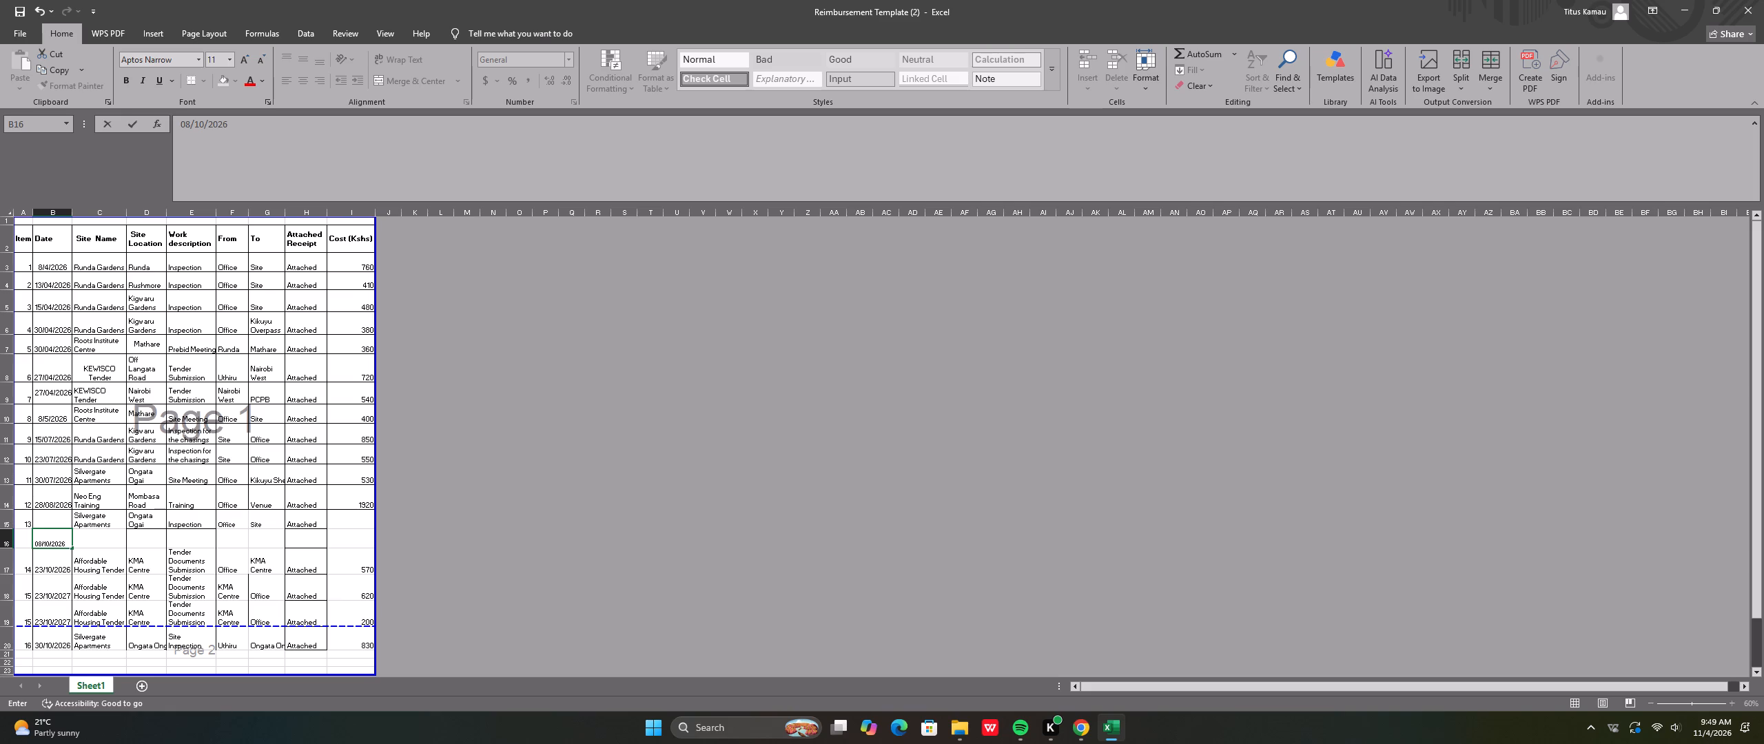
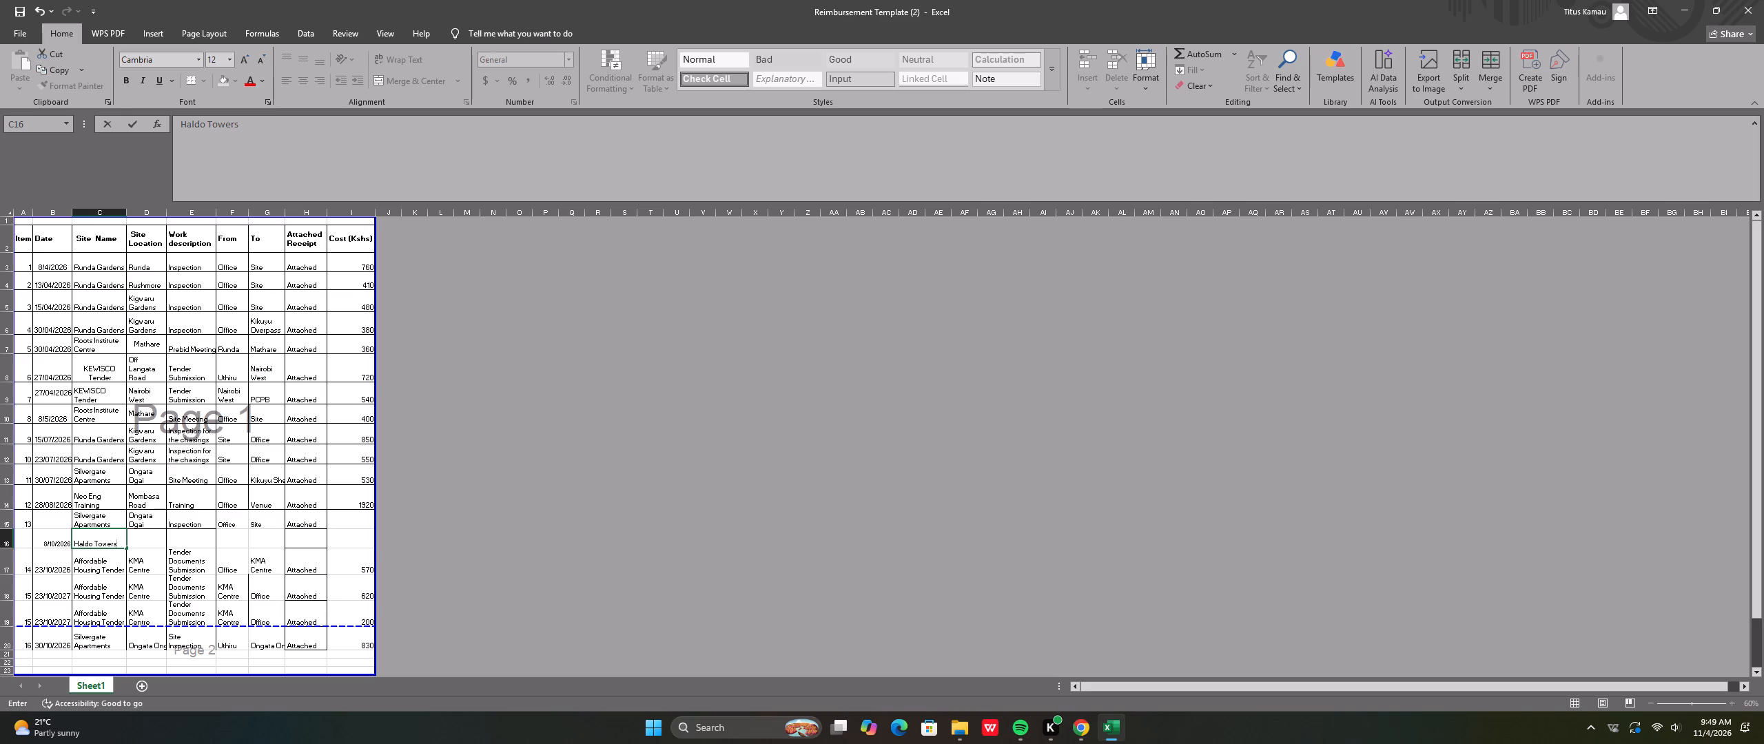
Fill item 13's Inspection, Office, Site and Attached entries down into the Haldo Towers row.
left_click(199, 524)
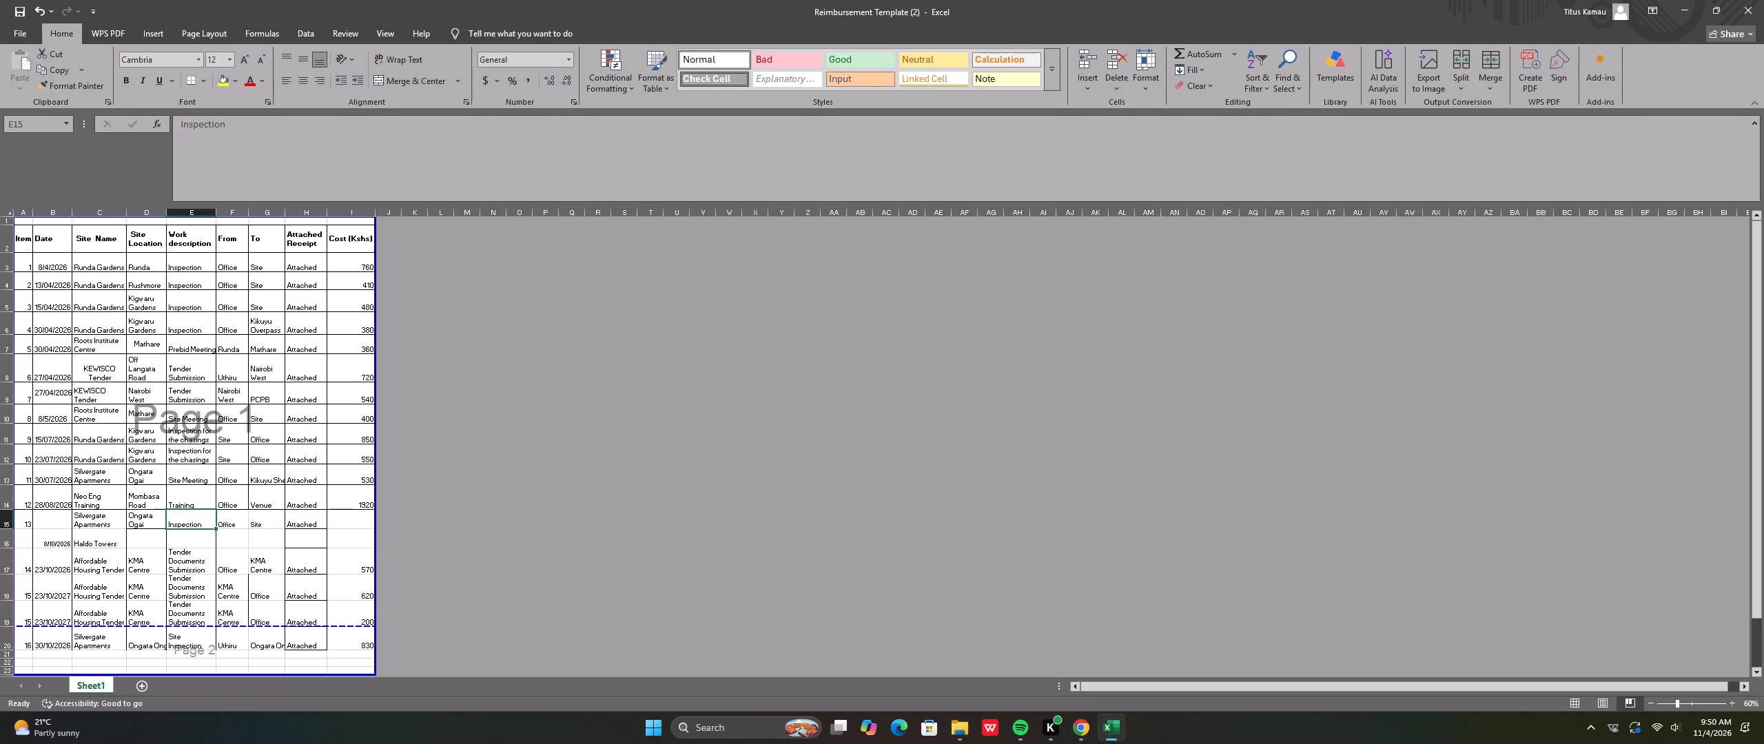
left_click_drag(218, 528, 218, 542)
left_click(238, 519)
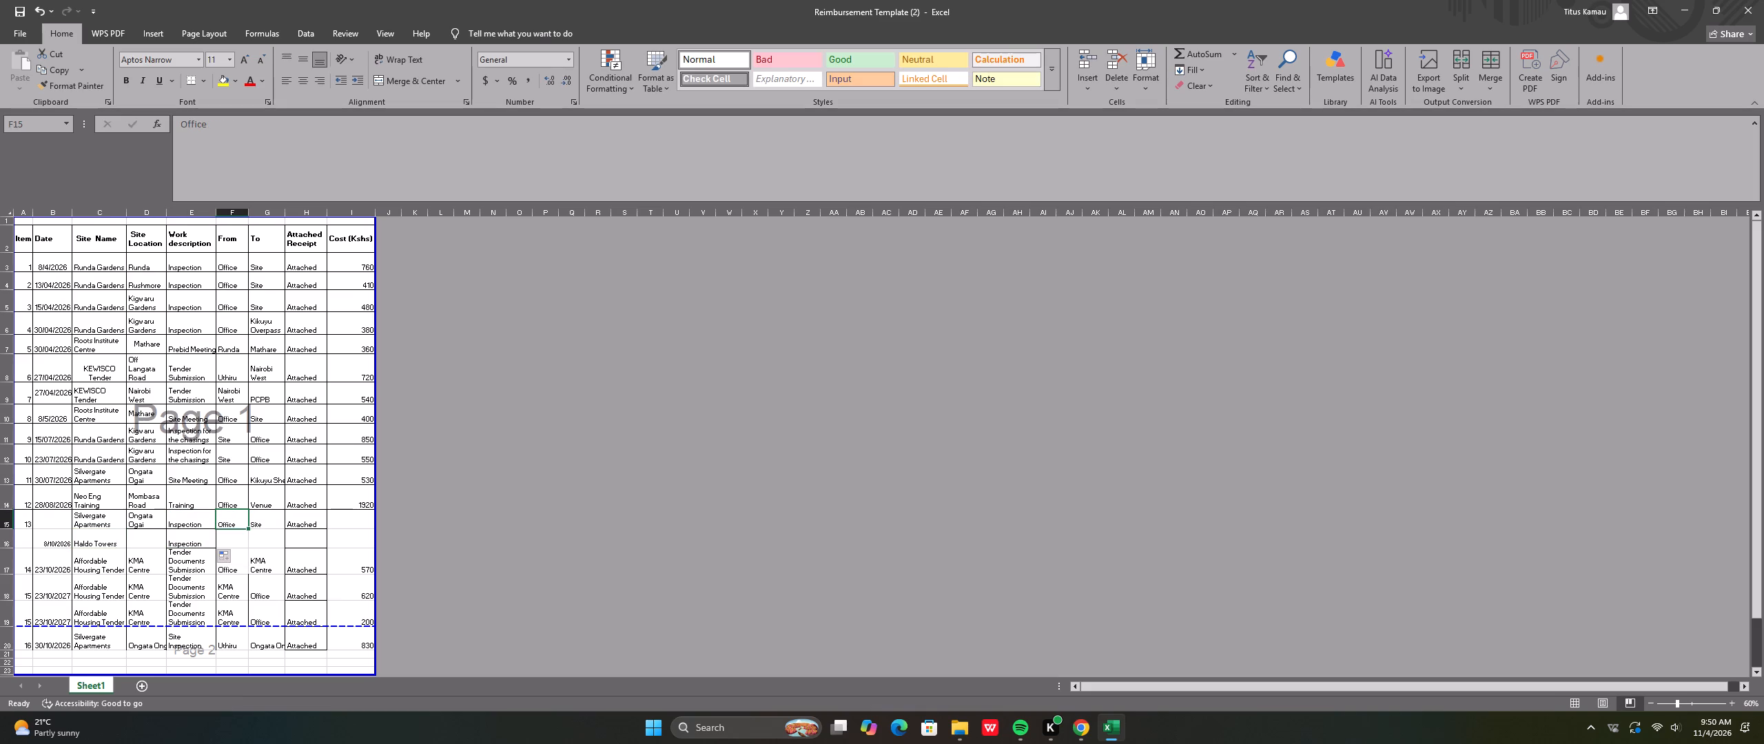
left_click_drag(249, 528, 247, 545)
left_click(267, 521)
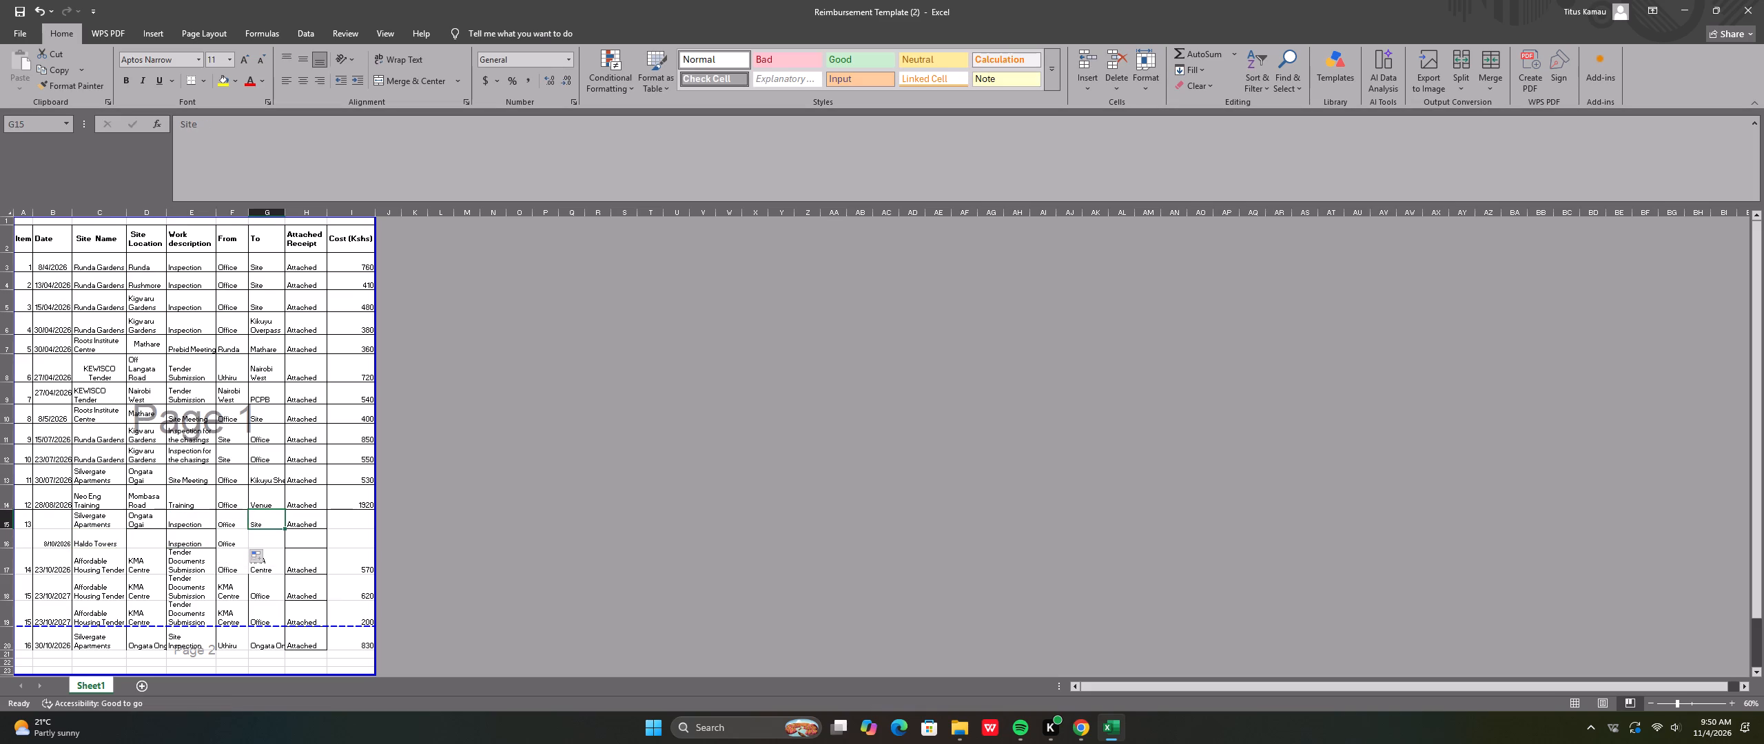
left_click_drag(284, 527, 284, 546)
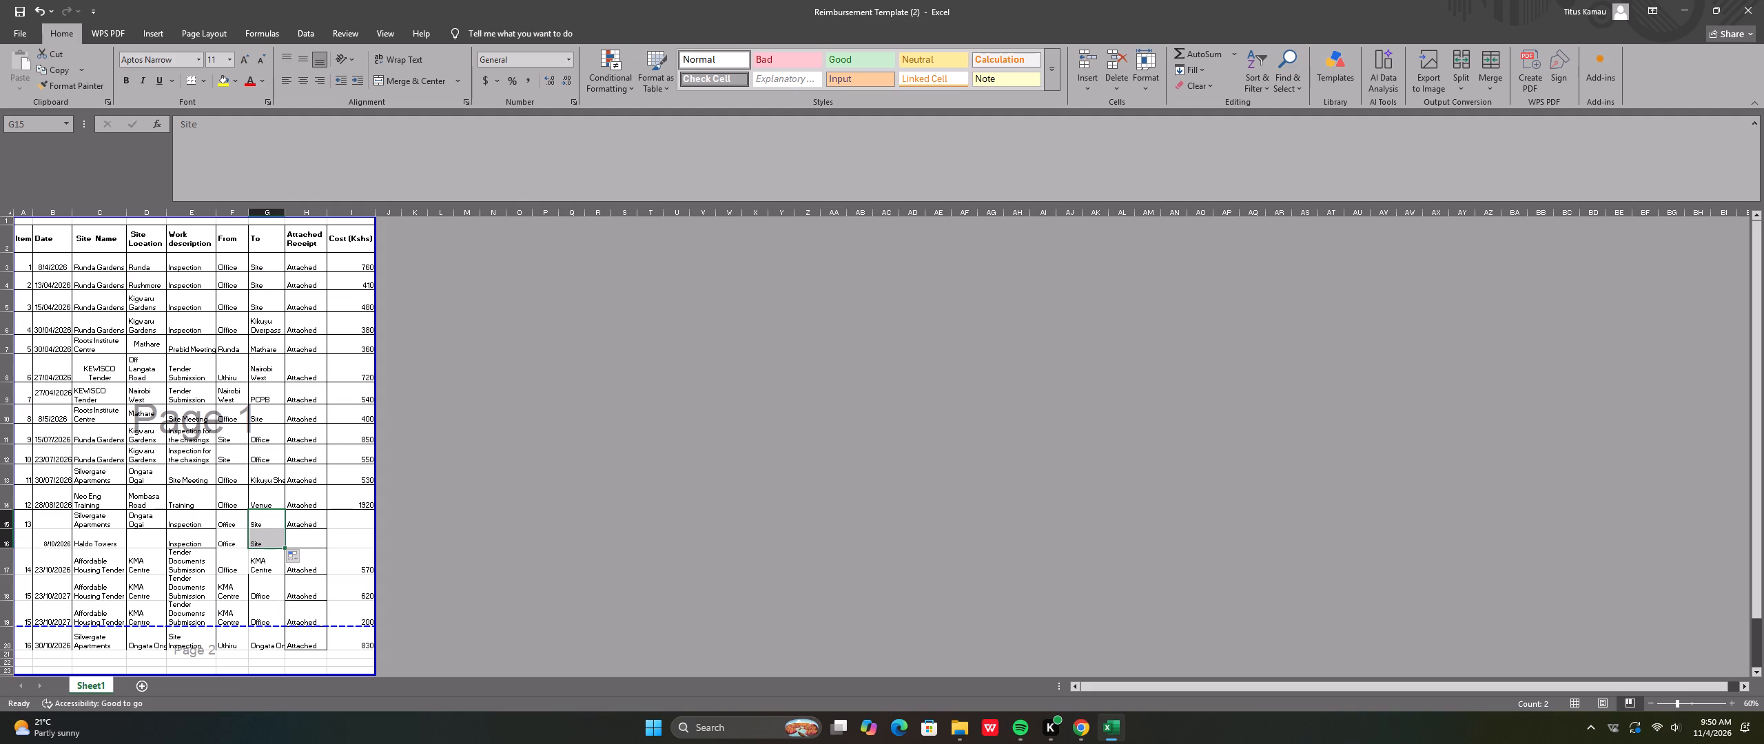
left_click(316, 524)
left_click_drag(328, 530, 327, 541)
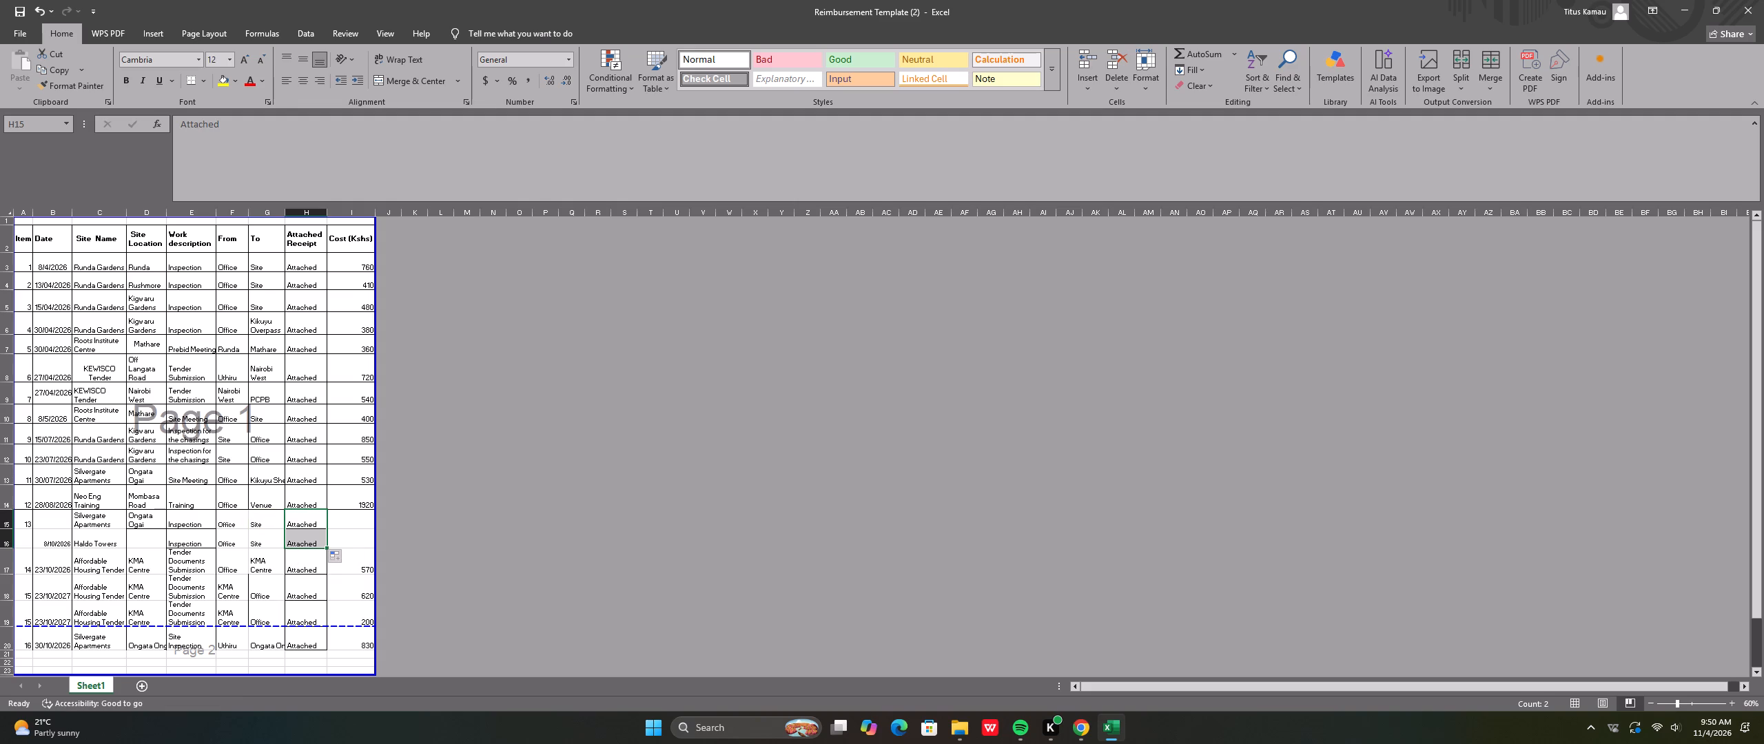
Format the date in the Haldo Towers row in Cambria at size 12.
left_click(57, 541)
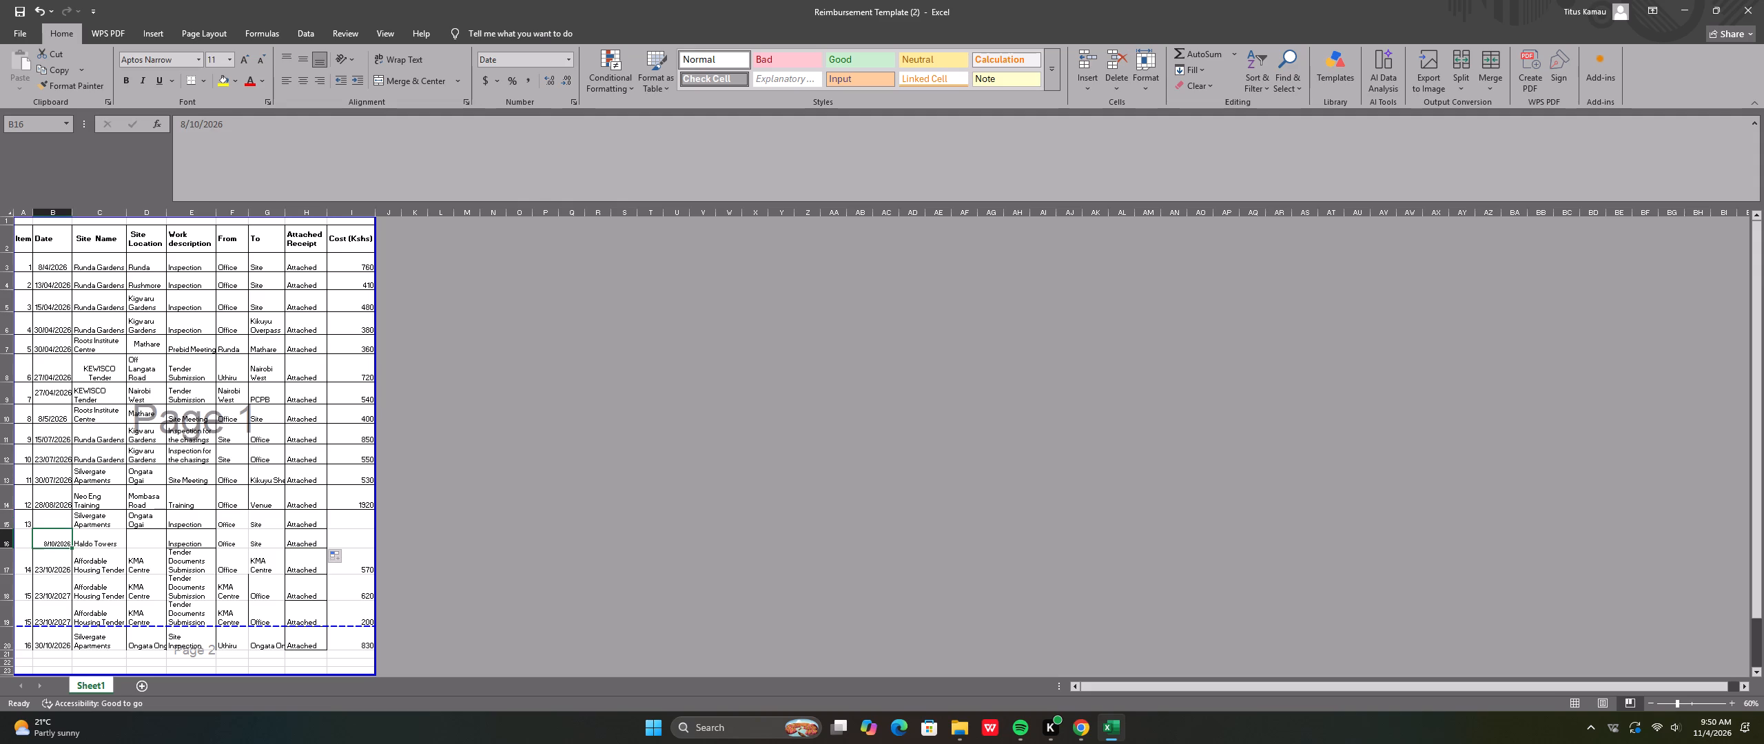
left_click(57, 567)
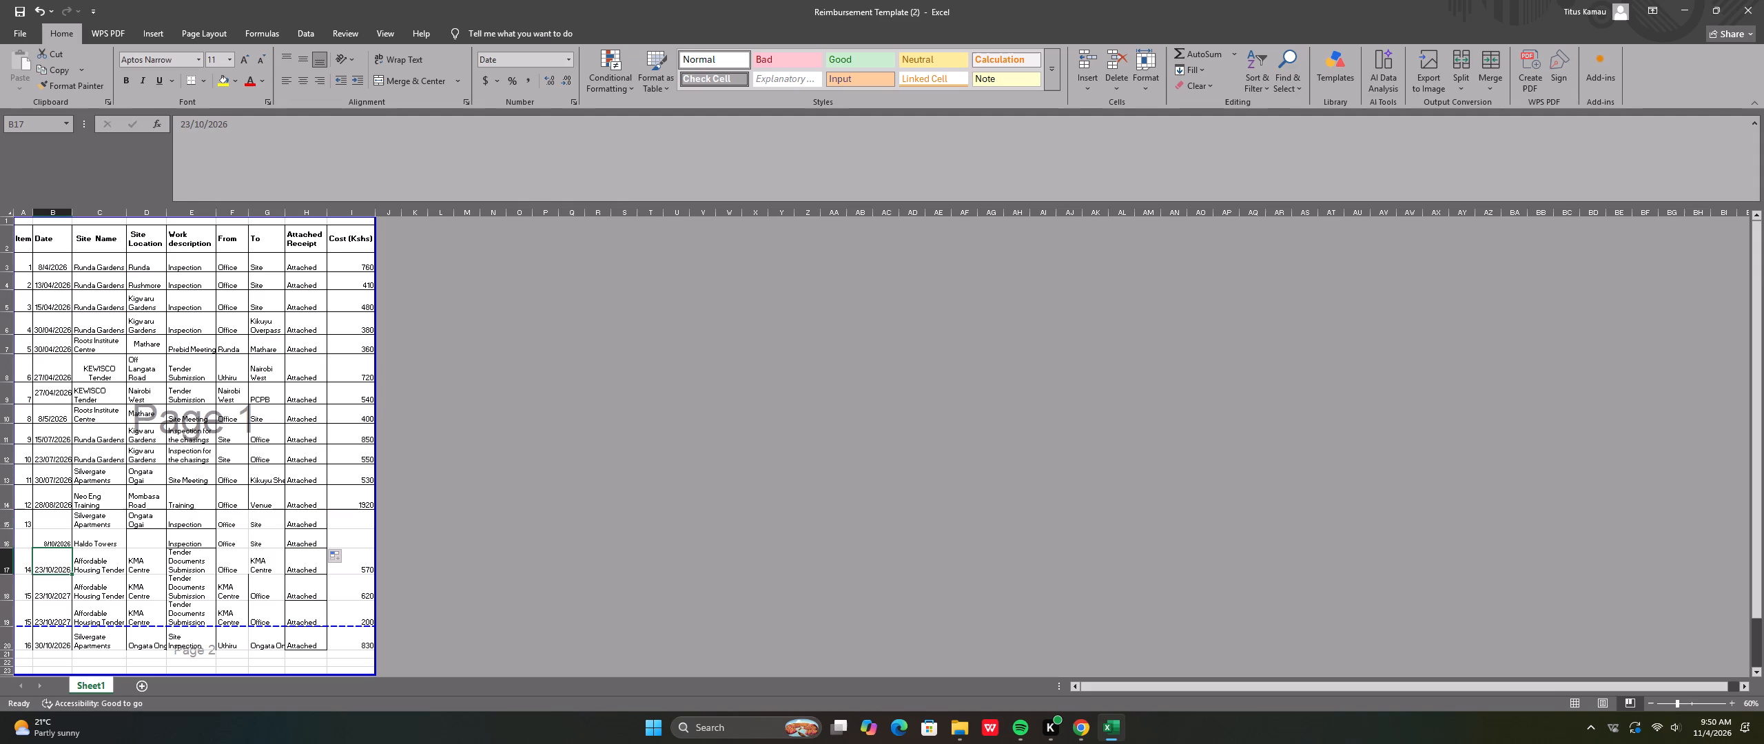
left_click(59, 540)
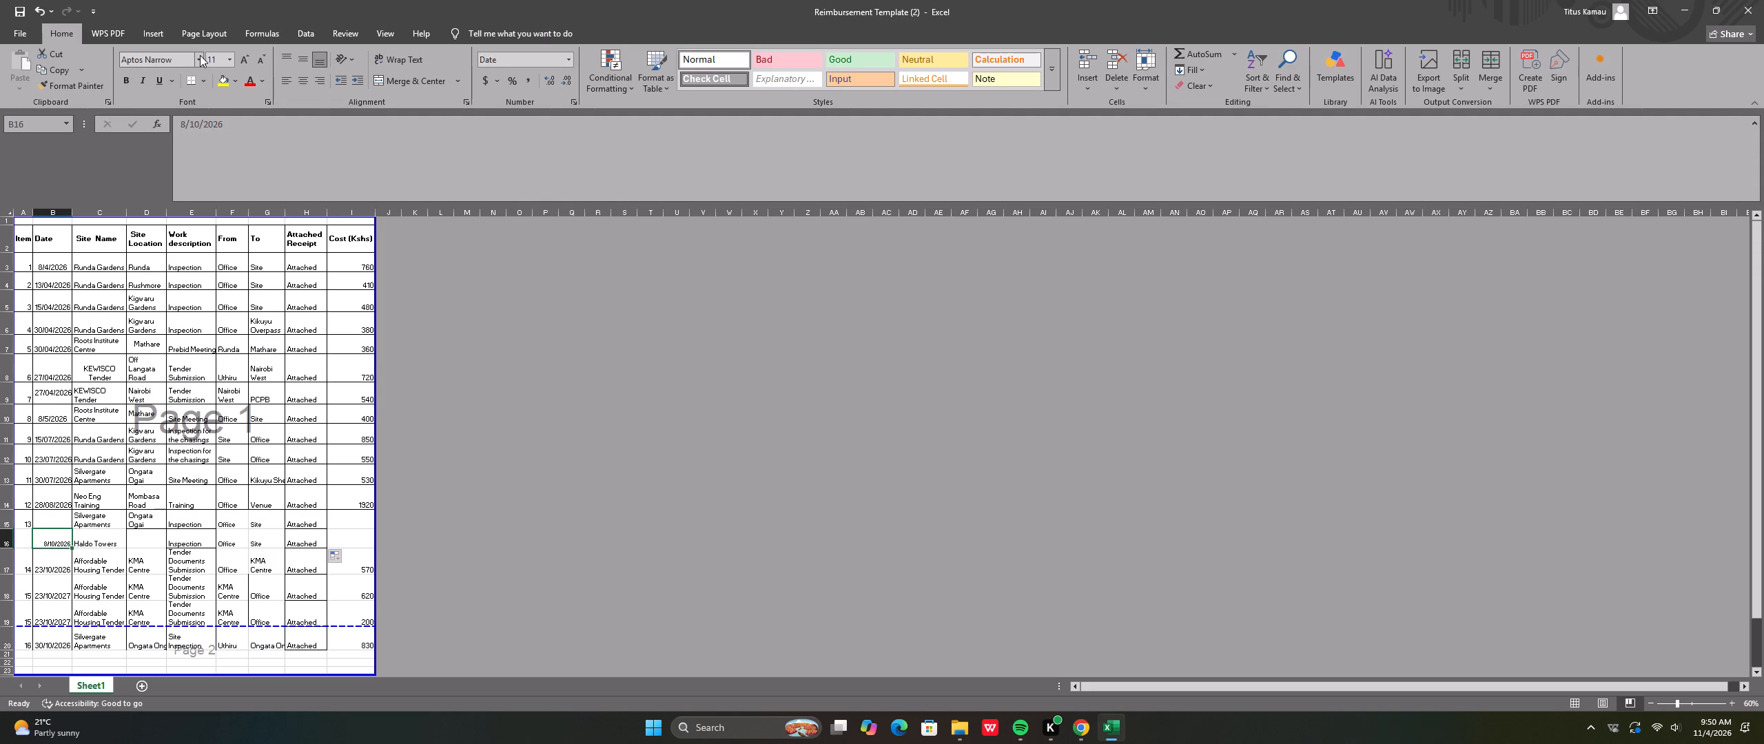
left_click(200, 55)
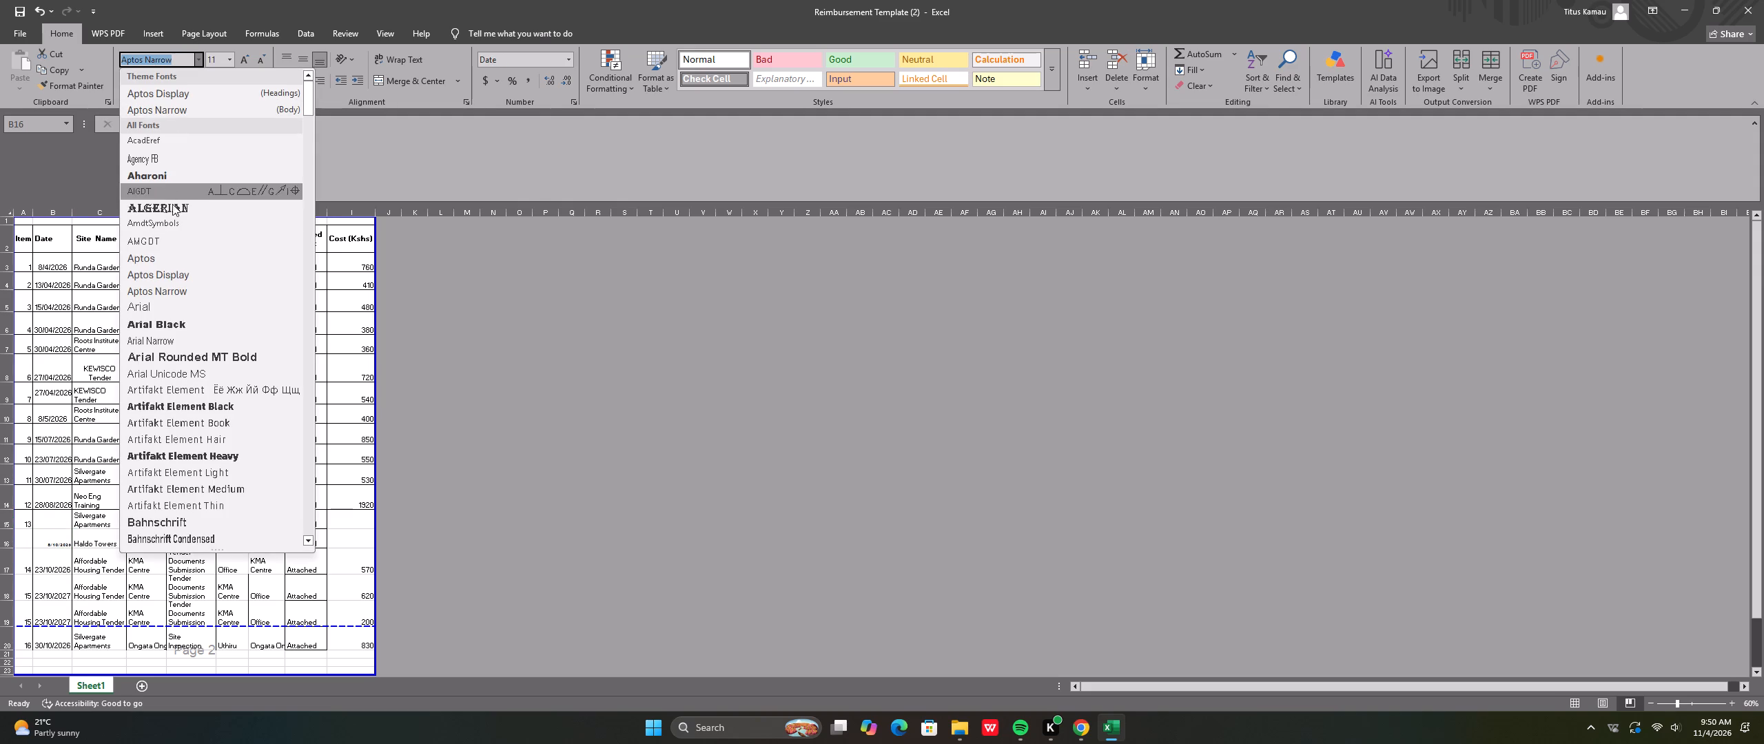
scroll(176, 227, "up", 5)
scroll(176, 227, "down", 3)
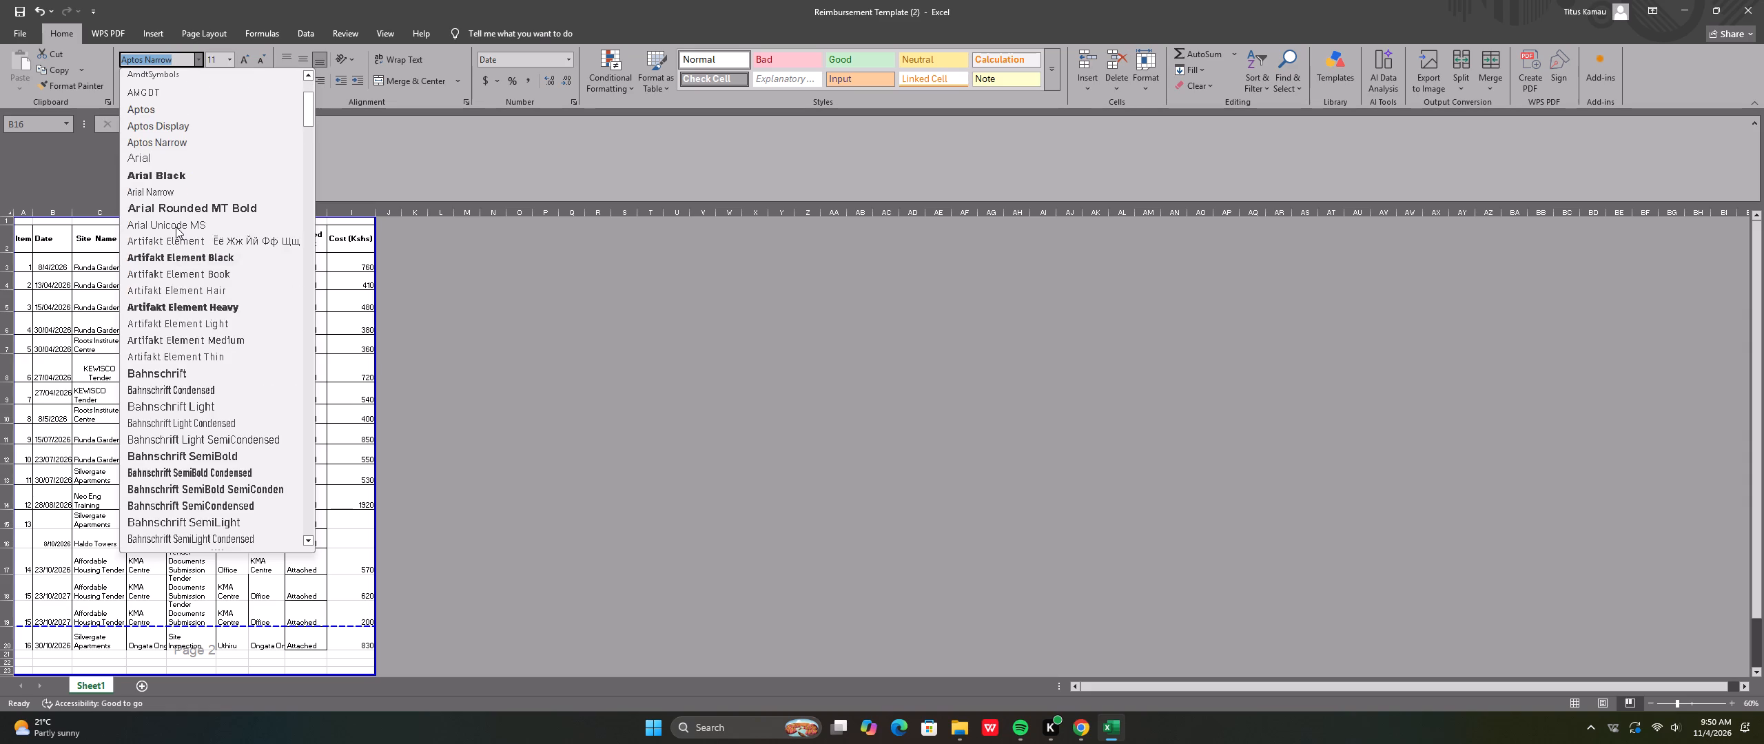
scroll(176, 227, "down", 9)
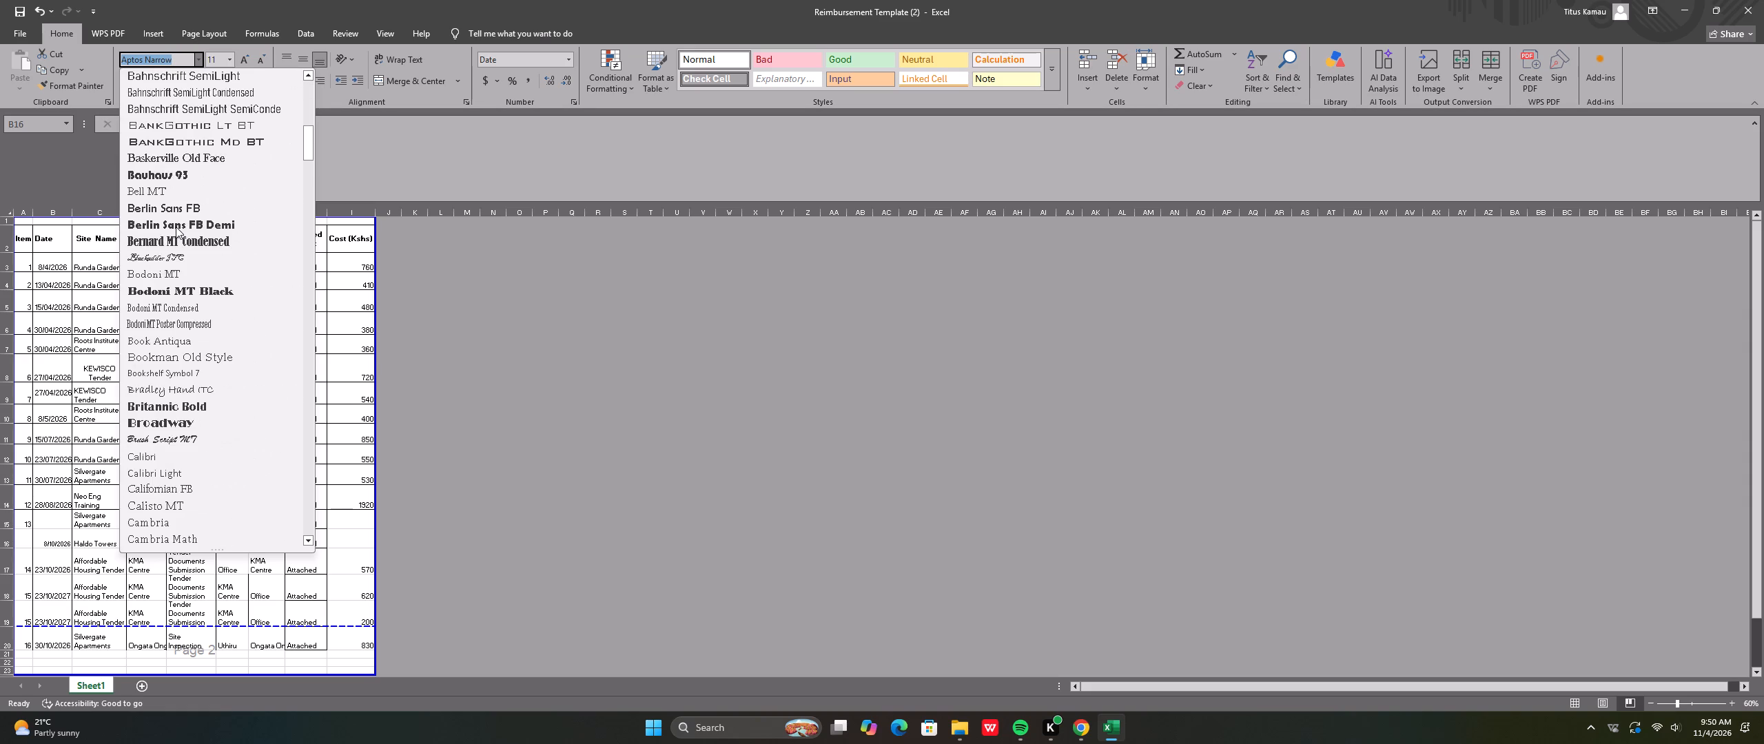
scroll(176, 227, "down", 4)
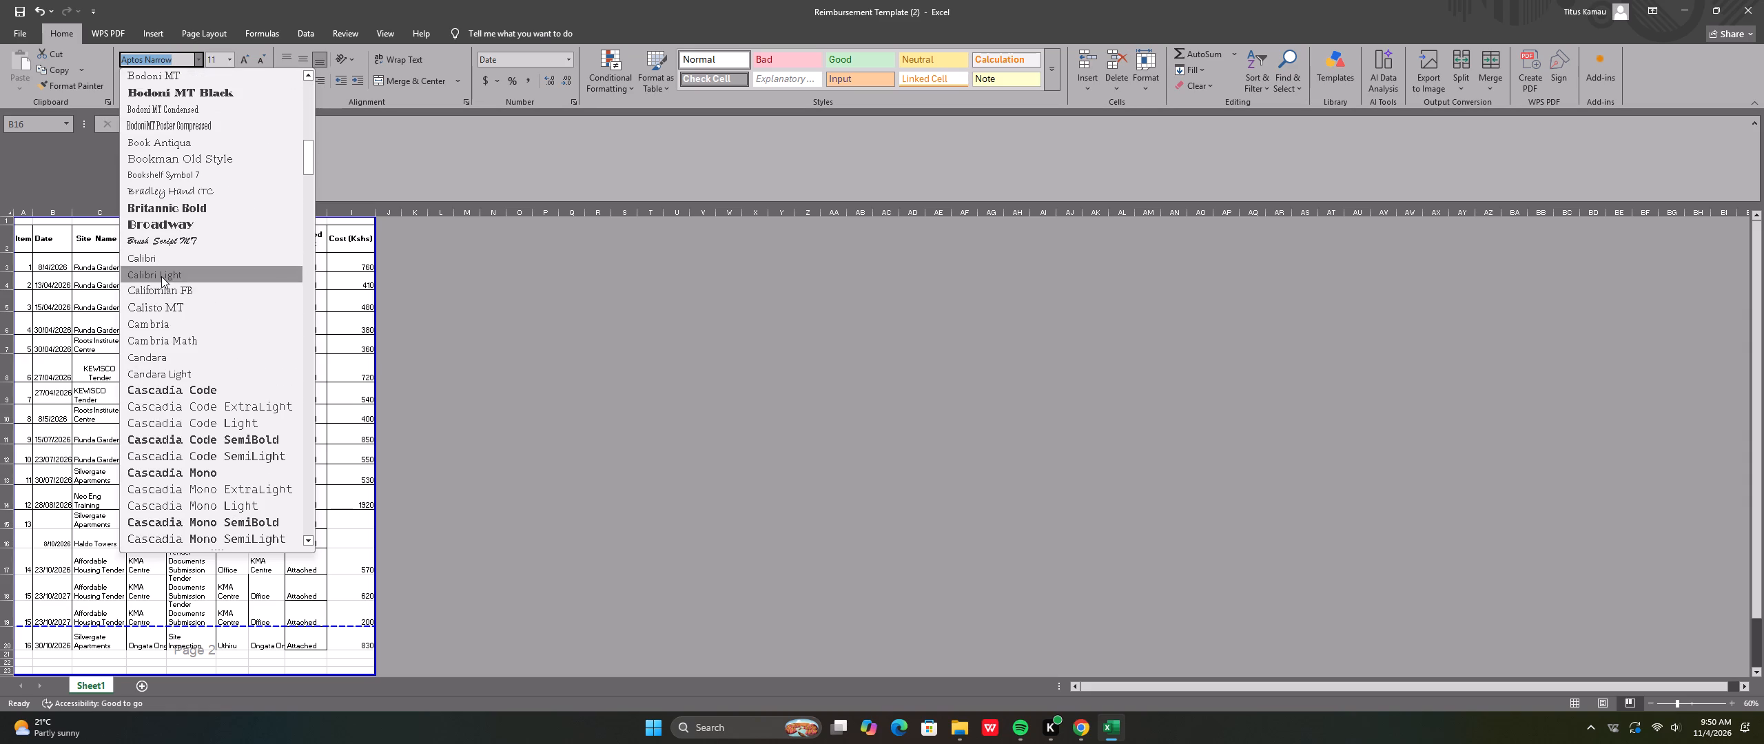
left_click(161, 324)
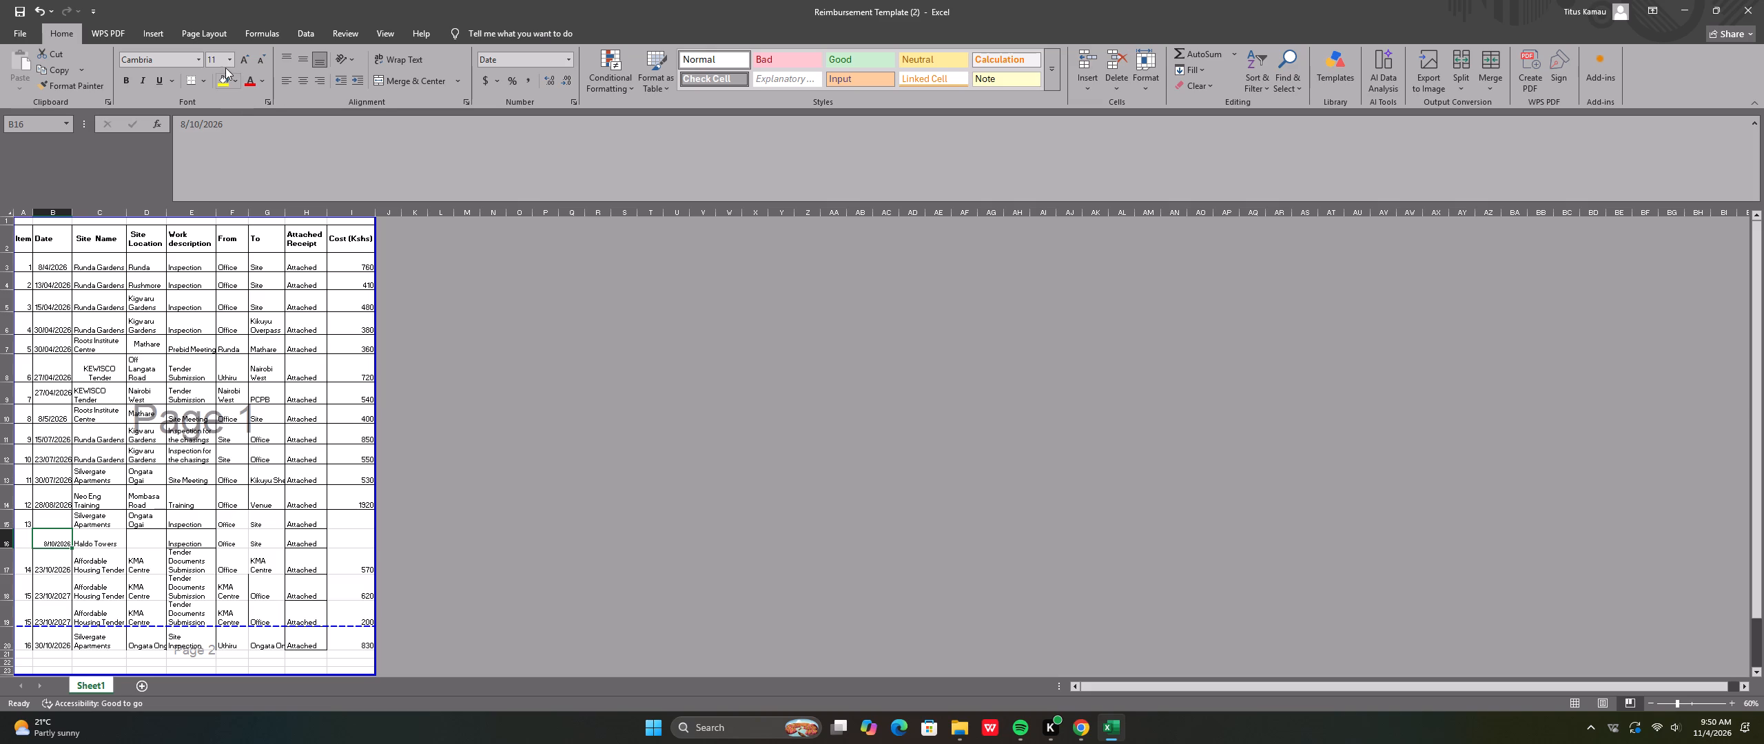
left_click(249, 59)
Enter Pareto Lane-Eastleigh as the site location in the Haldo Towers row.
left_click(153, 540)
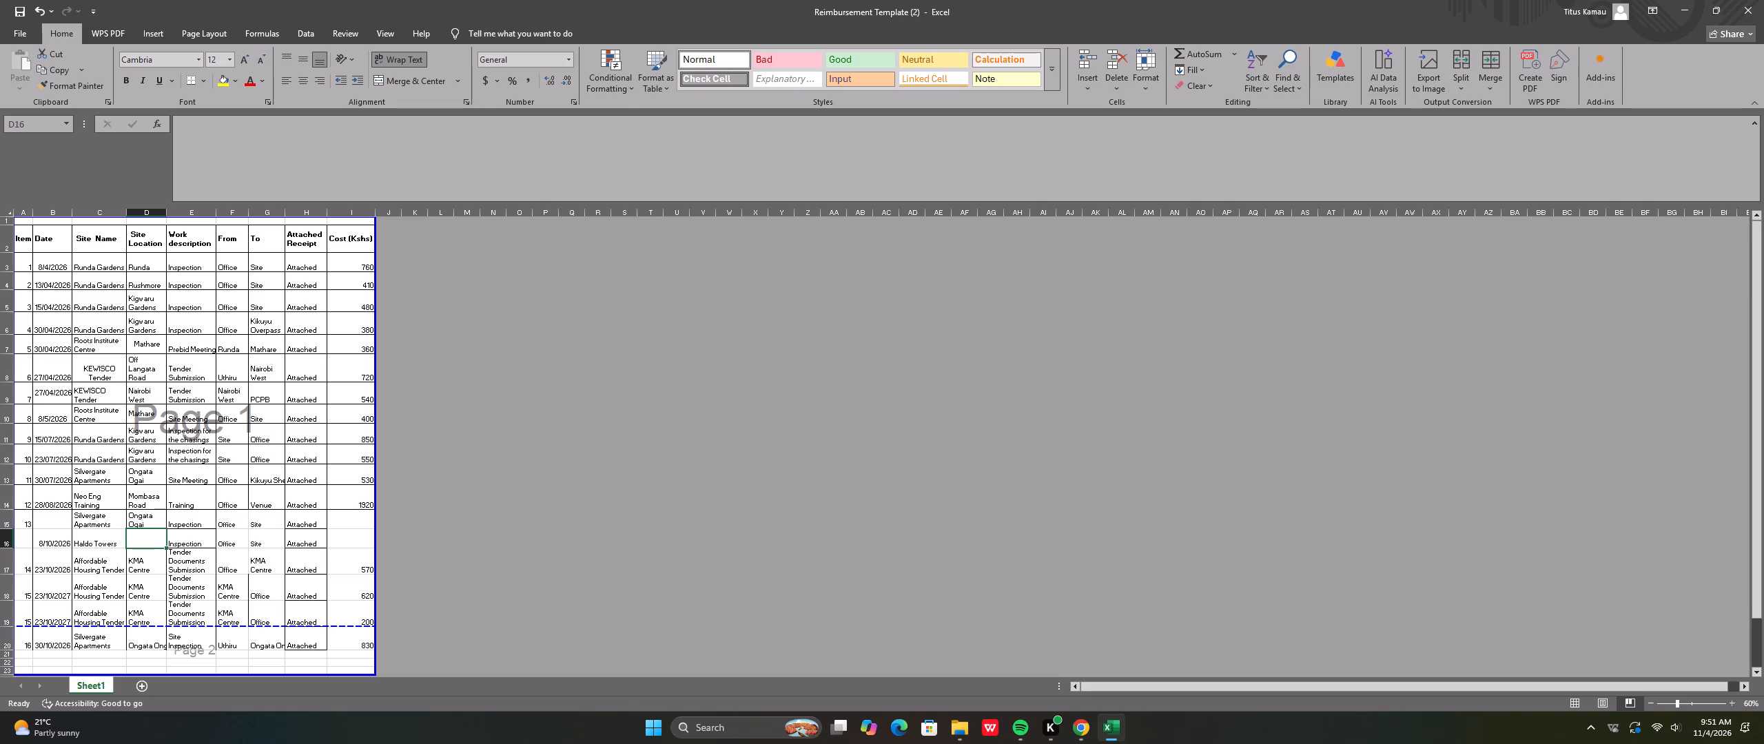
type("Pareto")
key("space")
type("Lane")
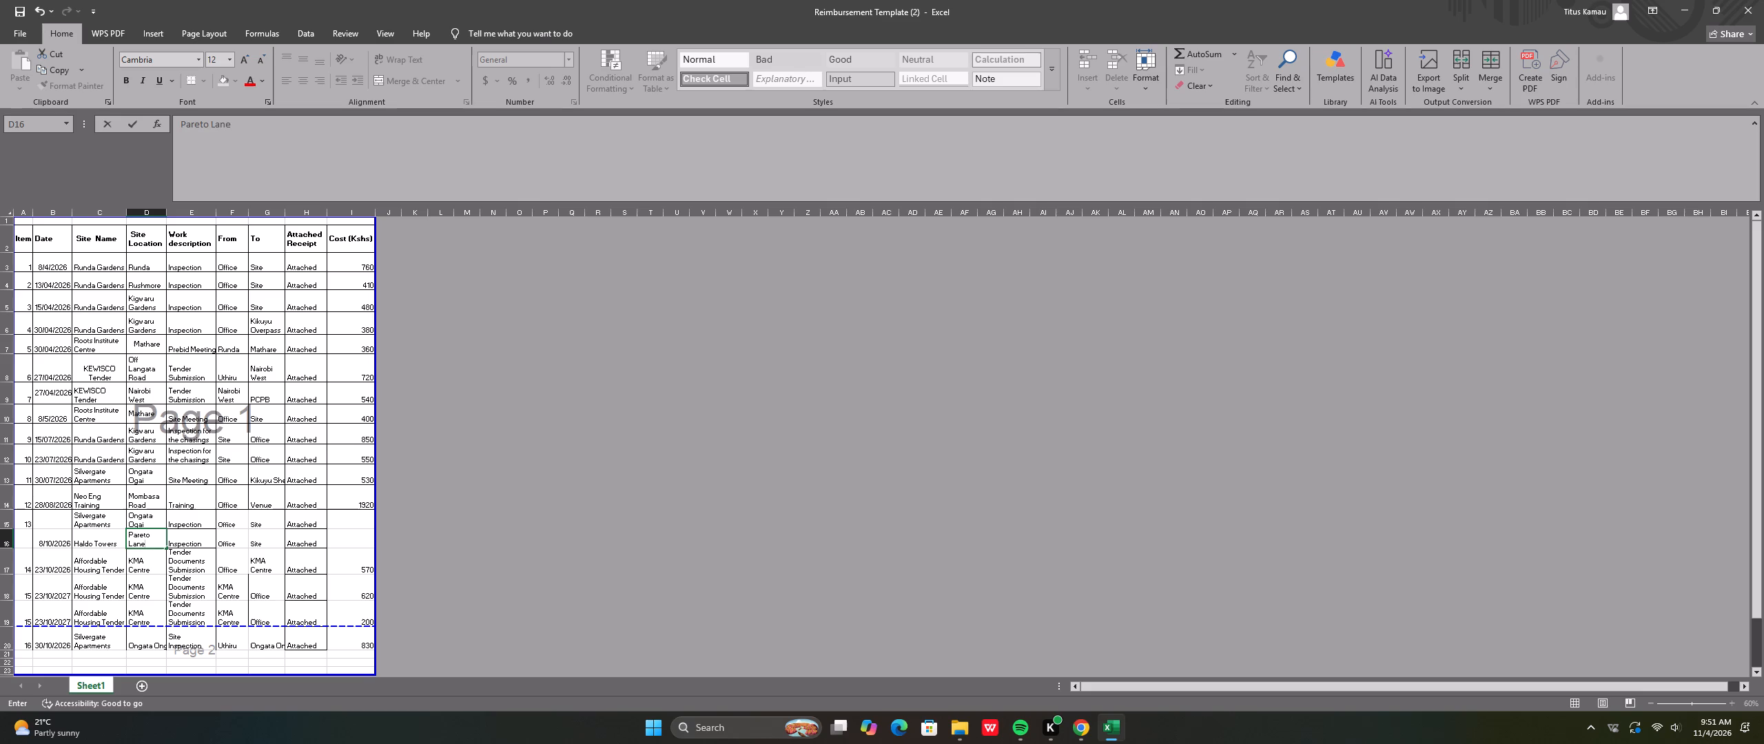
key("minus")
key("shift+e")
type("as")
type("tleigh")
left_click(201, 589)
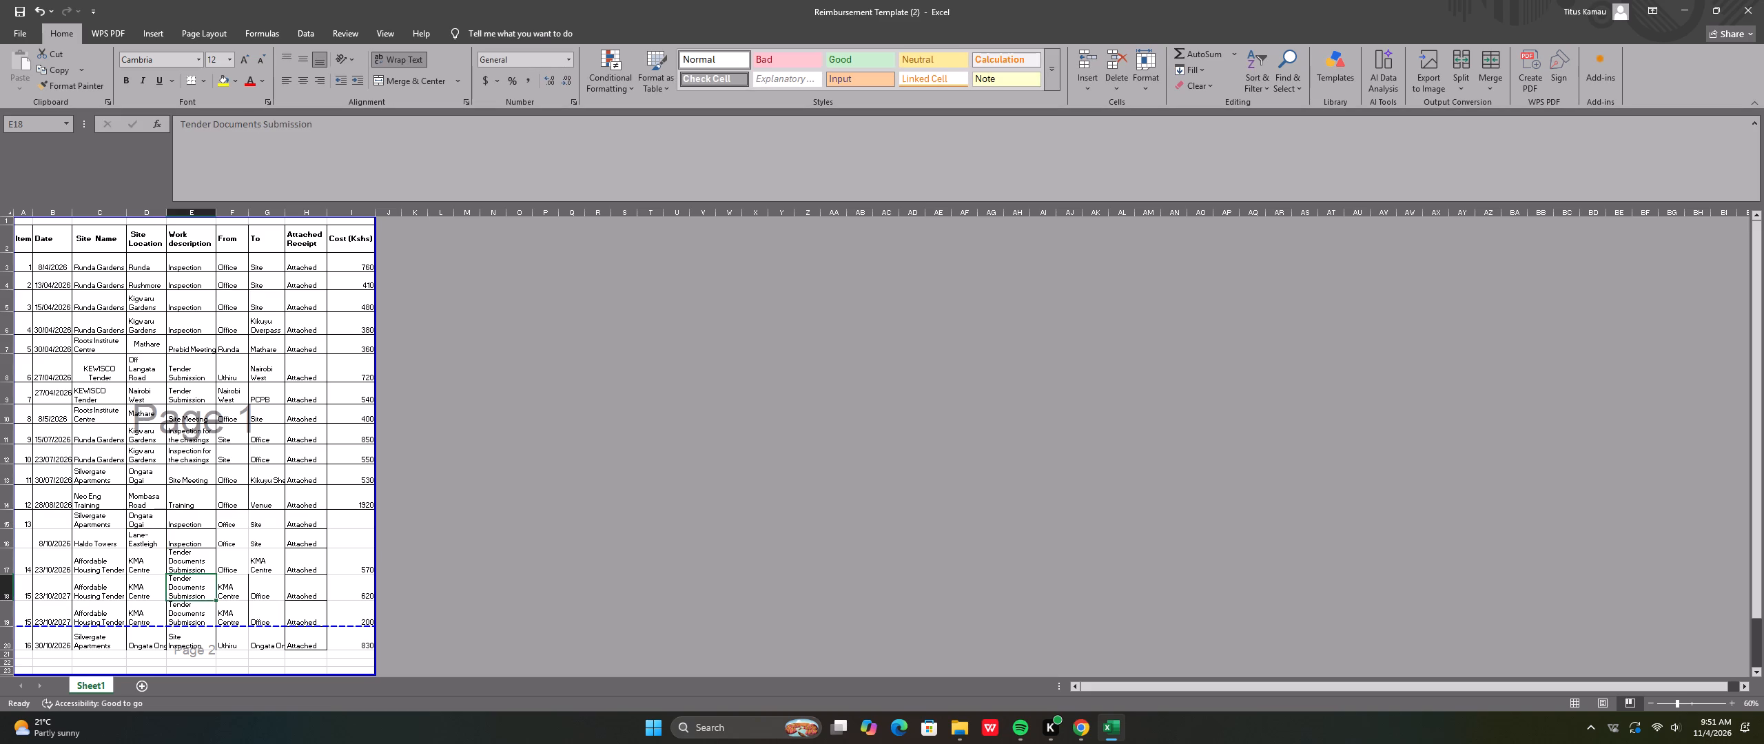
Copy the entire Haldo Towers row and insert the copy directly below it, above item 14.
right_click(6, 544)
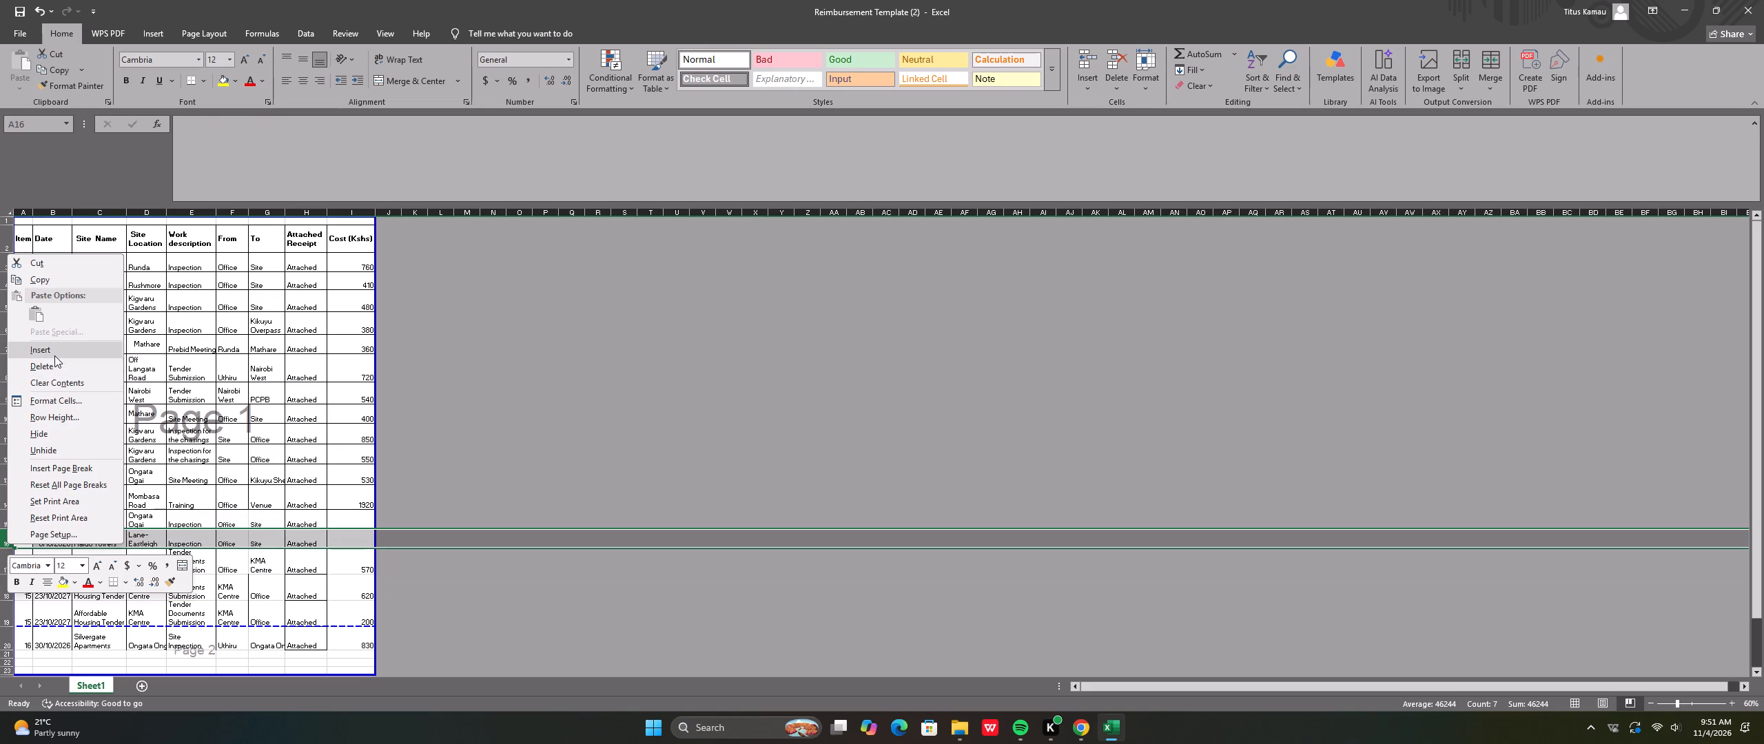
left_click(52, 274)
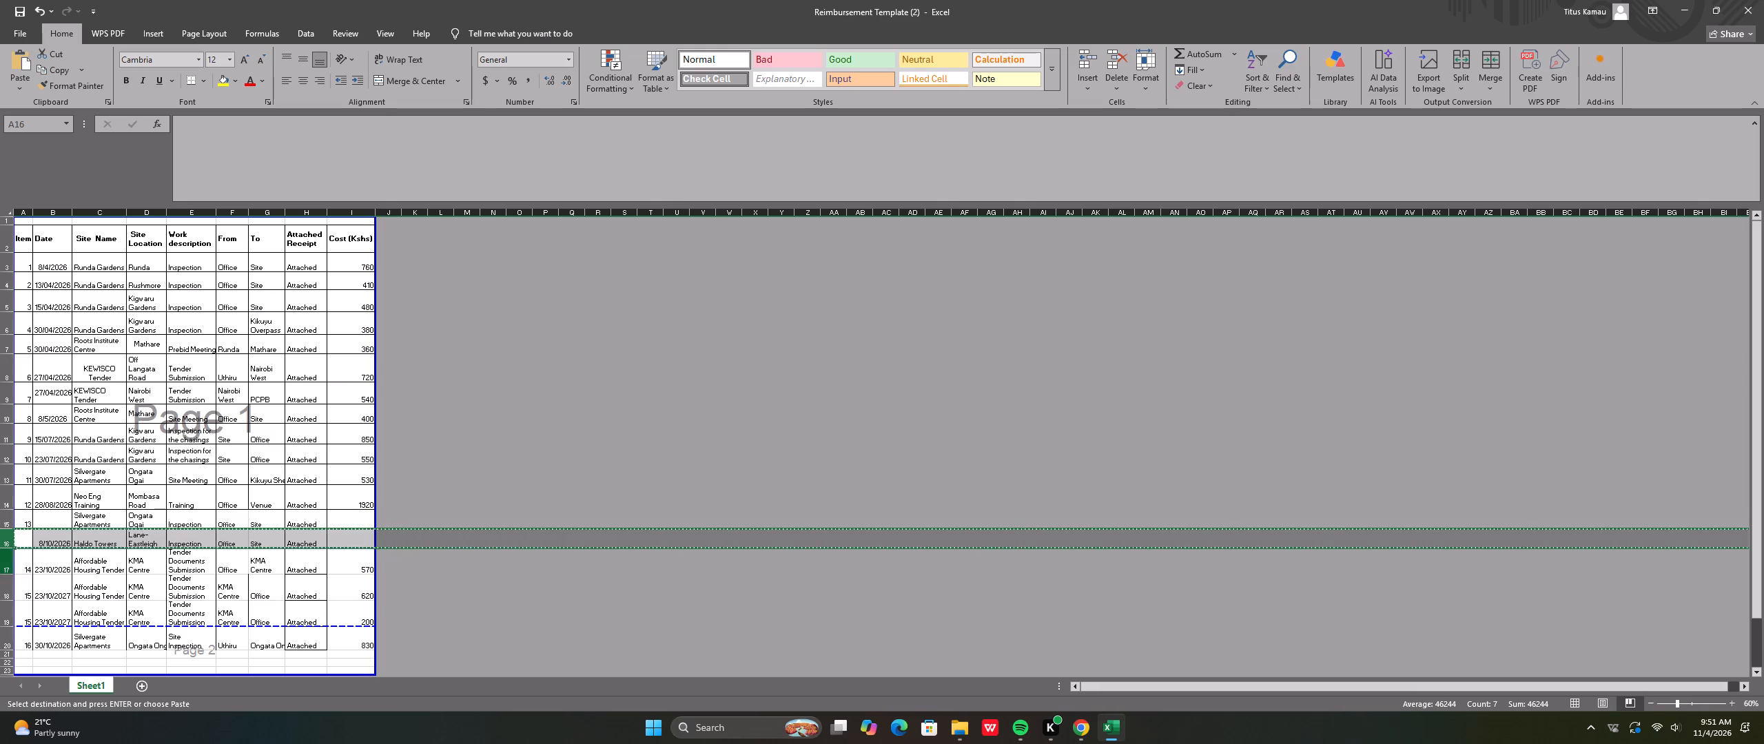
right_click(11, 555)
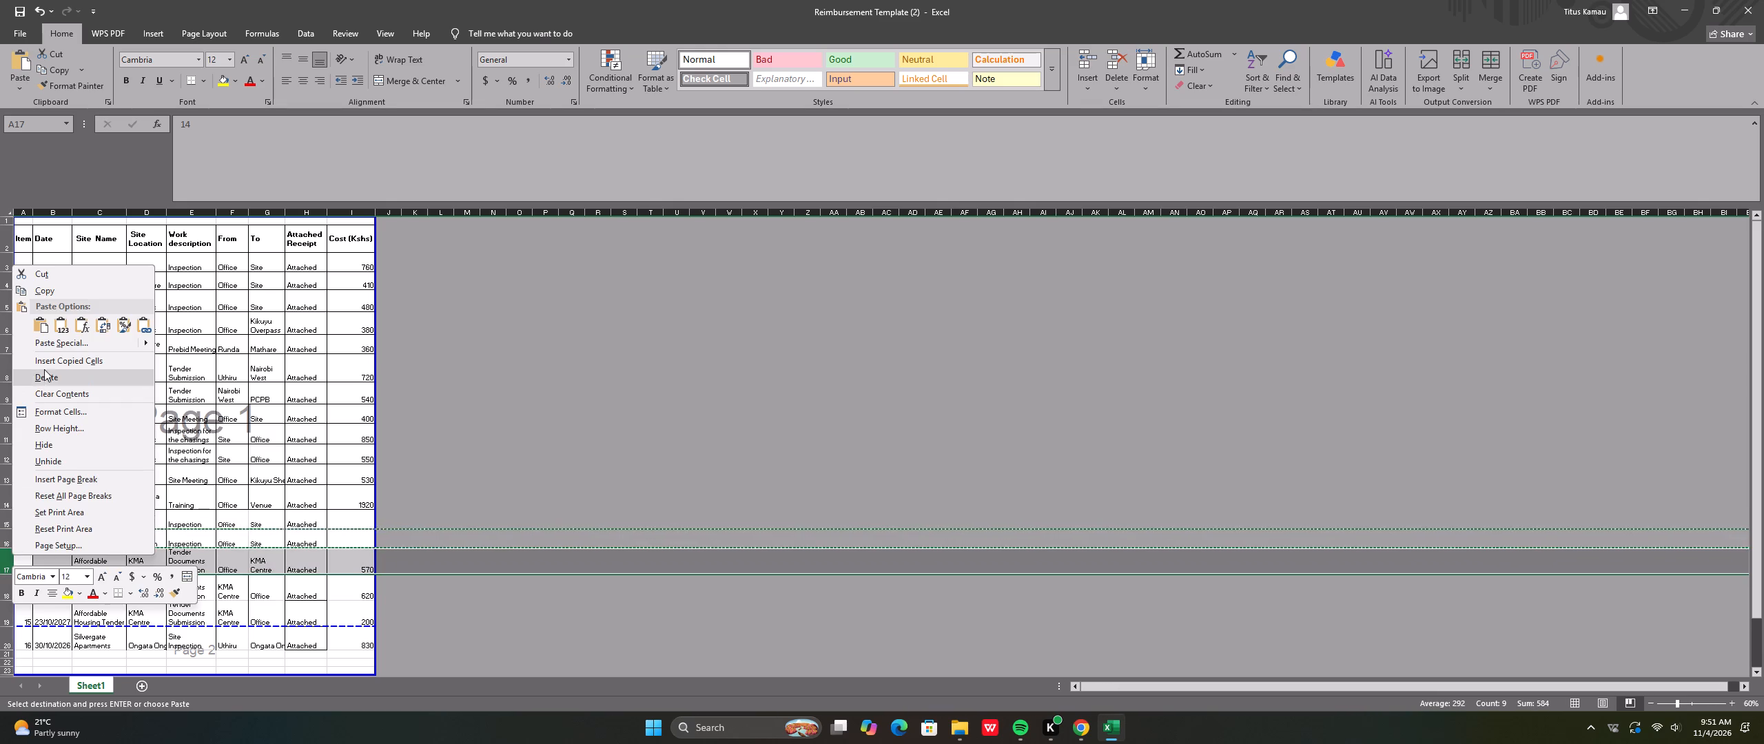
left_click(54, 362)
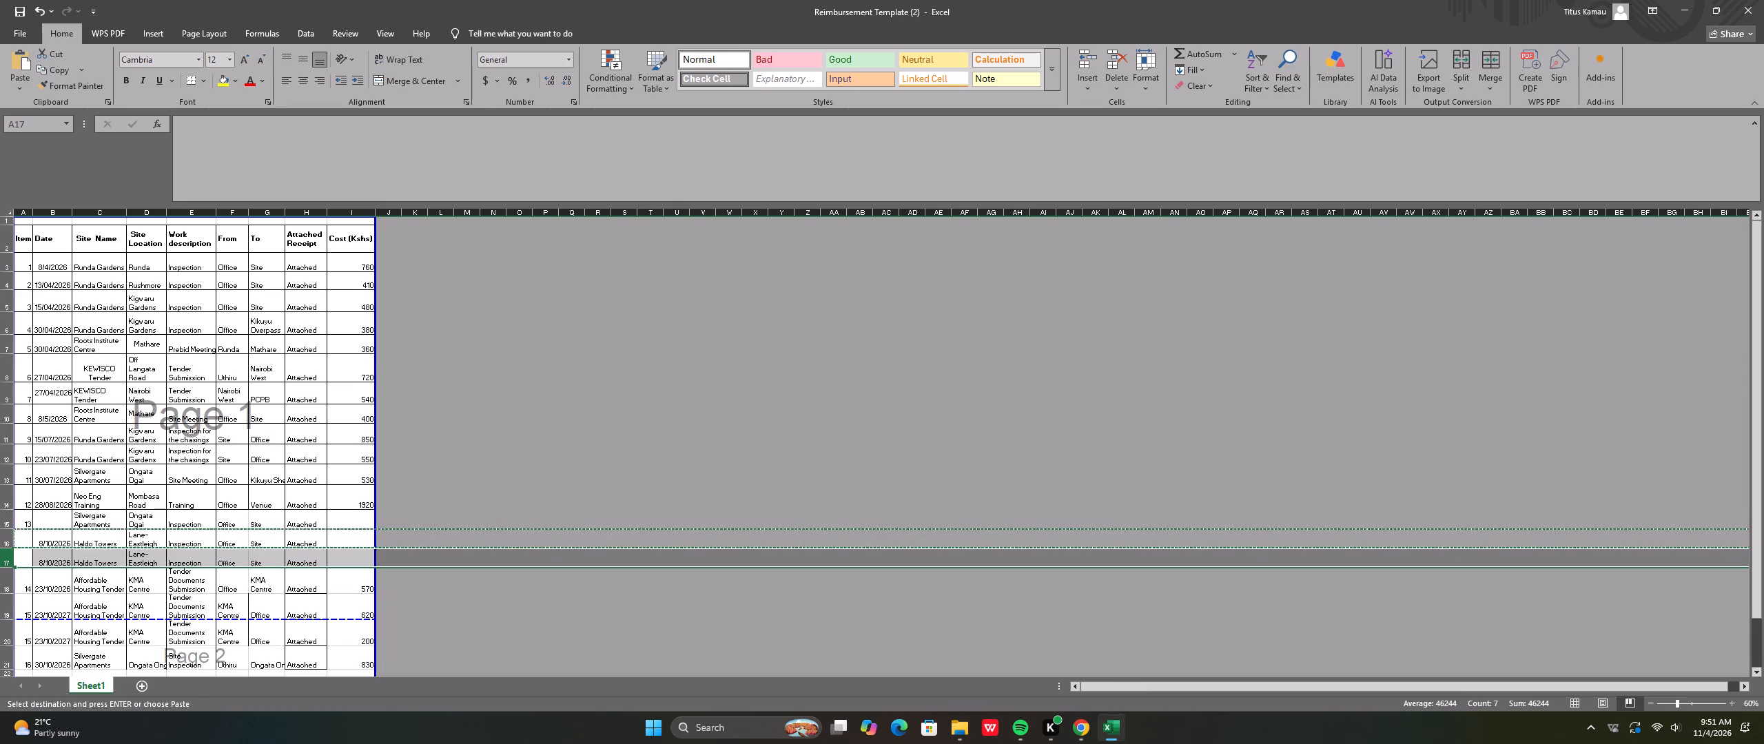
double_click(553, 391)
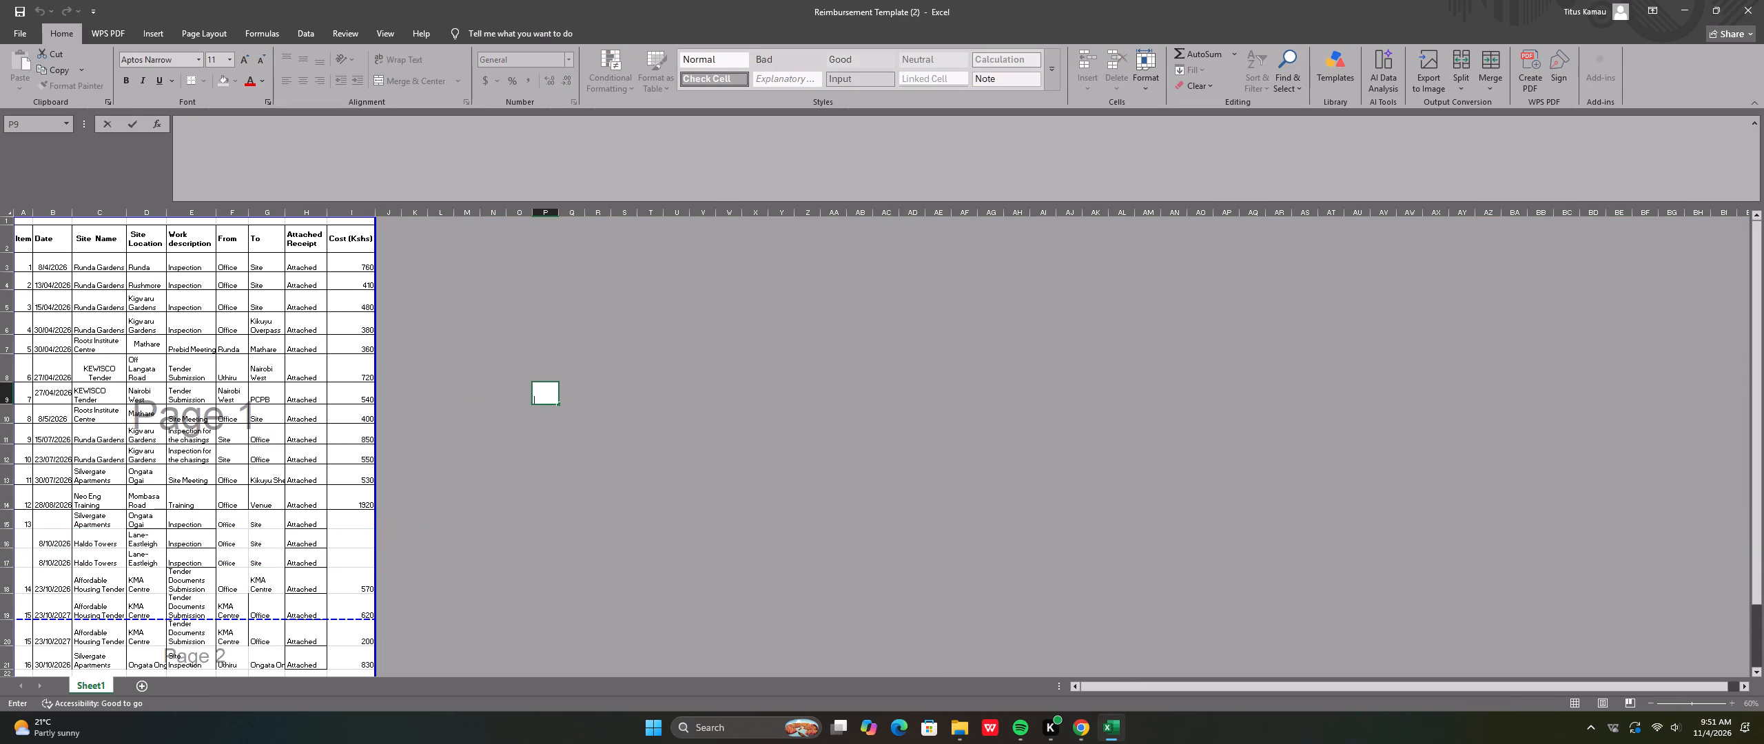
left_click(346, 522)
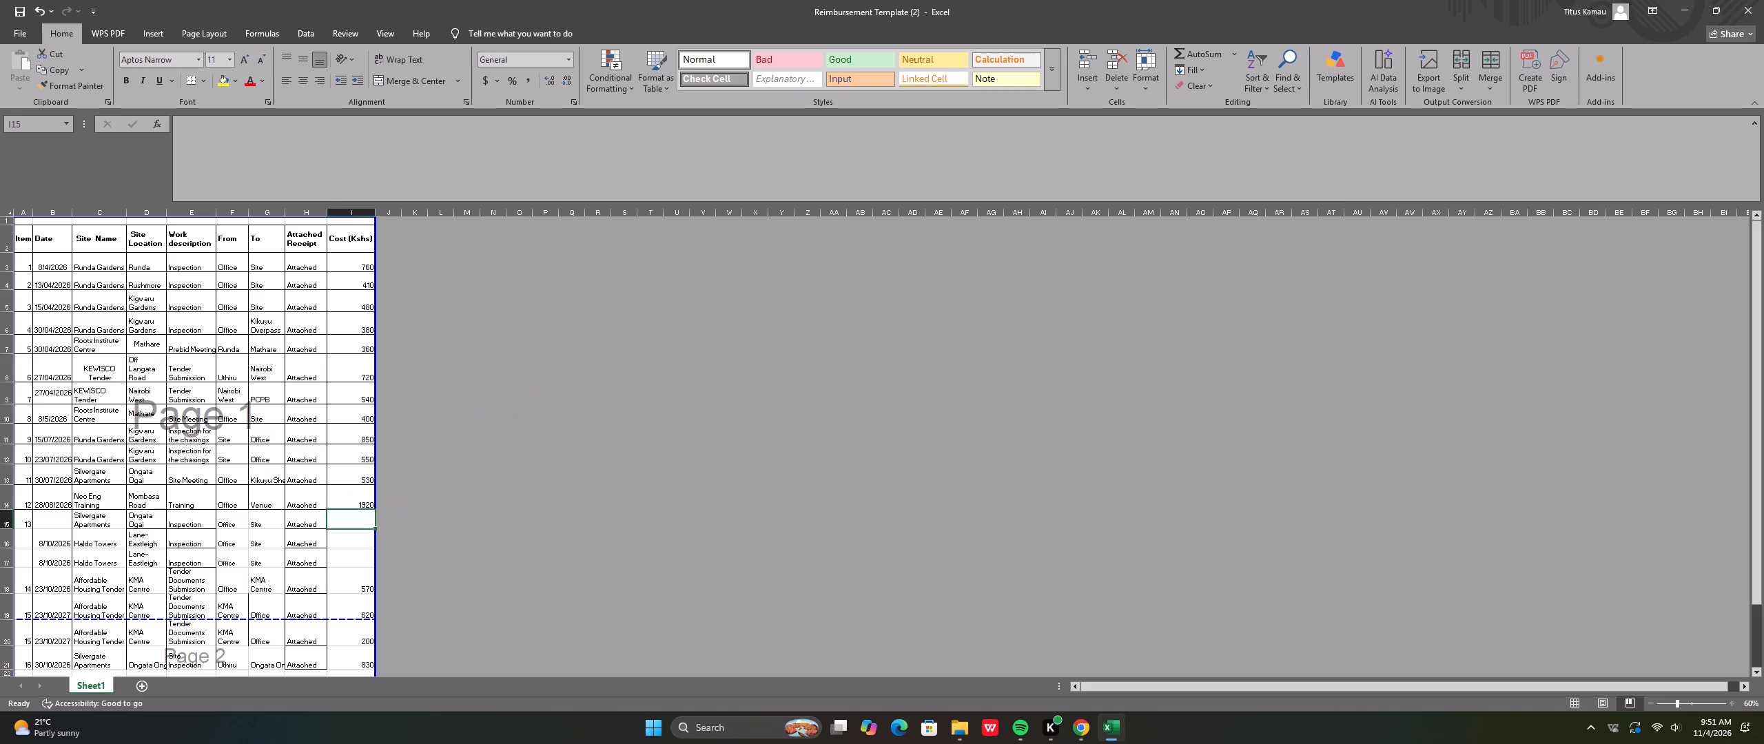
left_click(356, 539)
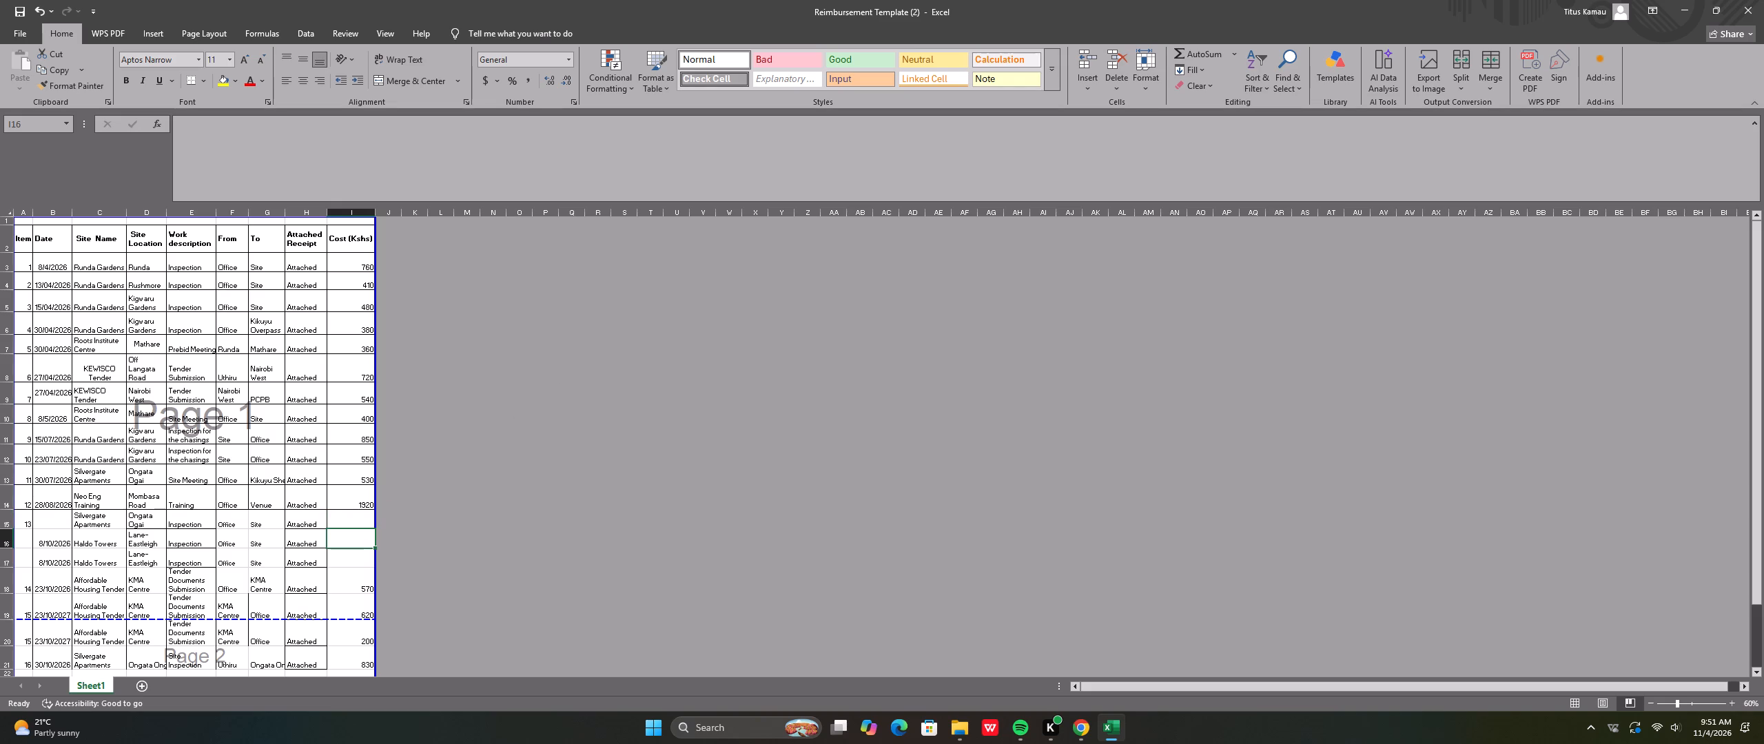
Copy Site from the first Haldo Towers row's To cell into the second Haldo Towers row's From cell.
left_click(258, 546)
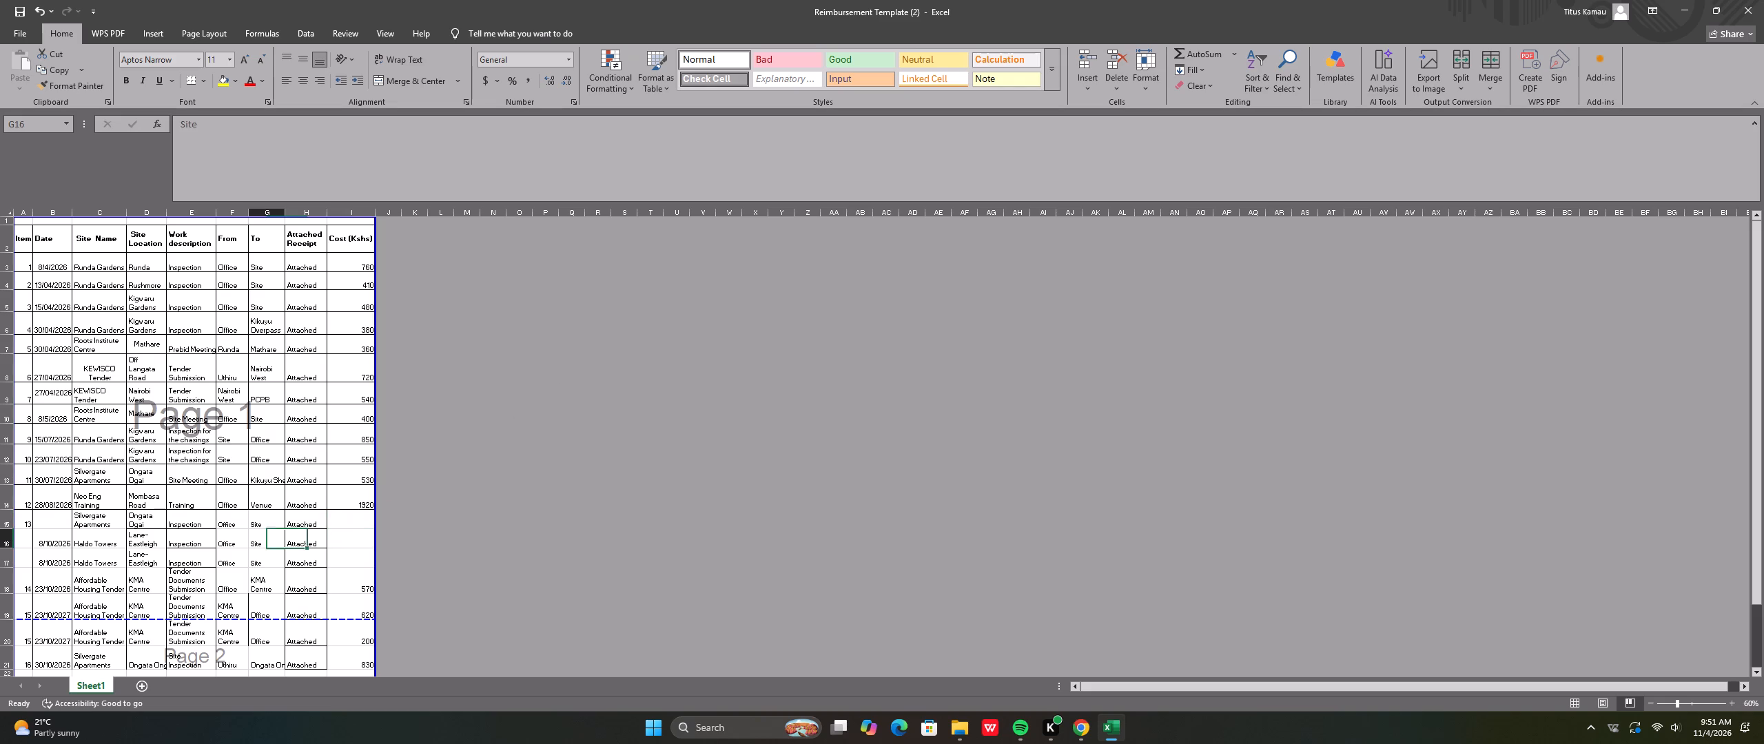
right_click(260, 538)
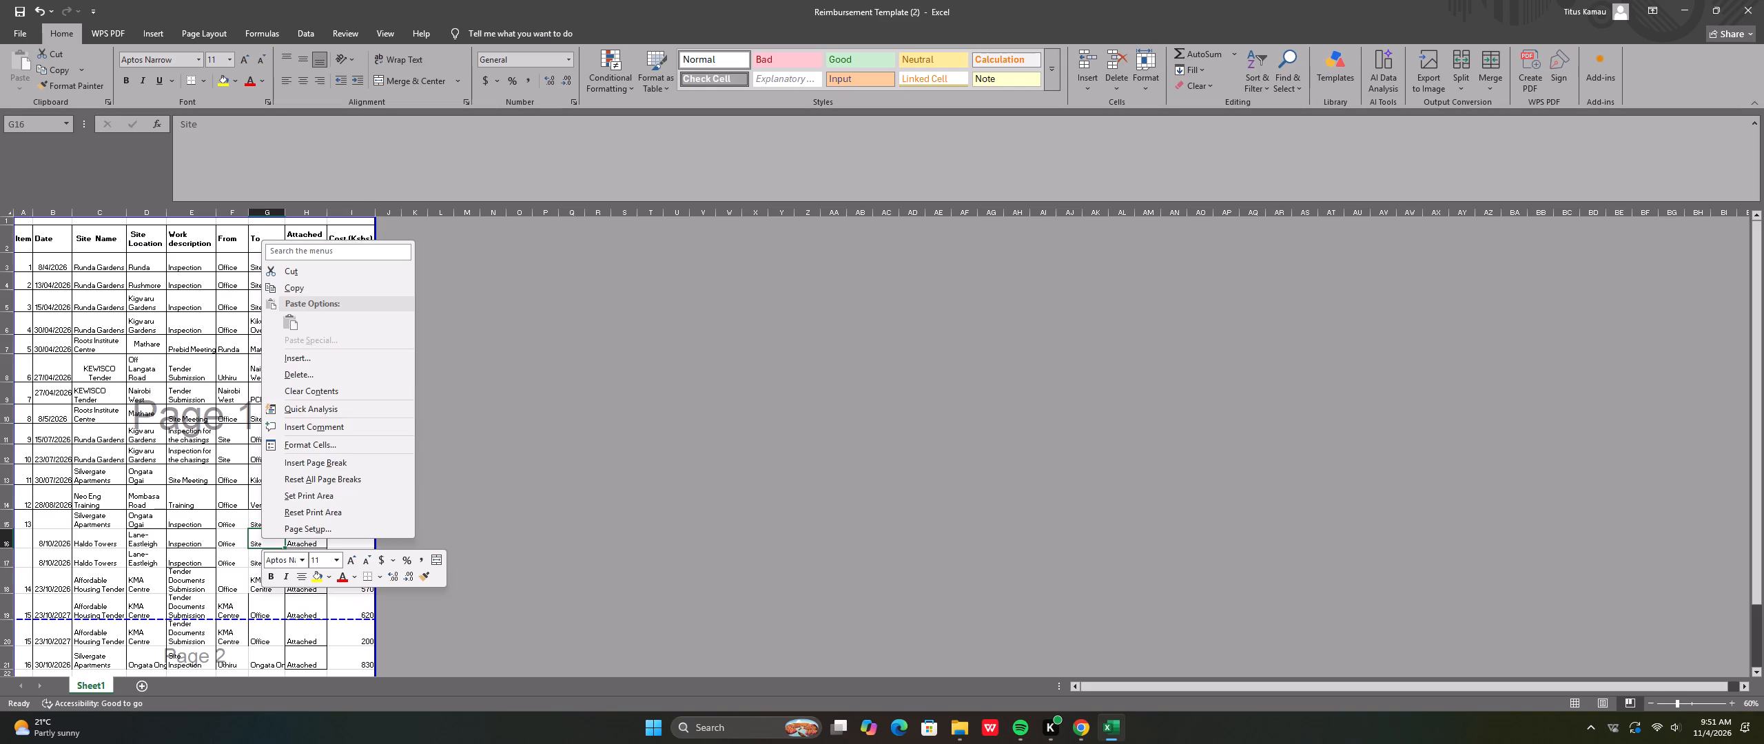
left_click(296, 286)
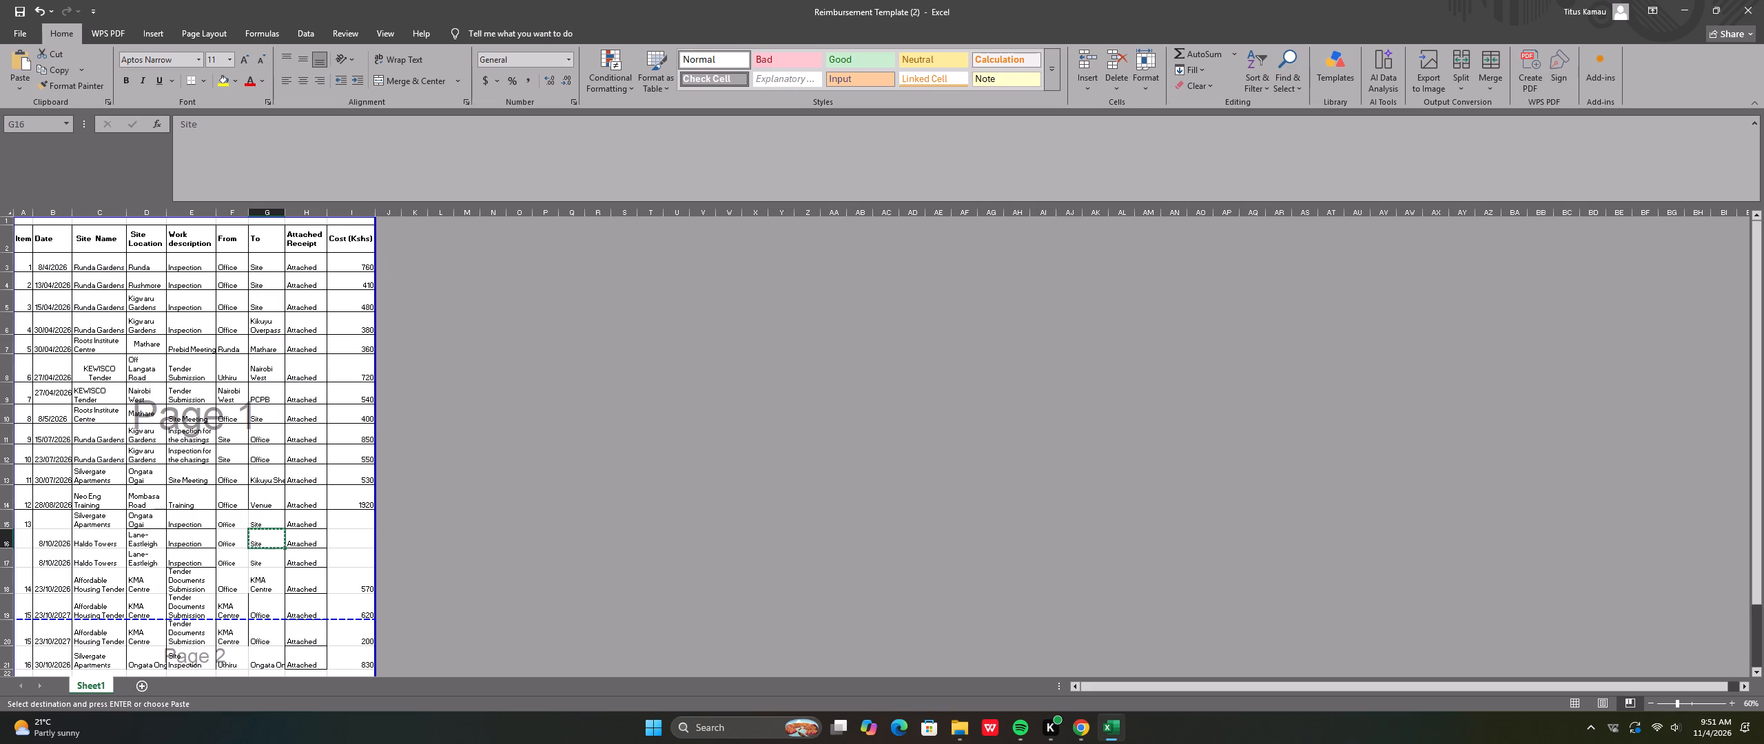
left_click(227, 559)
right_click(227, 559)
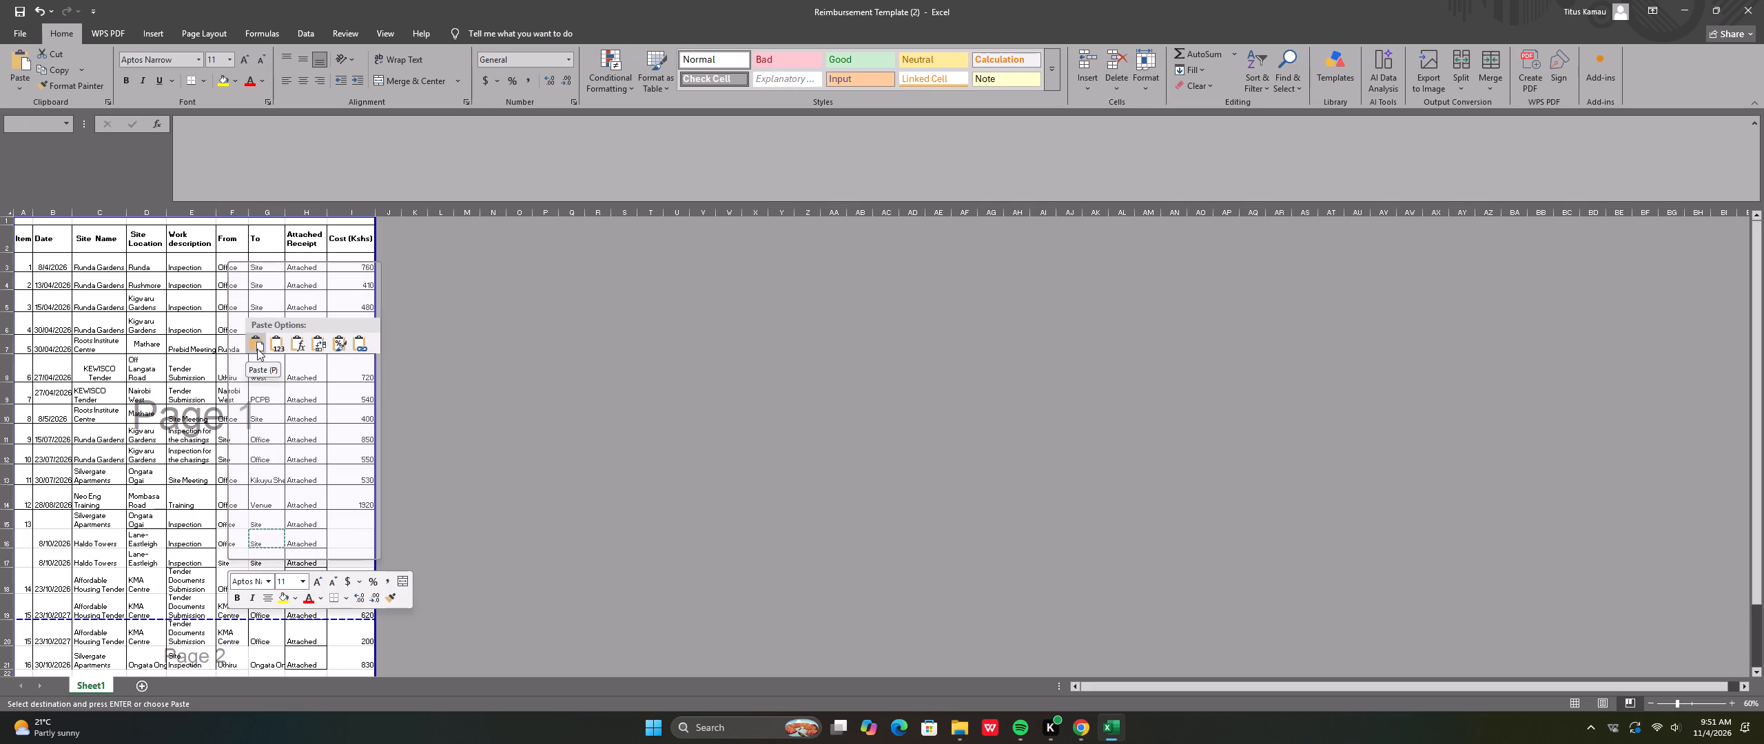
left_click(257, 349)
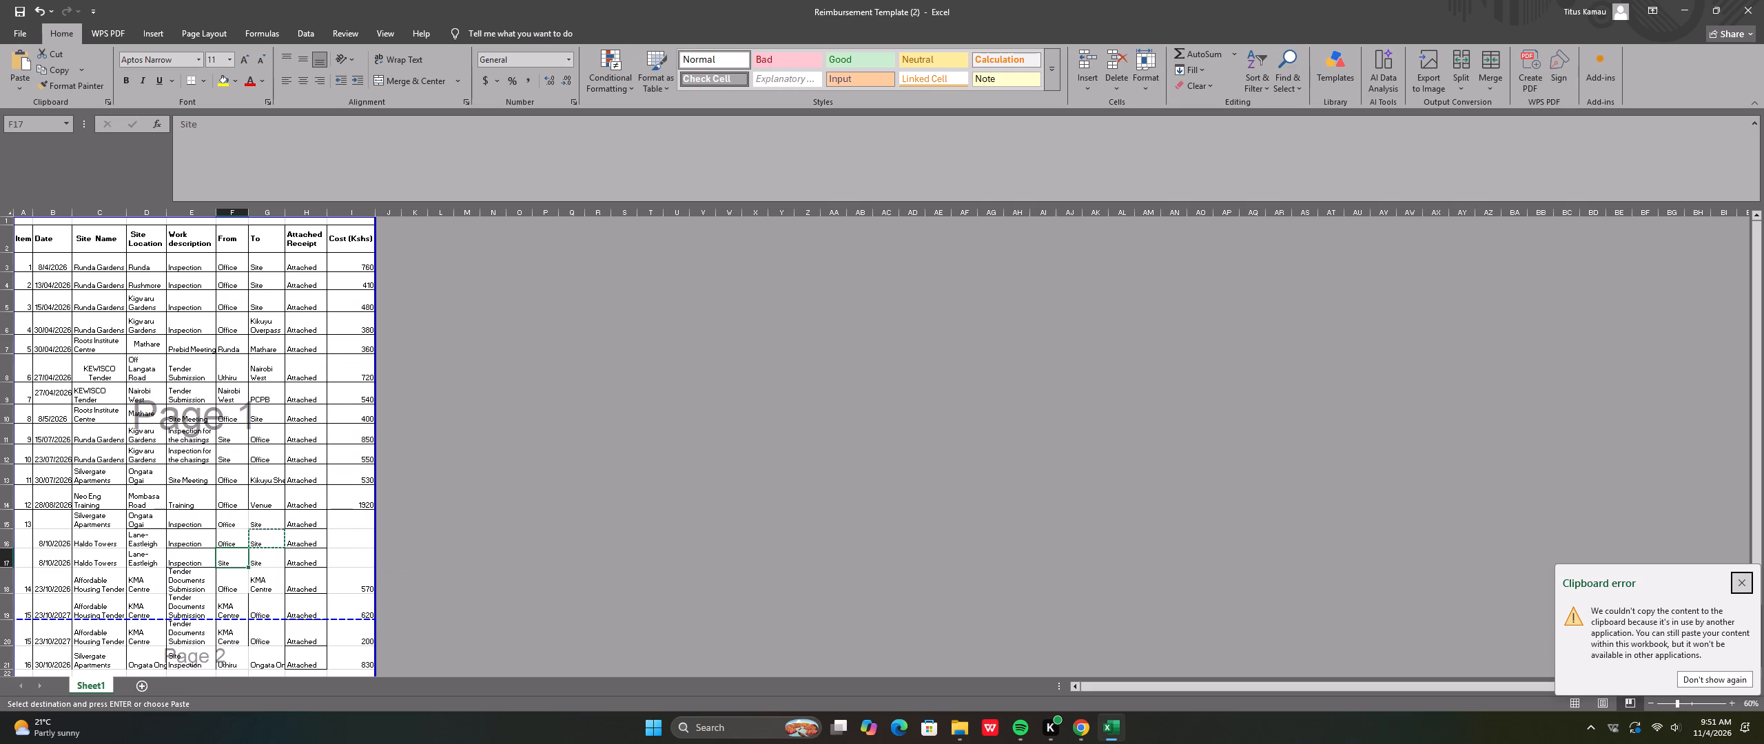
triple_click(535, 493)
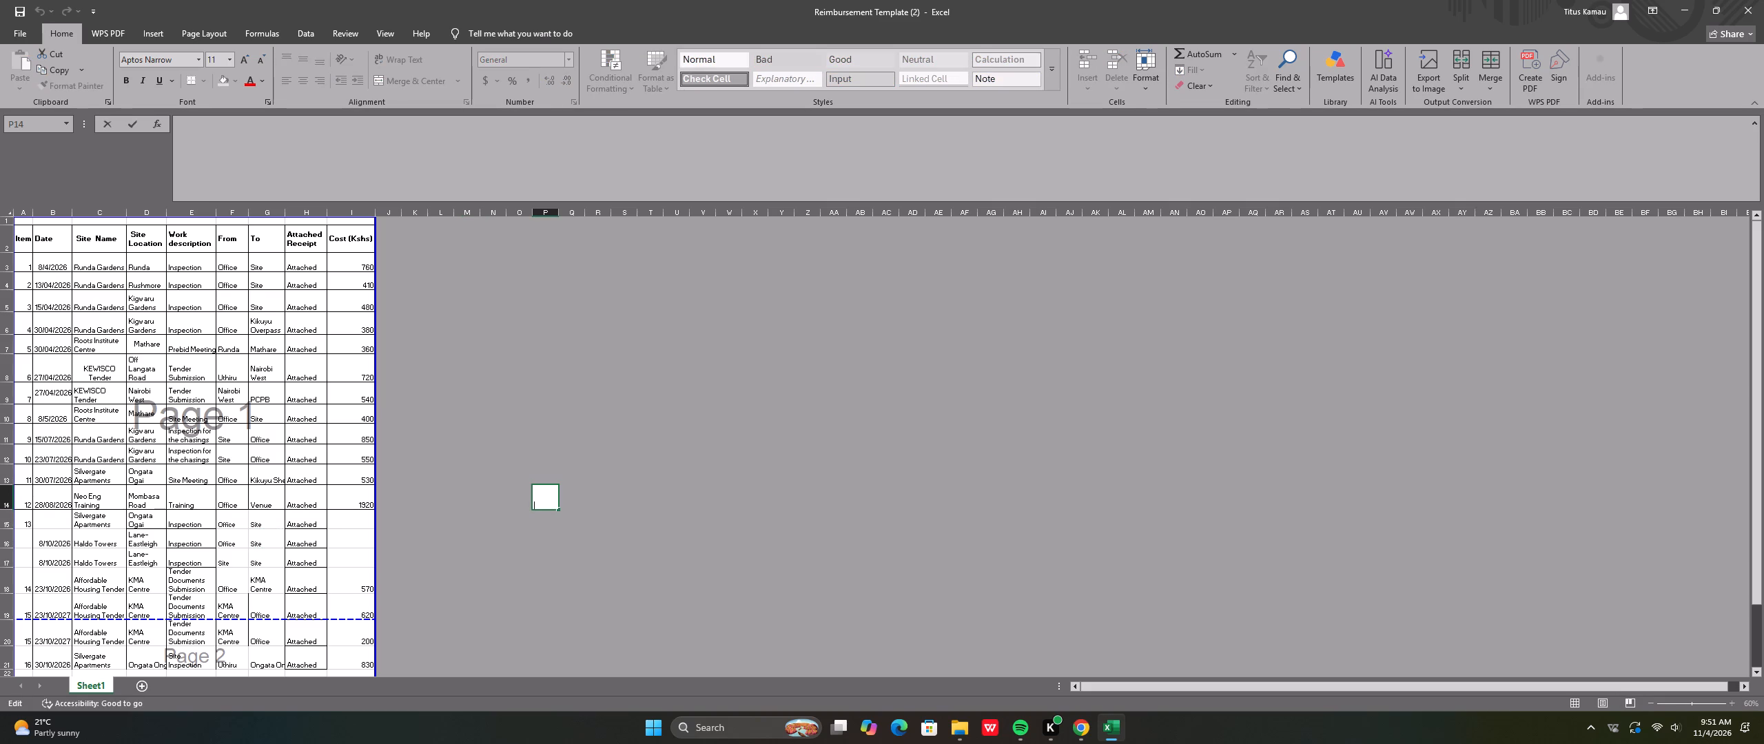
Set the To destination of the second Haldo Towers row to Kangemi.
left_click(273, 559)
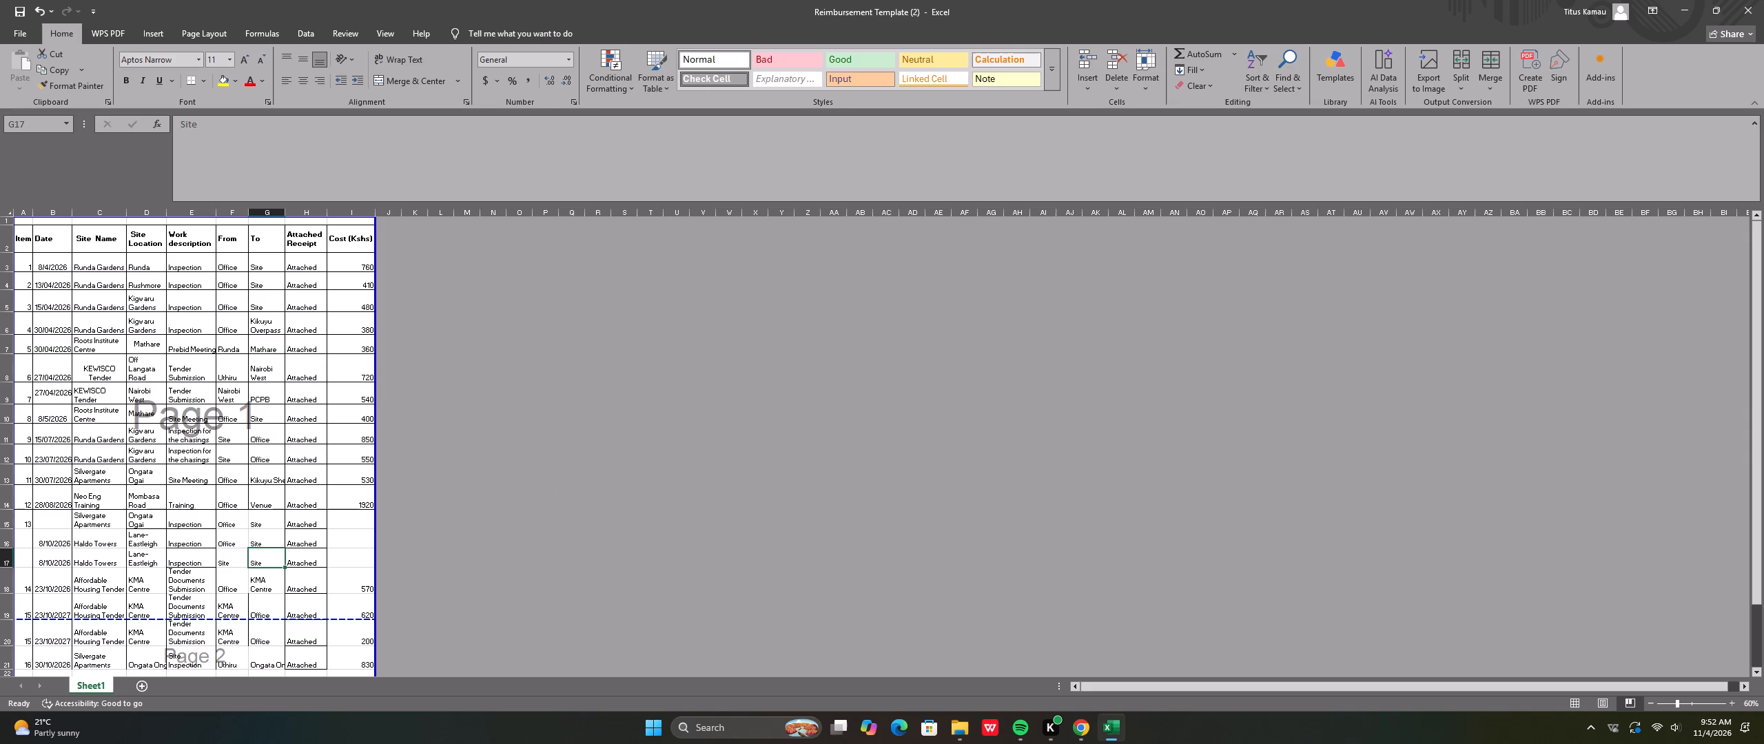
type("Ka")
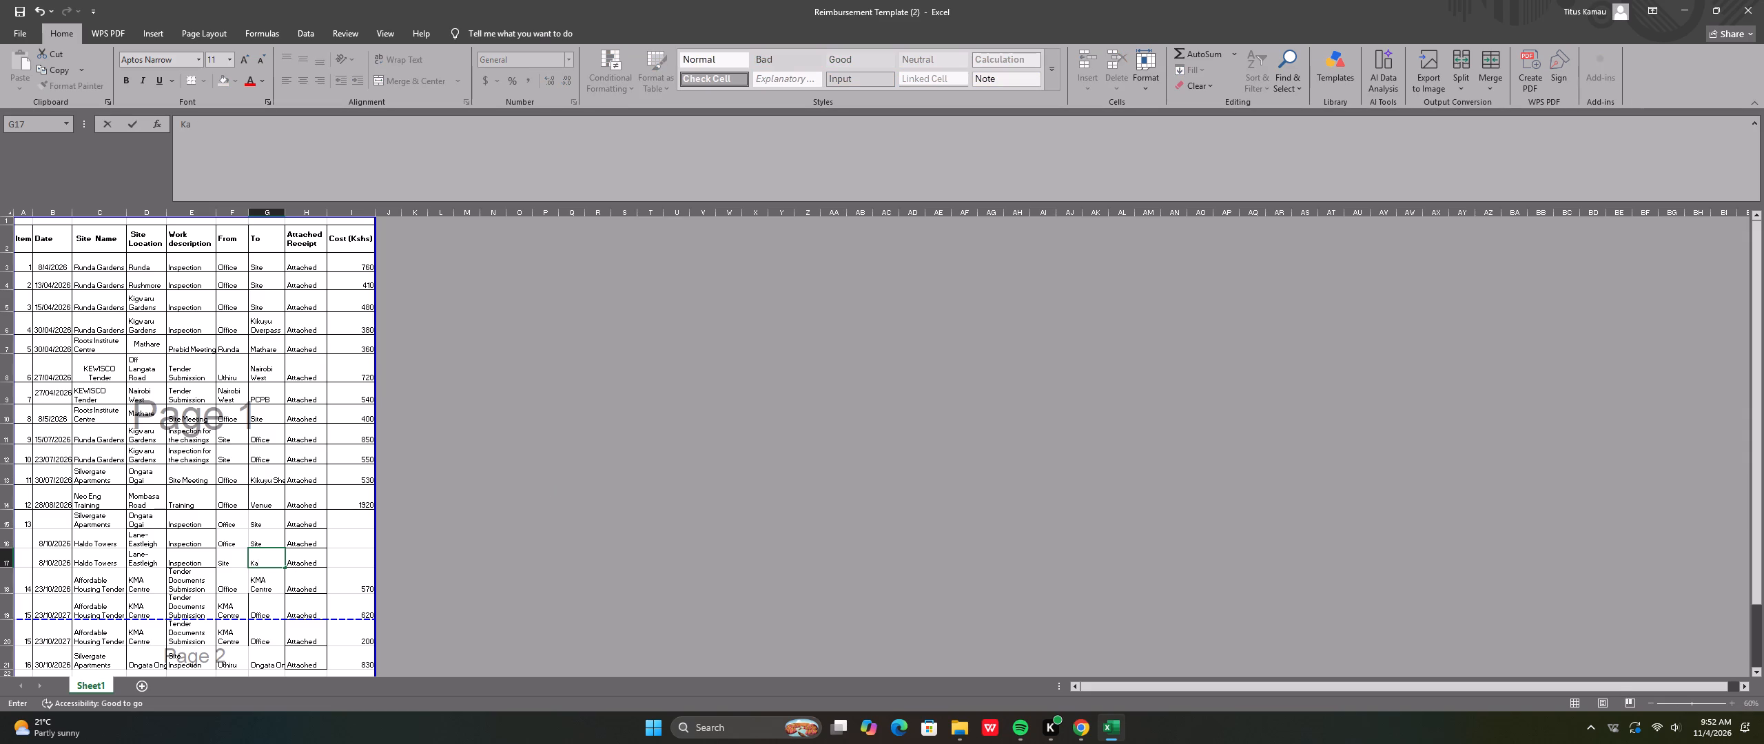
type("ngemi")
left_click(296, 603)
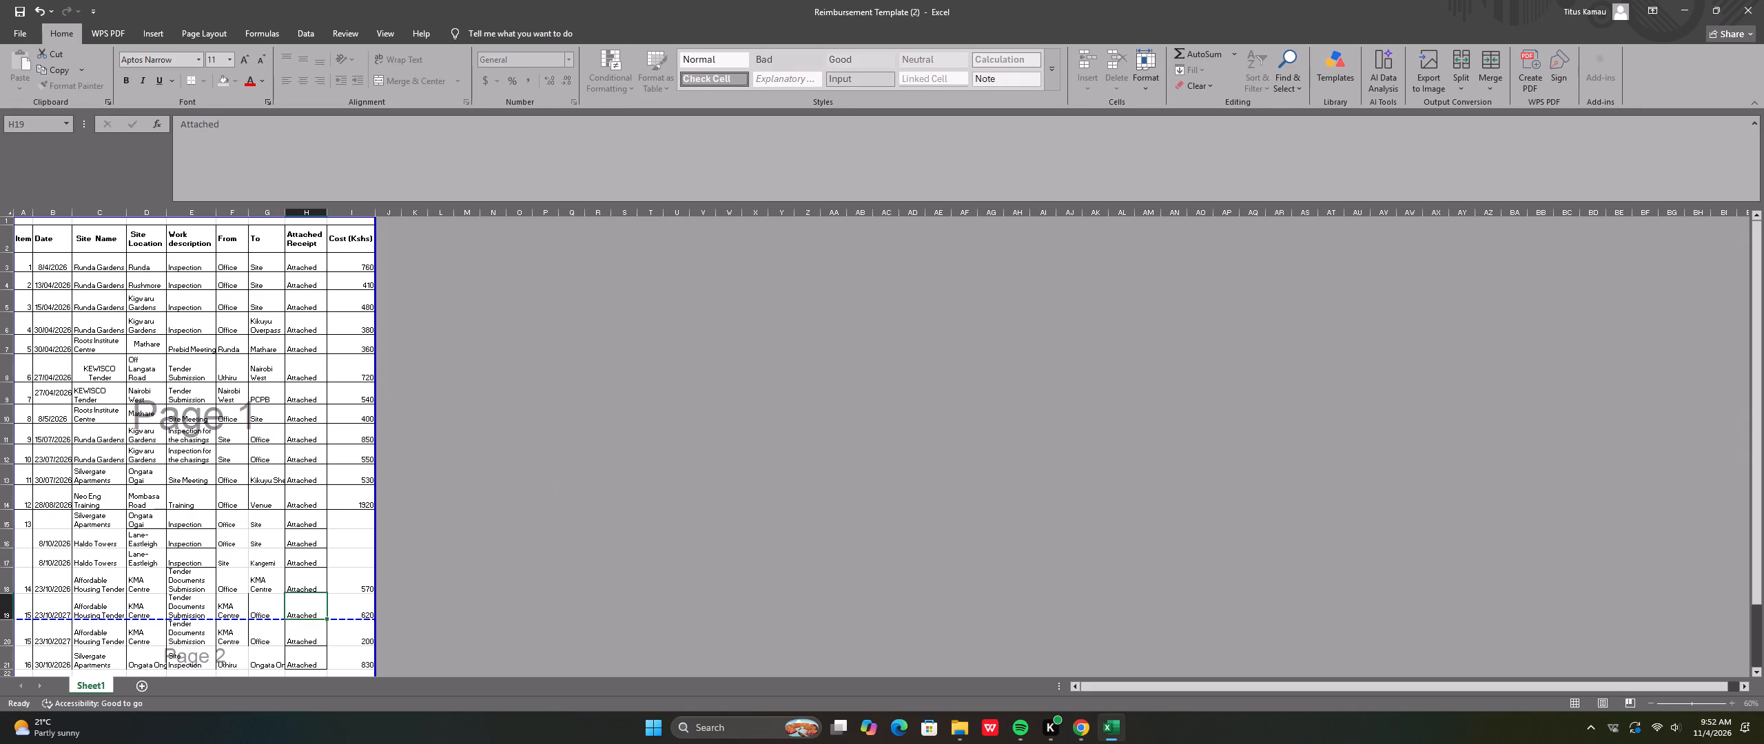
Enter a cost of 630 for the first Haldo Towers trip, from Office to Site.
left_click(340, 559)
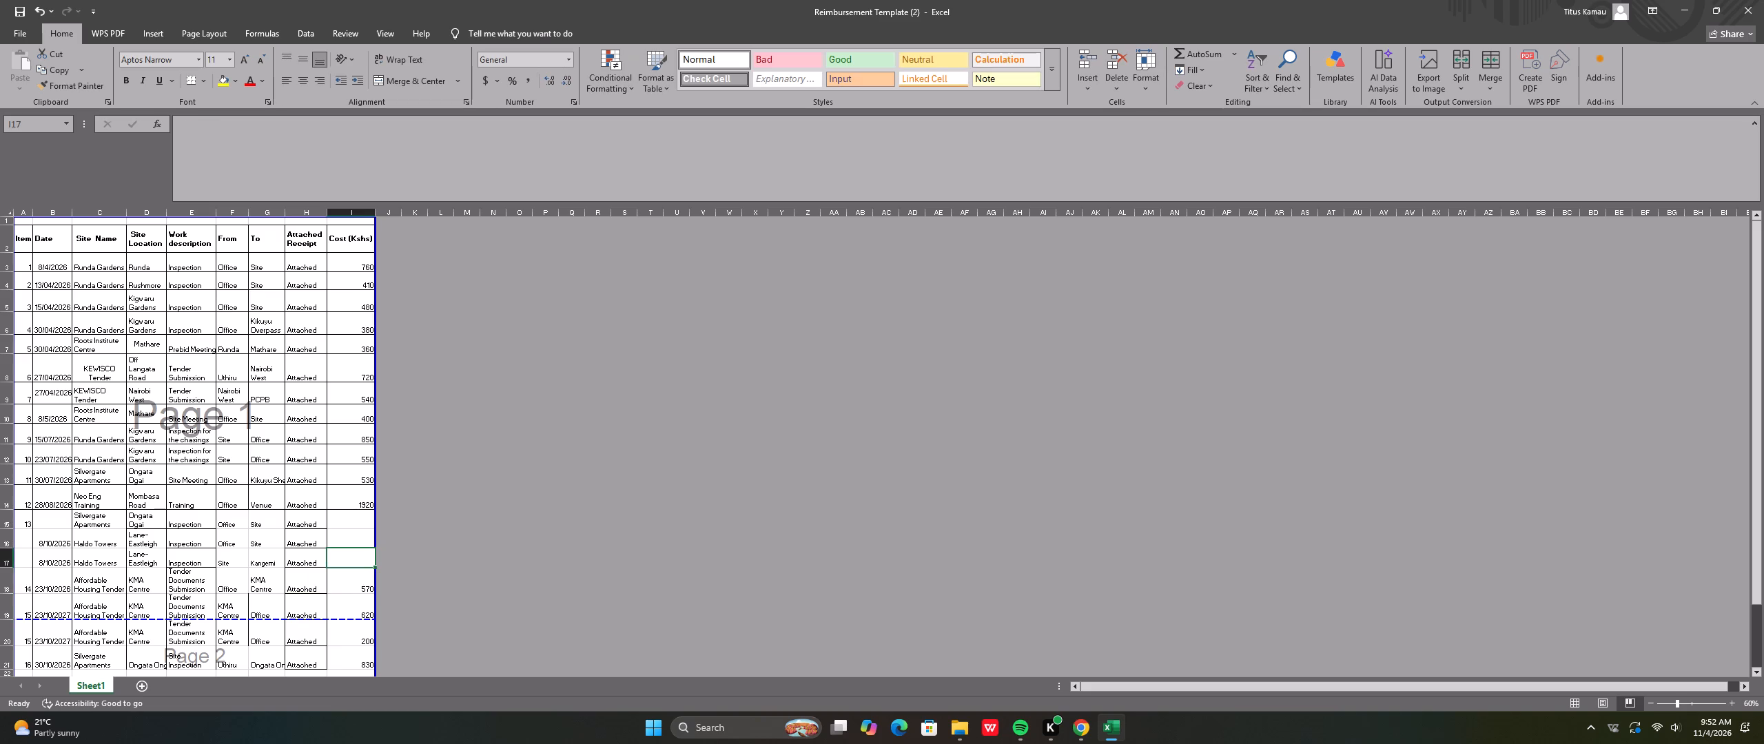
left_click(350, 535)
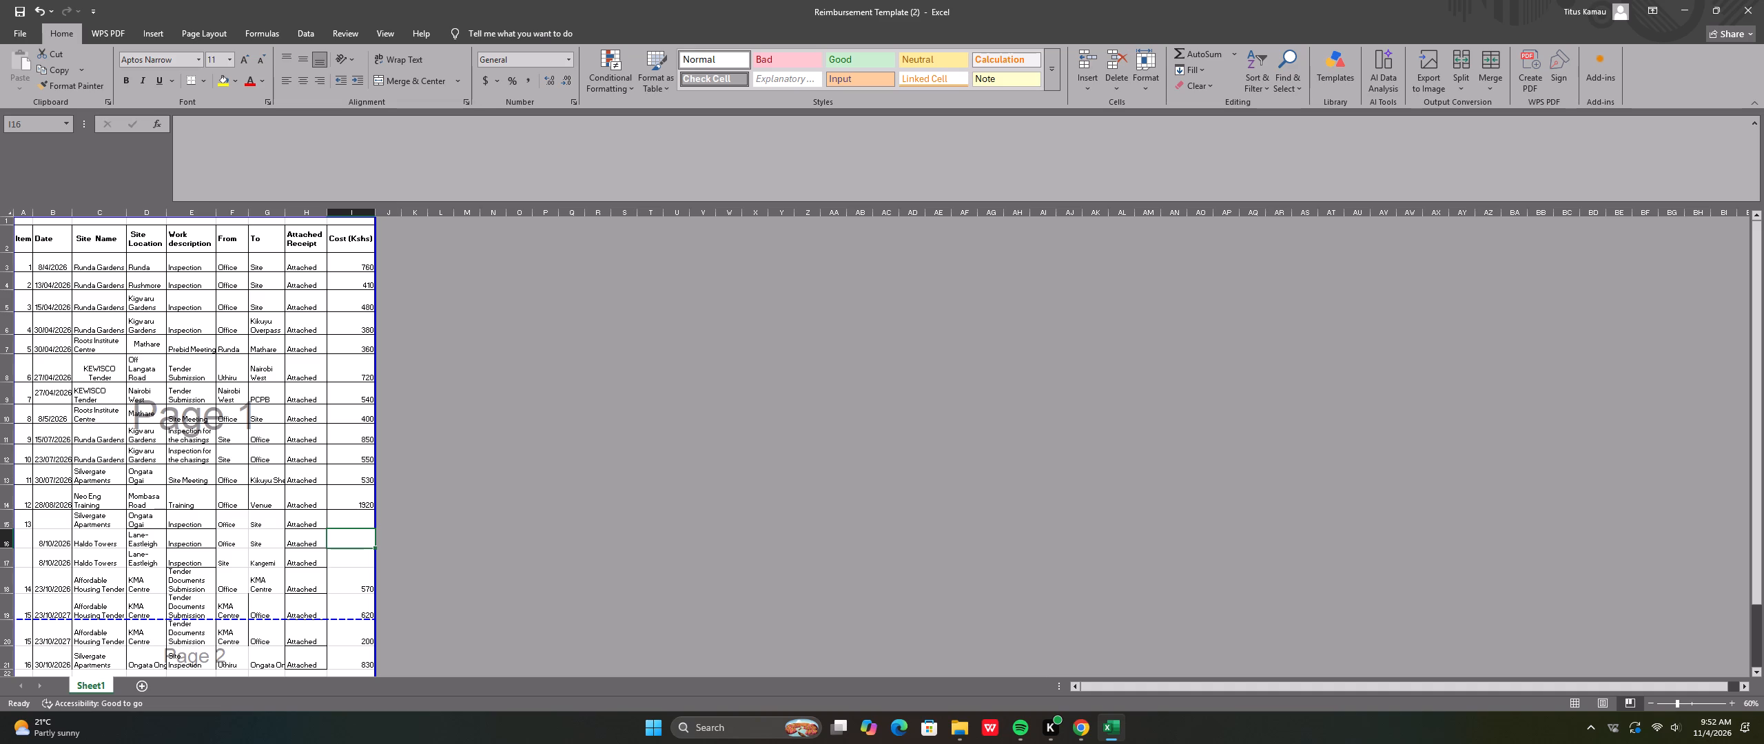
left_click(353, 538)
type("630")
key("Return")
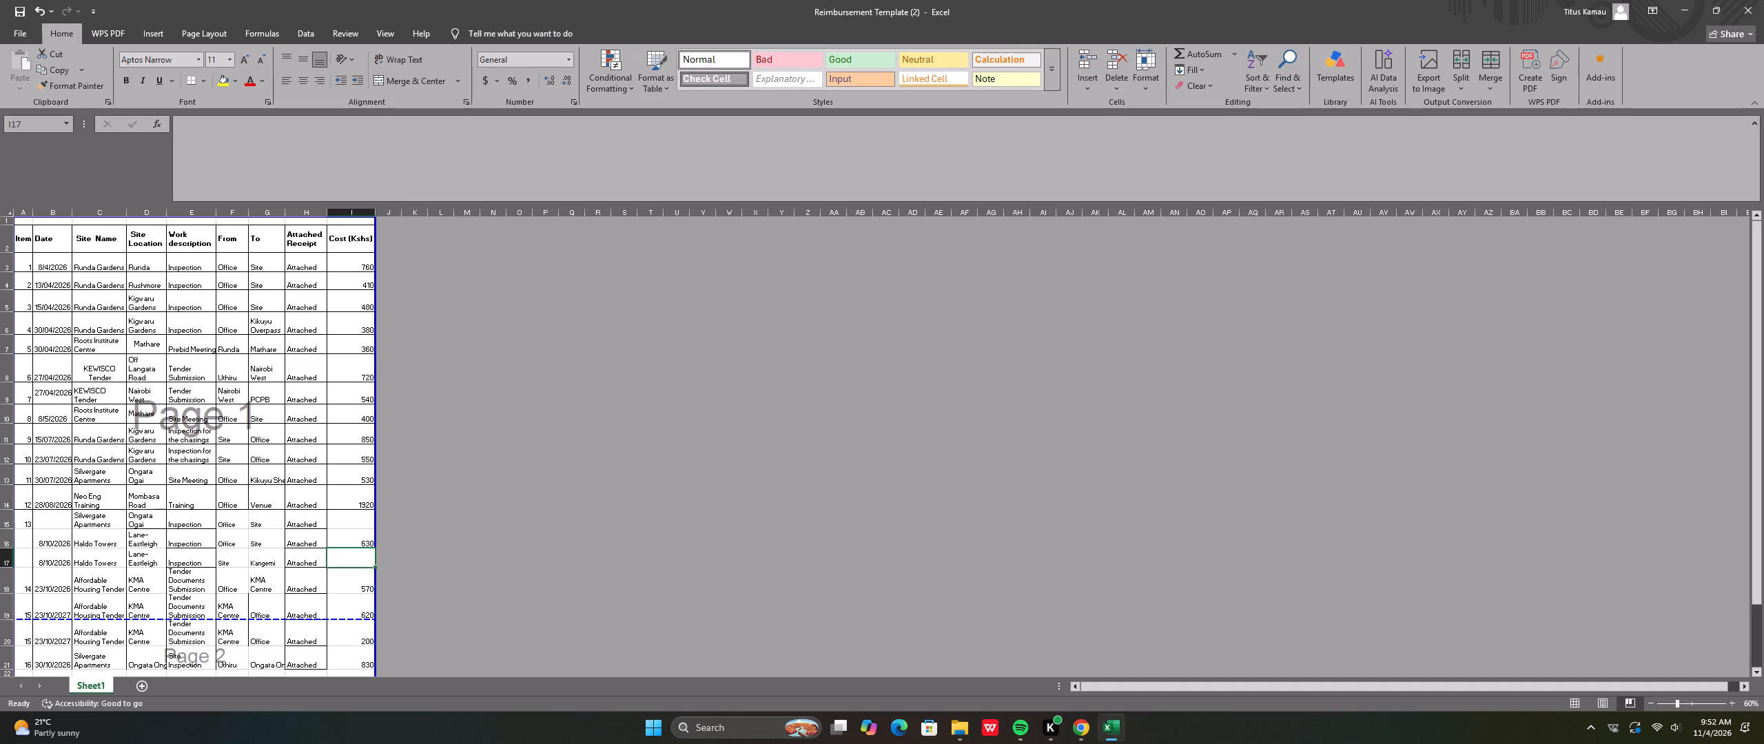
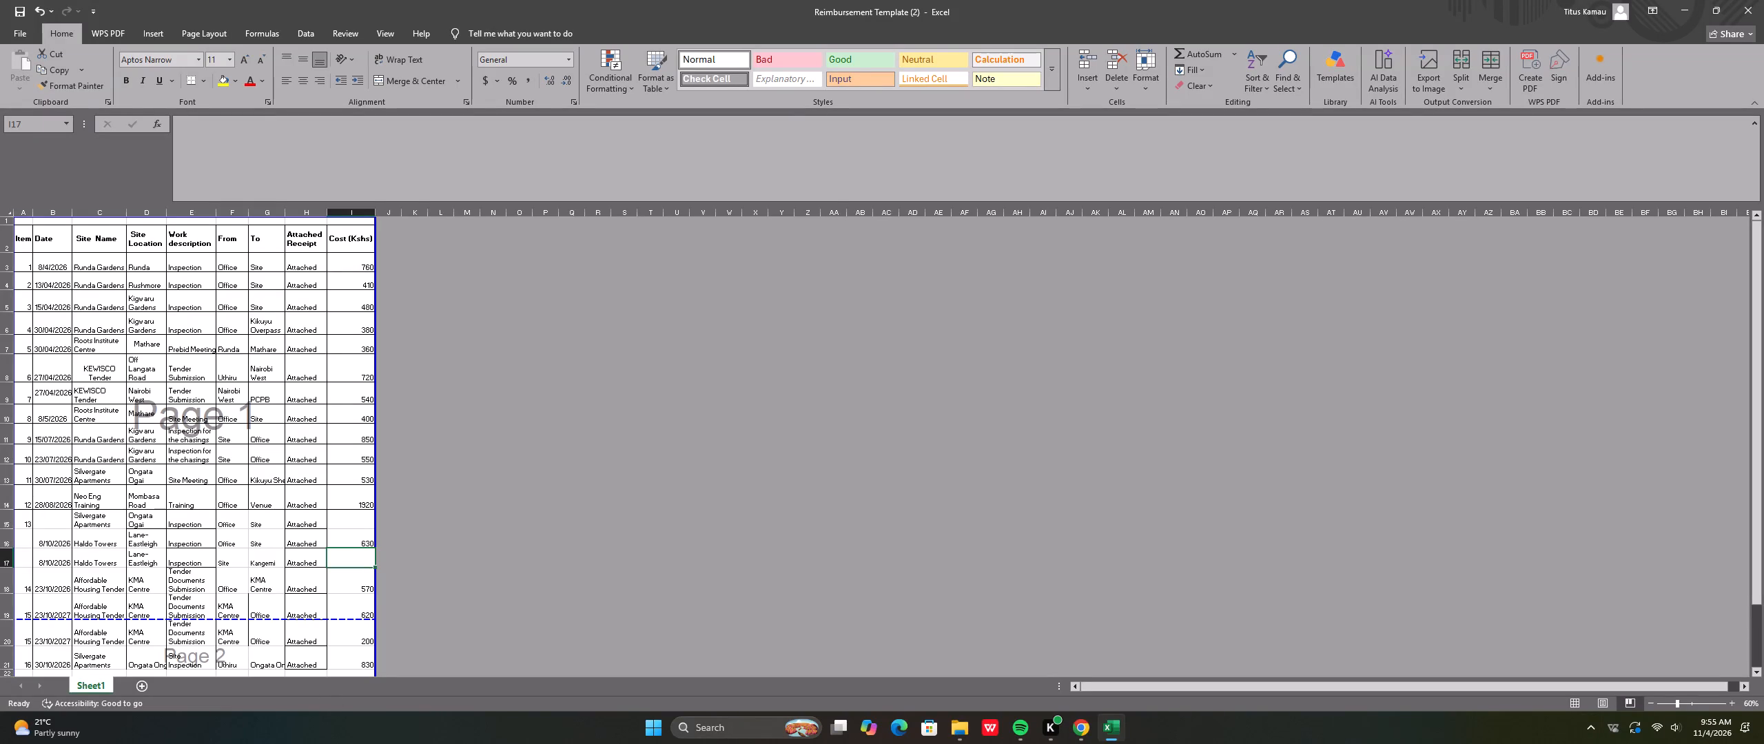
Enter a cost of 800 for the second Haldo Towers trip, from Site to Kangemi.
left_click(355, 556)
type("800")
key("Return")
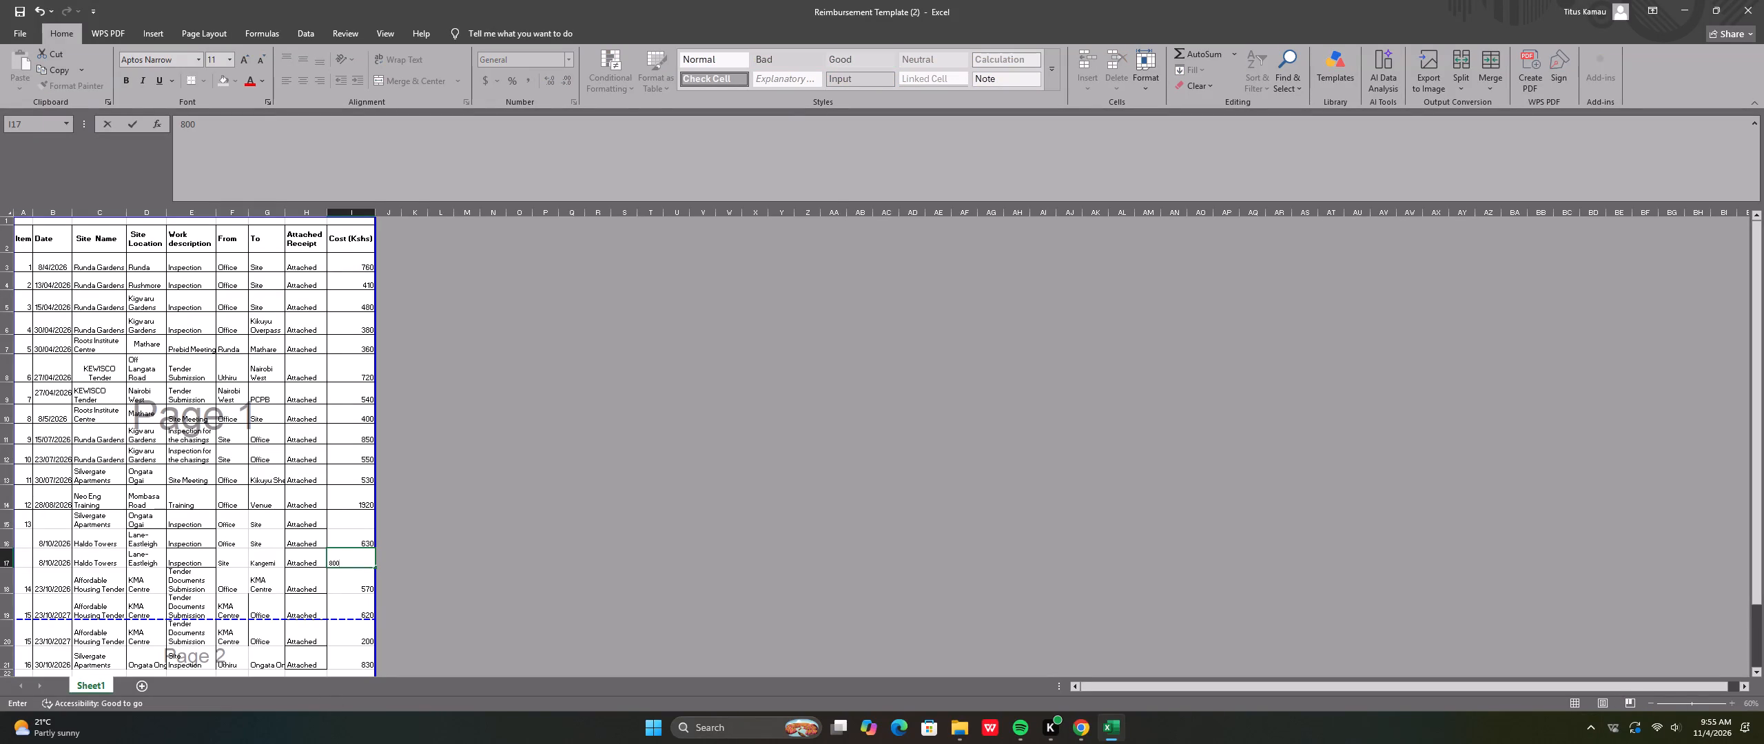
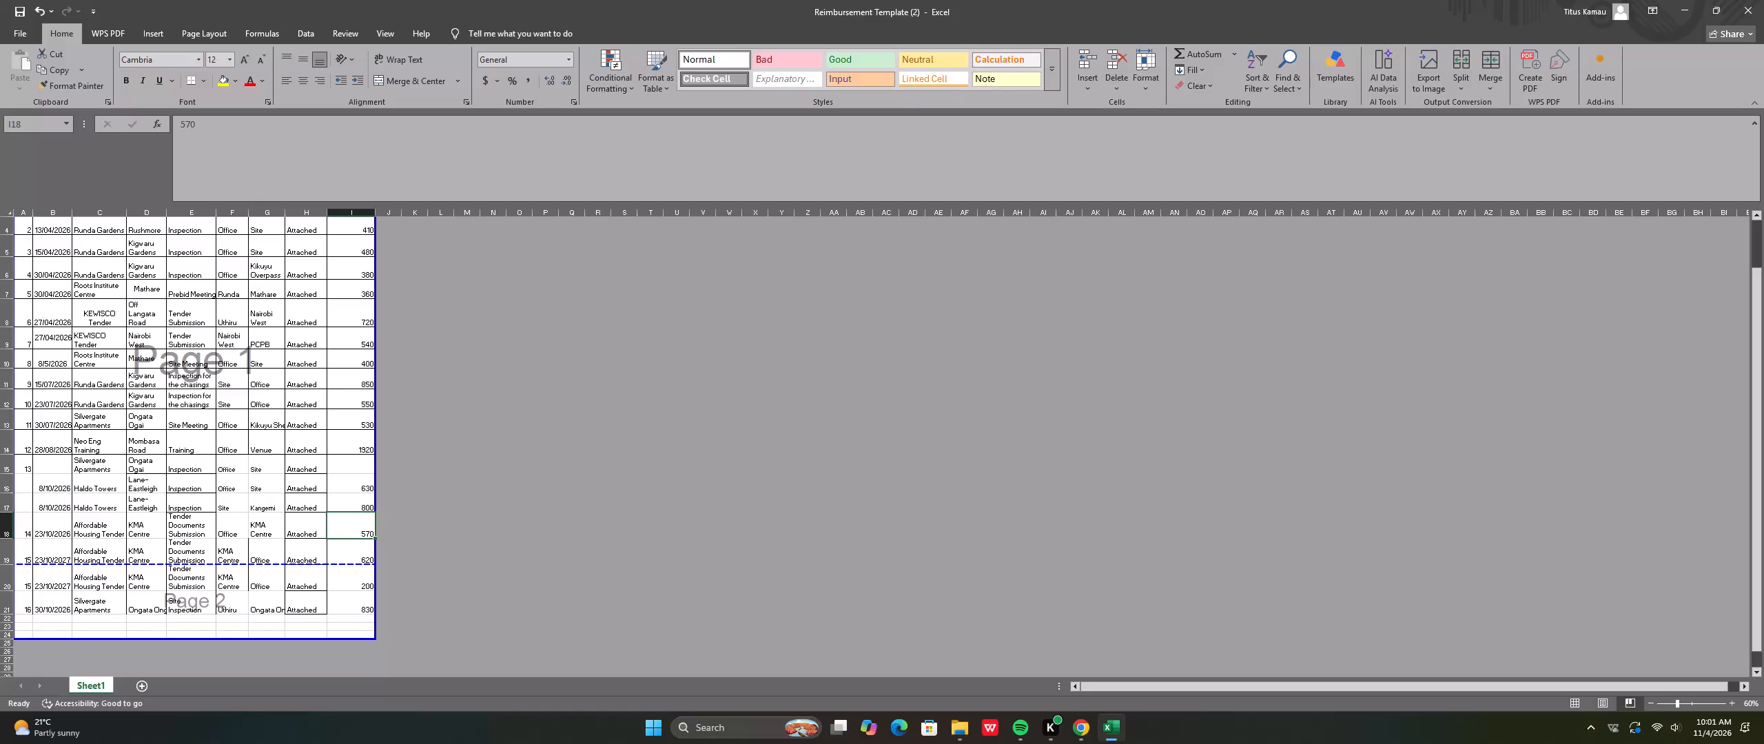
Start filling in the missing date for trip 13, the Silvergate Apartments inspection from Office to Site, with day 15.
left_click(49, 458)
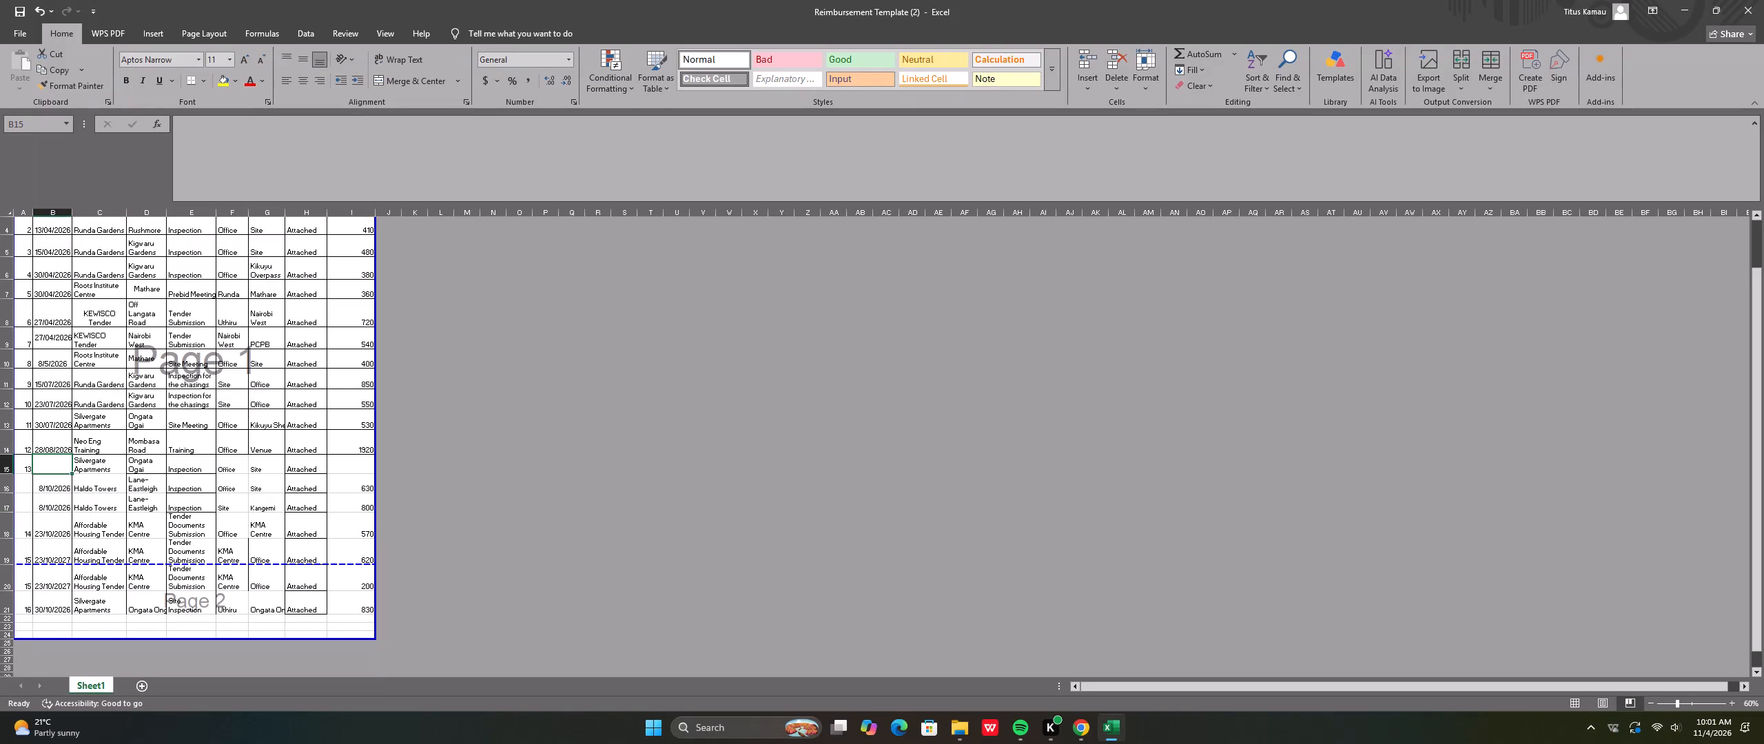
type("15")
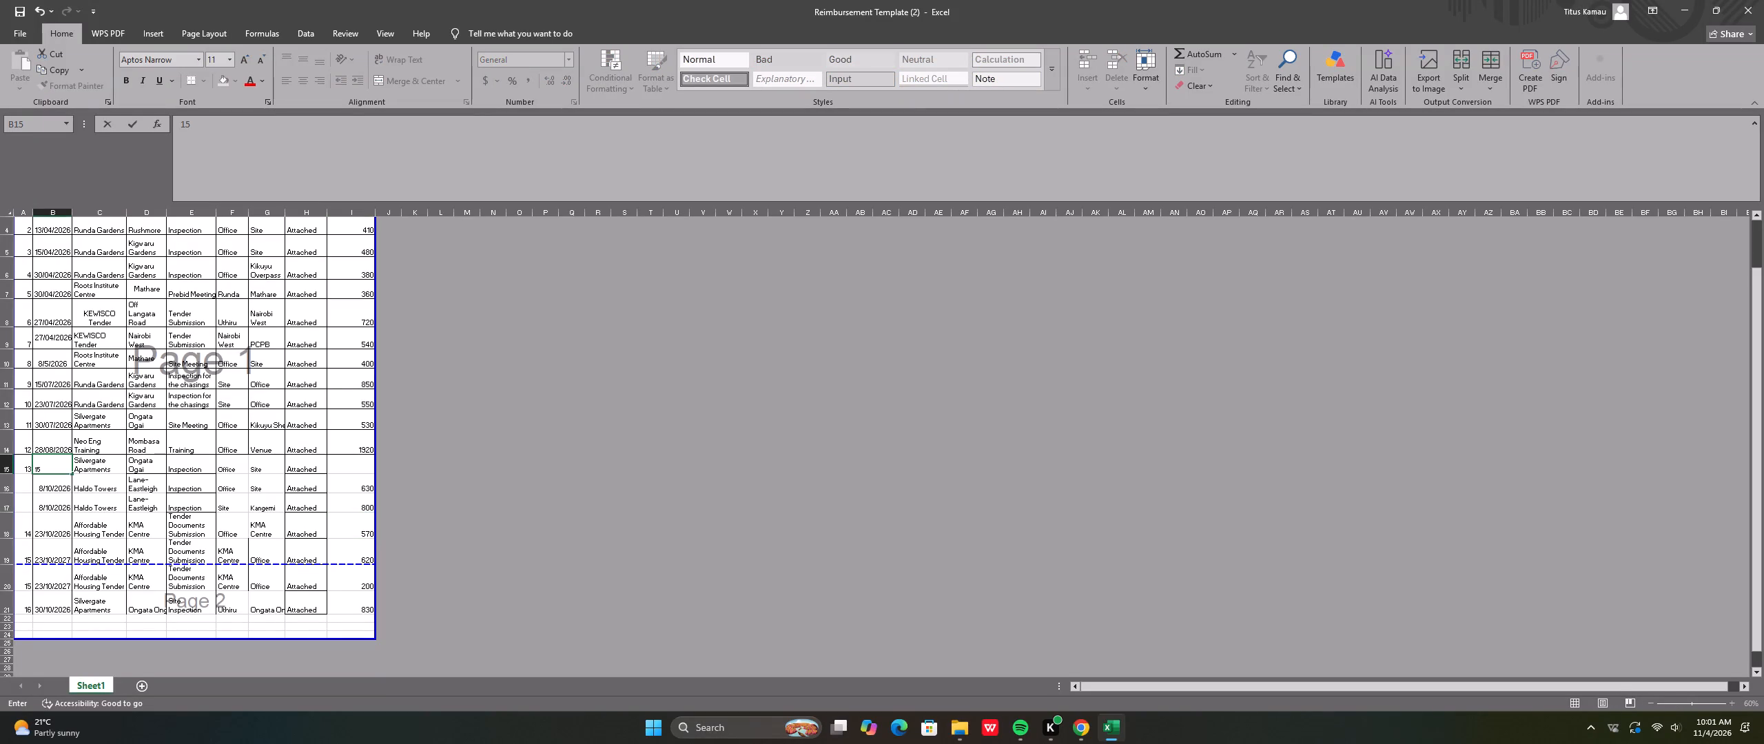
key("slash")
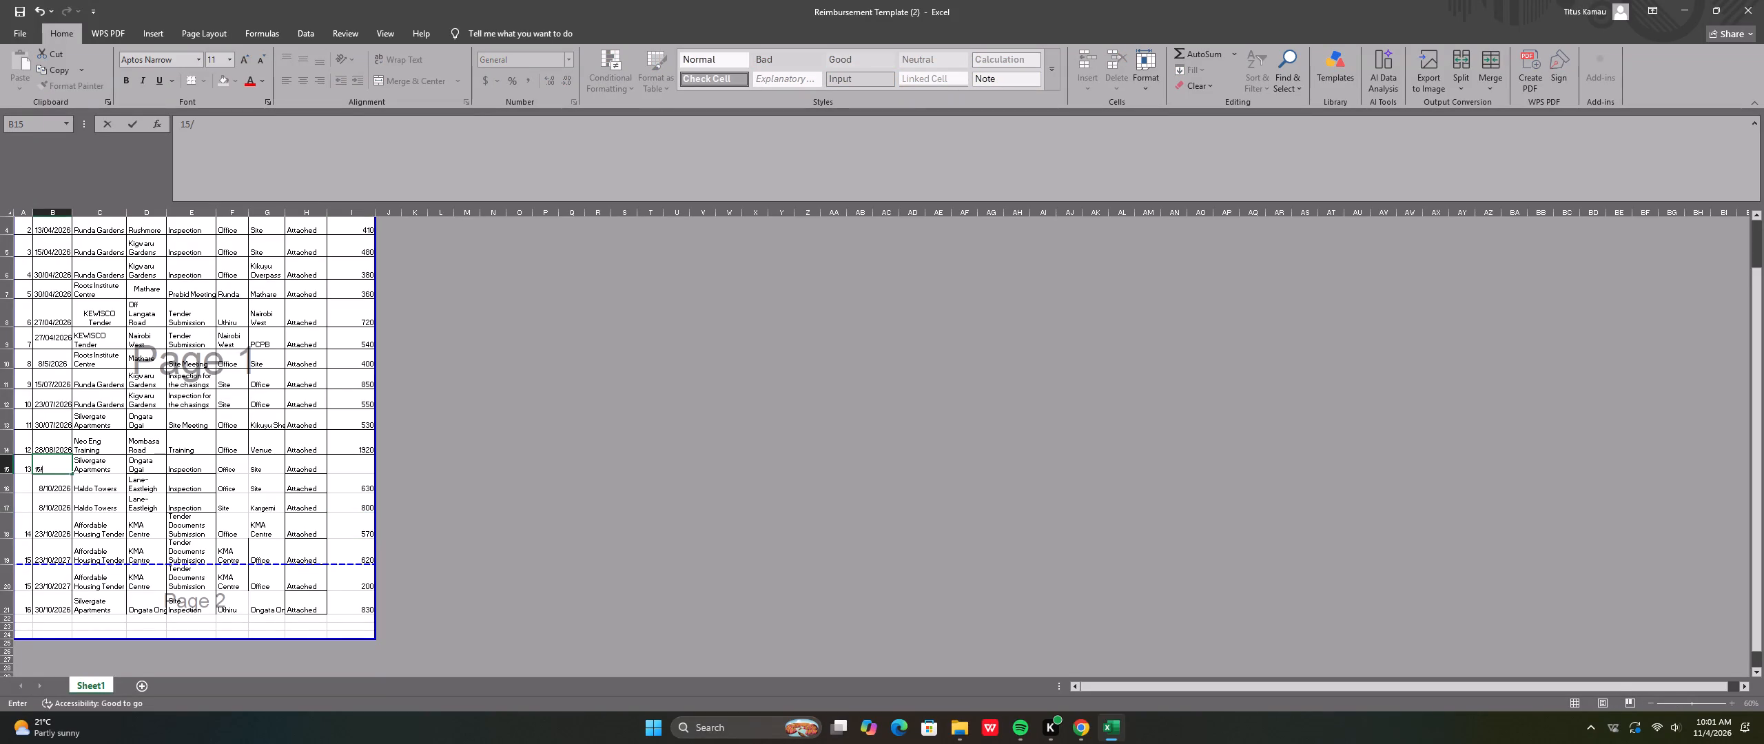
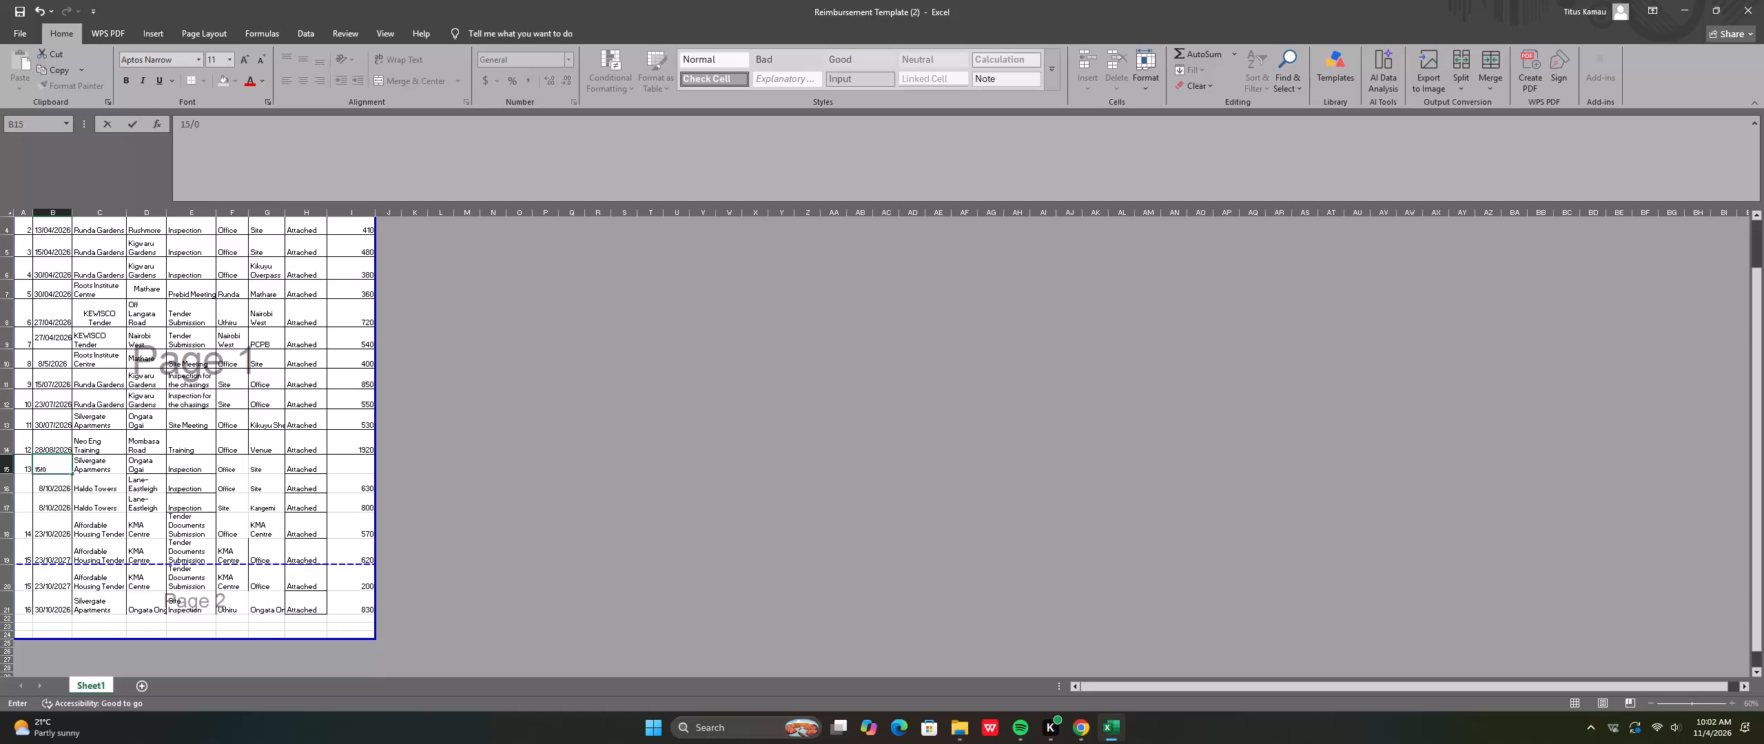
Complete the trip 13 Silvergate Apartments entry with the date 15/09/2026 and a cost of 860.
key("9")
type("/2026")
left_click(360, 460)
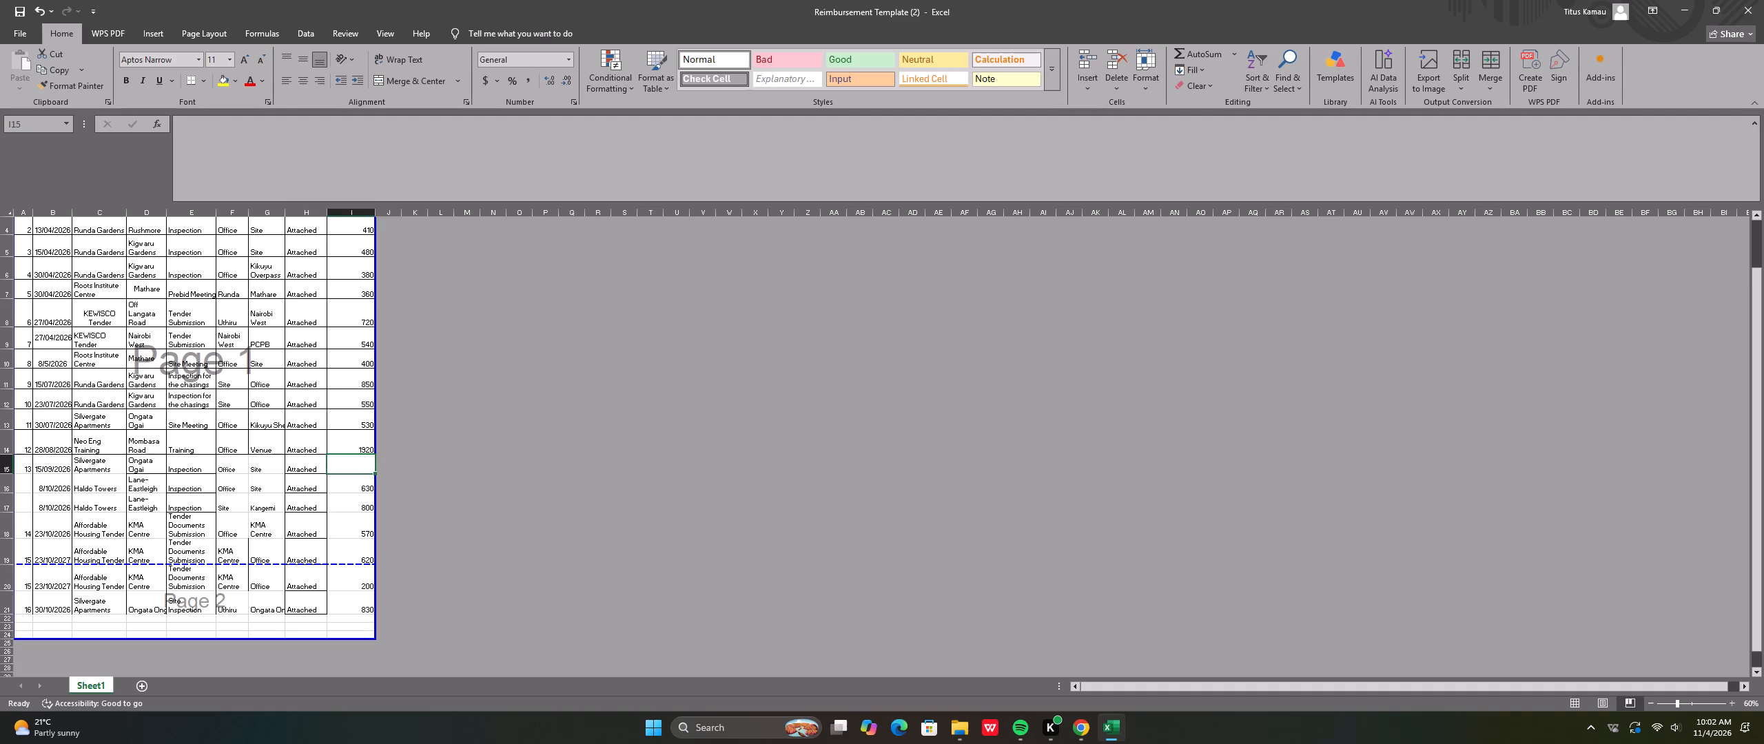
type("860")
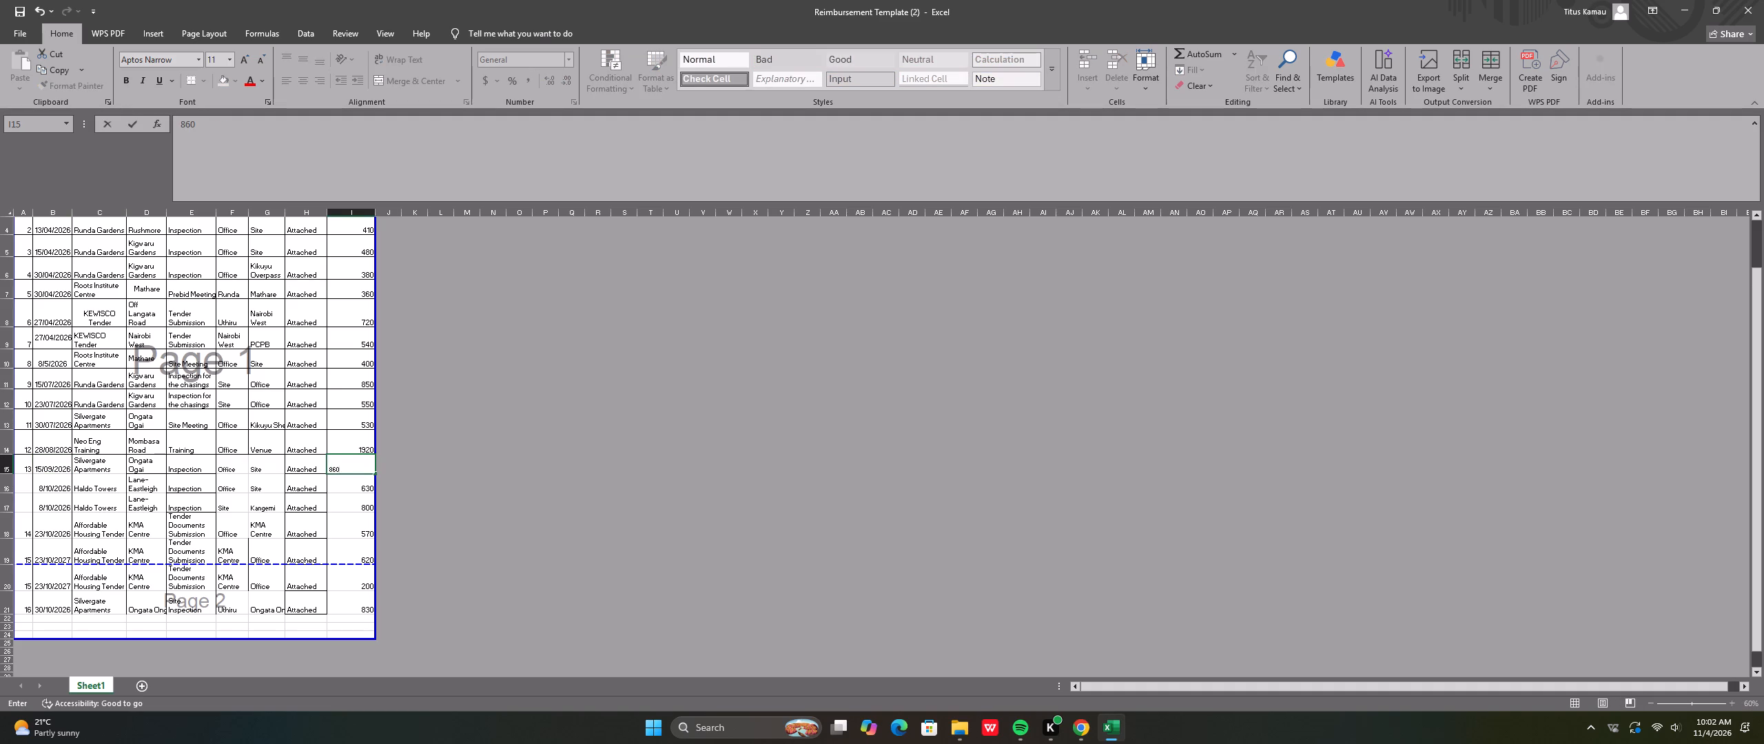
key("Return")
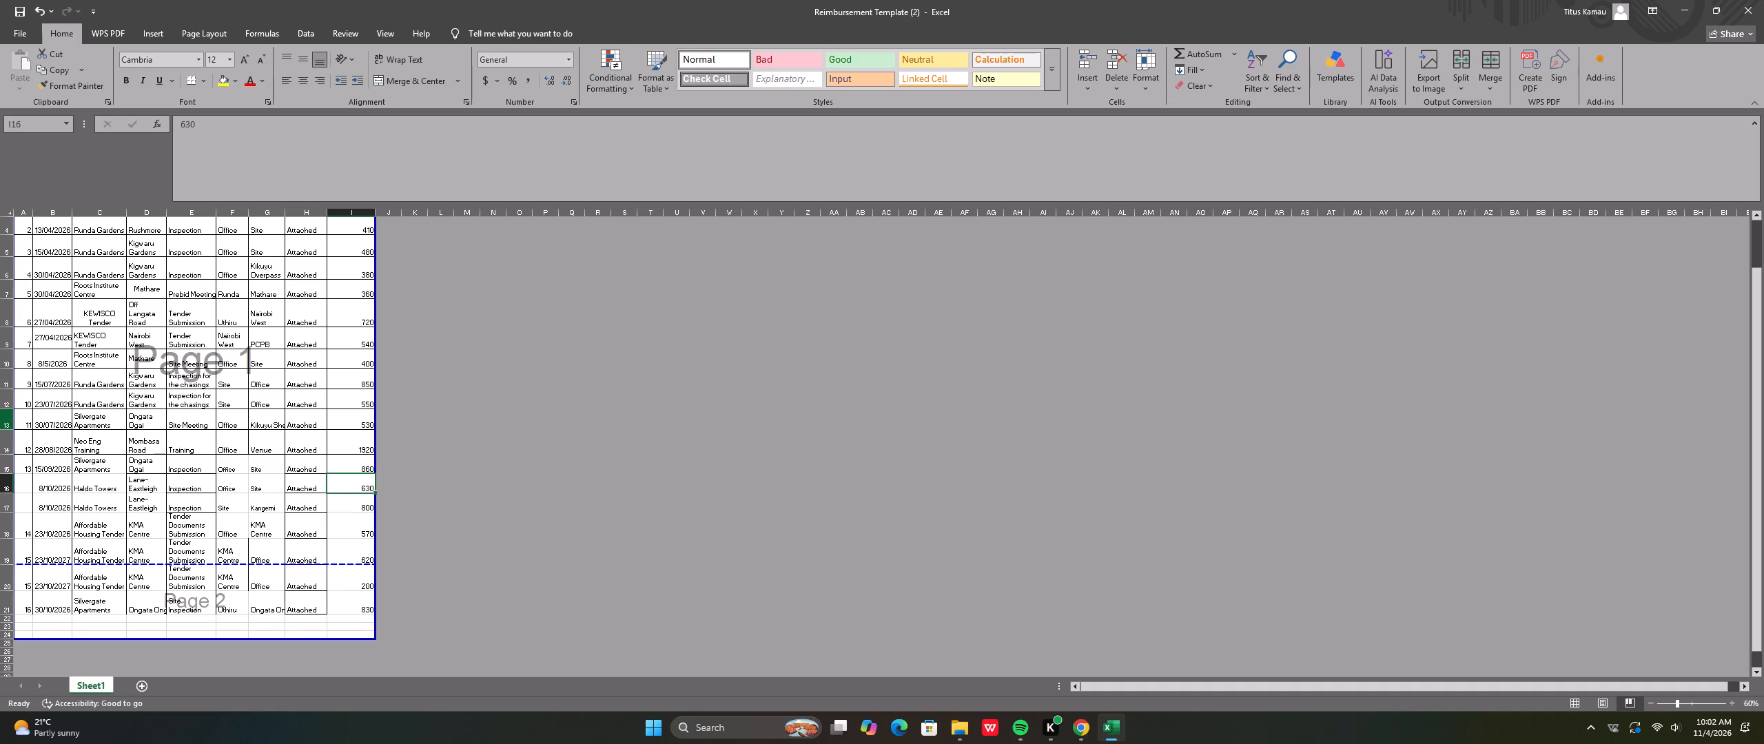
Renumber the trips by extending the series from 10 and 11 down to the last Silvergate Apartments row, ending at 19.
left_click(23, 400)
left_click_drag(28, 397, 23, 428)
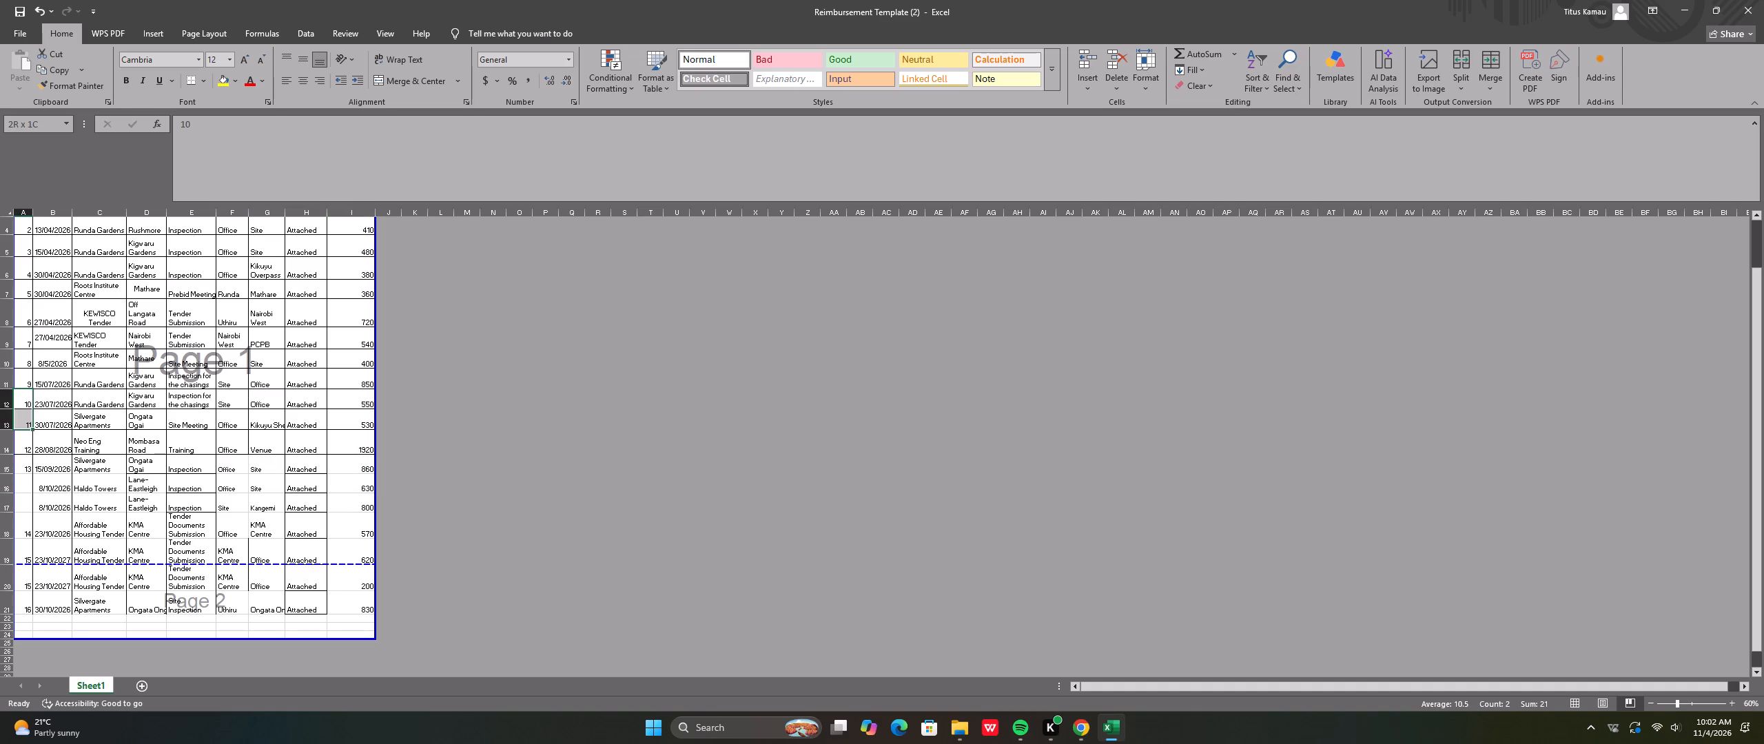
left_click_drag(23, 428, 23, 428)
left_click_drag(30, 430, 34, 589)
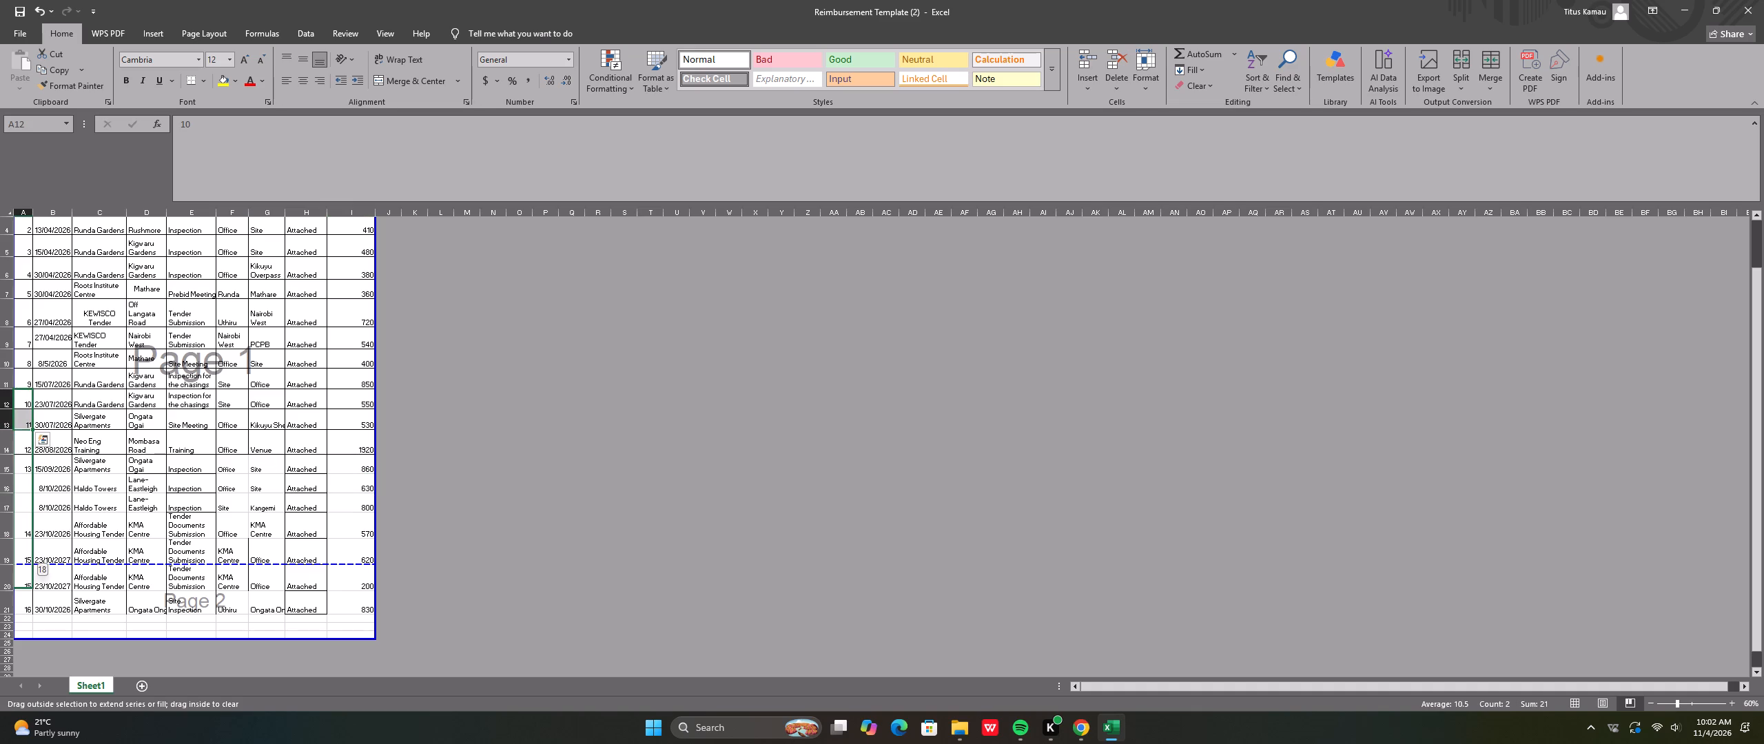
left_click_drag(34, 589, 34, 612)
left_click(521, 533)
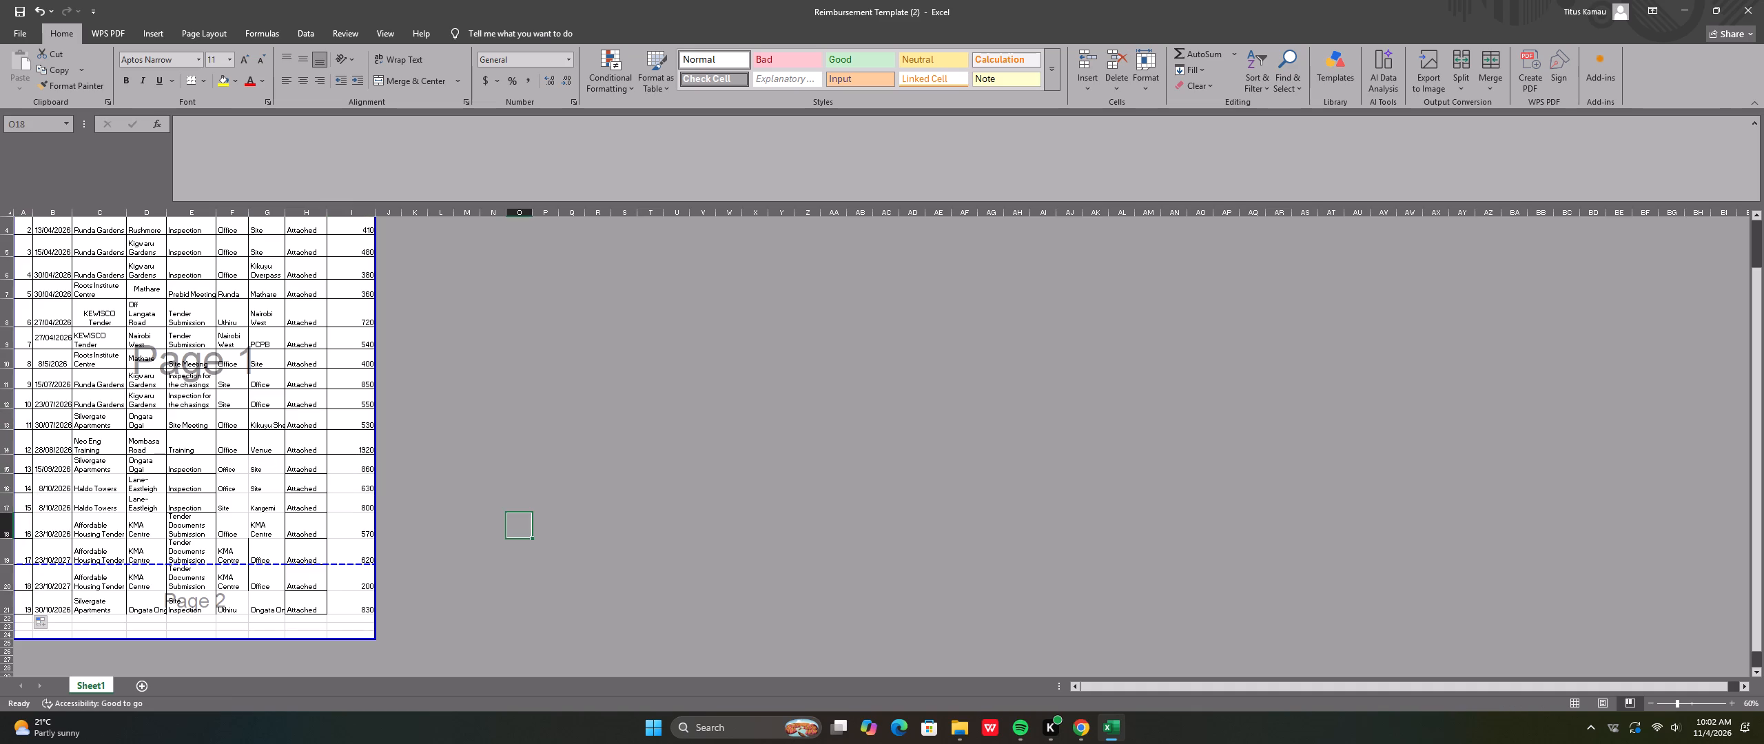
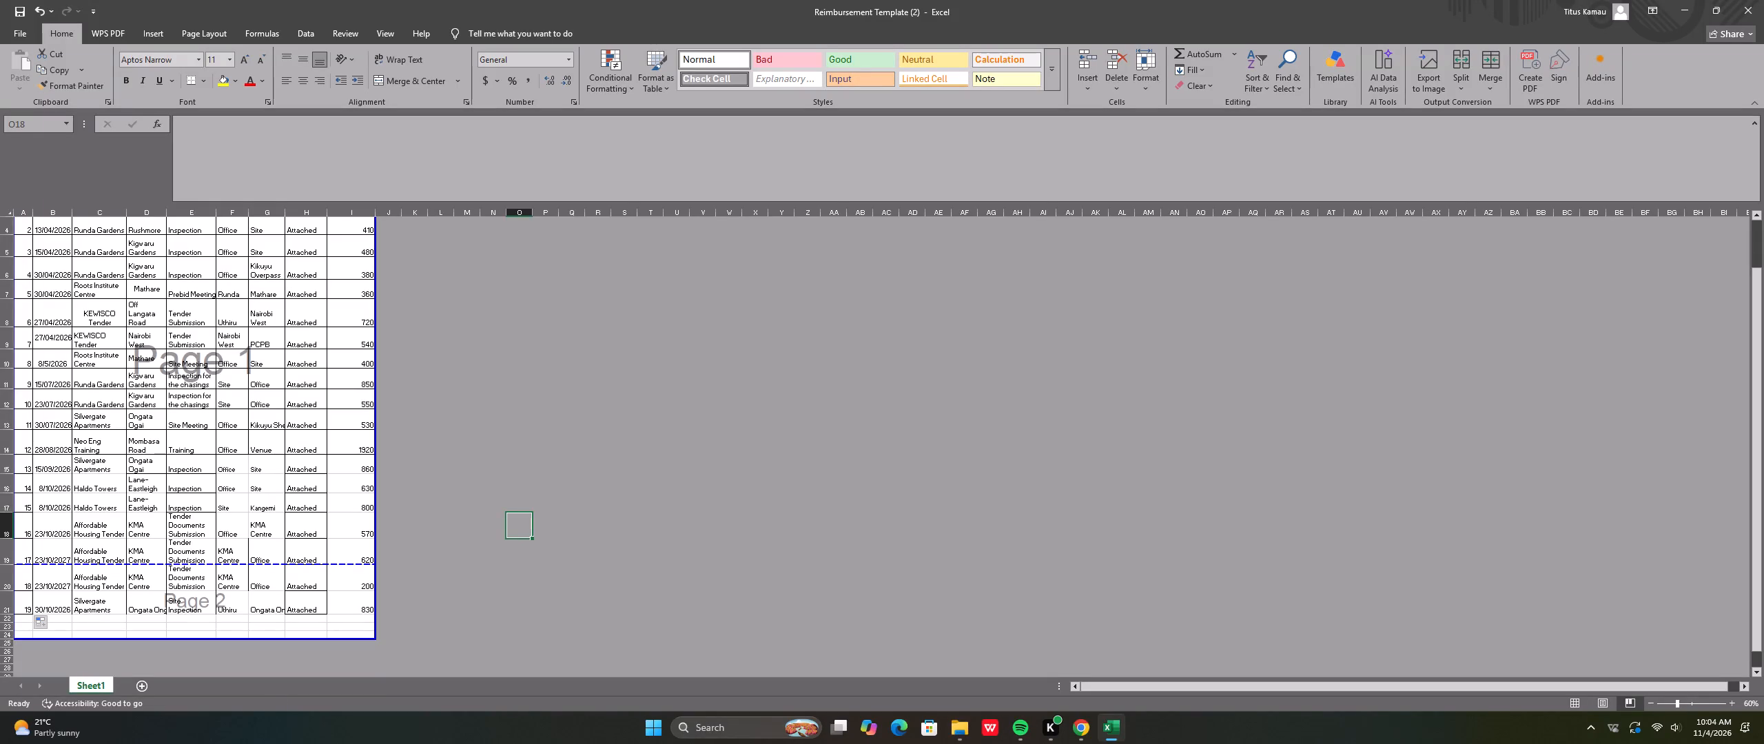
Set a uniform row height of 25 from the header row through the blank rows below trip 19.
scroll(50, 366, "up", 4)
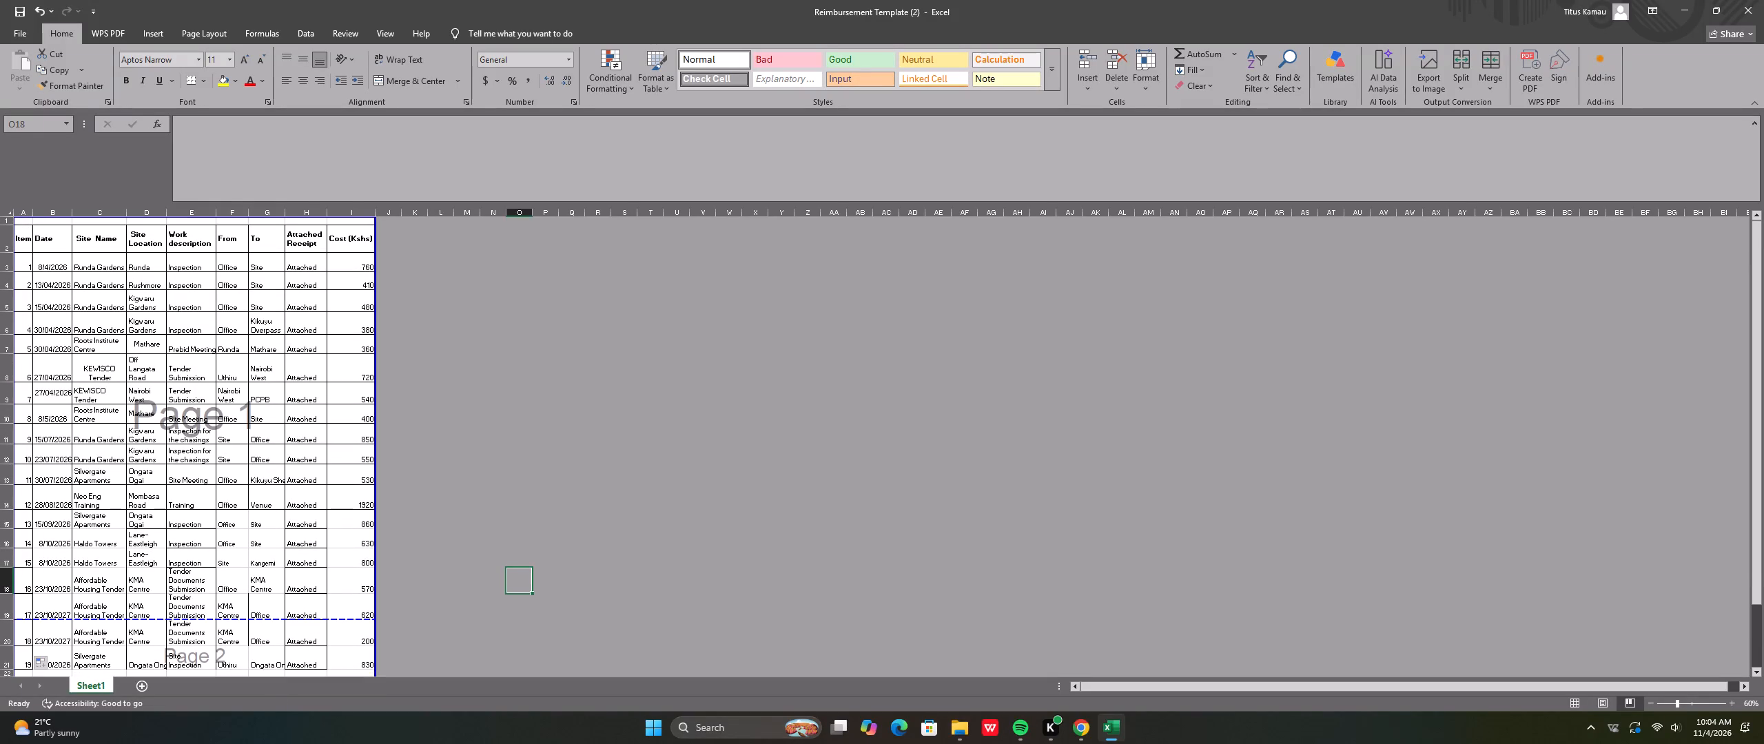
scroll(125, 343, "up", 11)
scroll(12, 236, "up", 3)
left_click(3, 245)
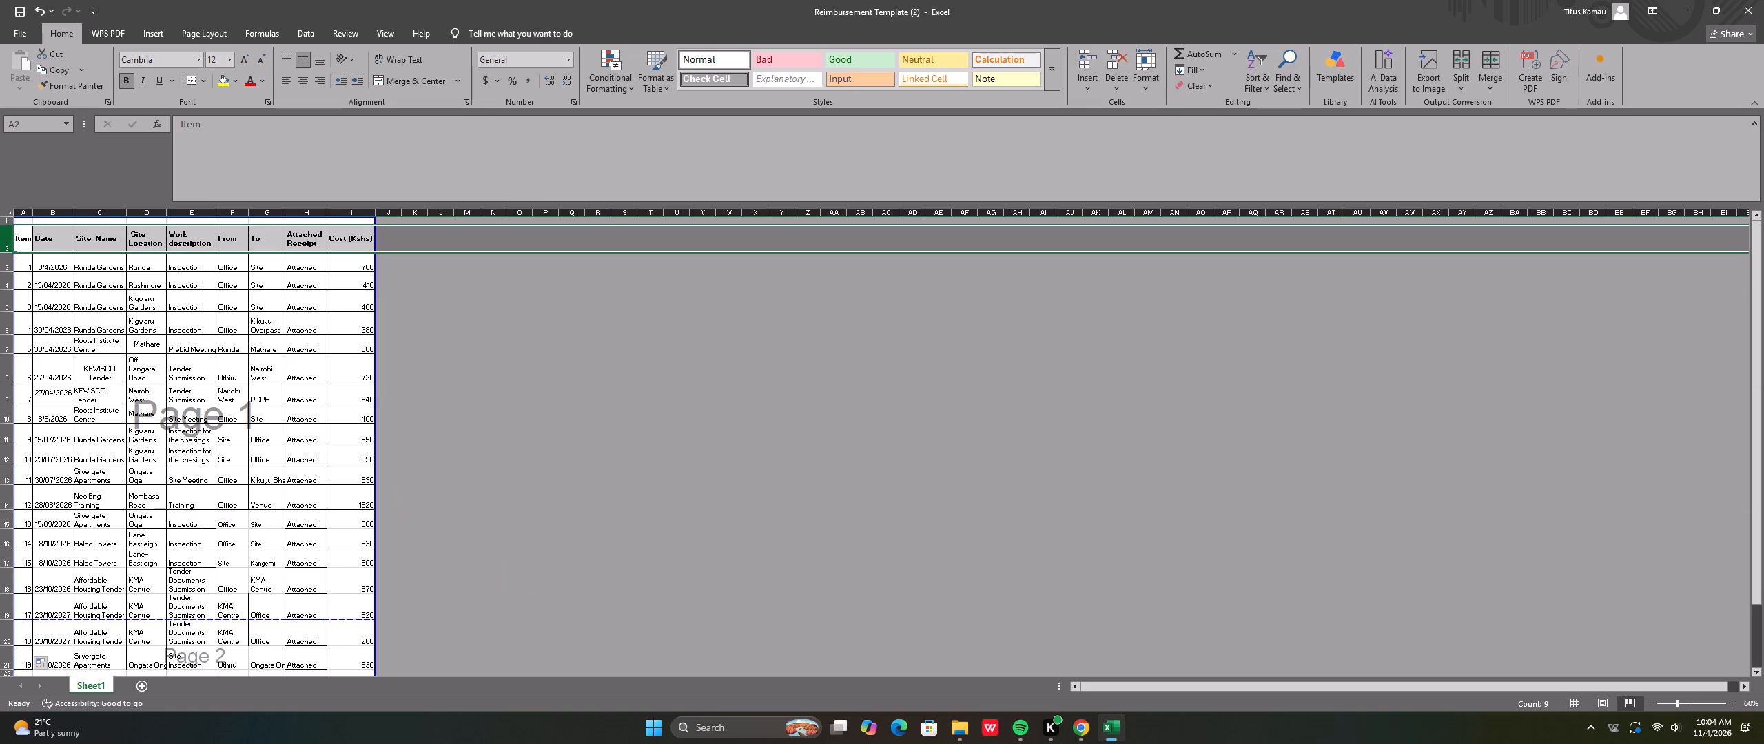
key("shift+Down")
key("shift+Down")
key("shift+Down")
key("shift+Down")
key("shift+Down")
key("shift+Down")
key("shift+Down")
key("shift+Down")
key("shift+Down")
key("shift+Down")
key("shift+Down")
key("shift+Down")
key("shift+Down")
key("shift+Down")
key("shift+Down")
key("shift+Down")
key("shift+Down")
key("shift+Down")
key("shift+Down")
key("shift+Down")
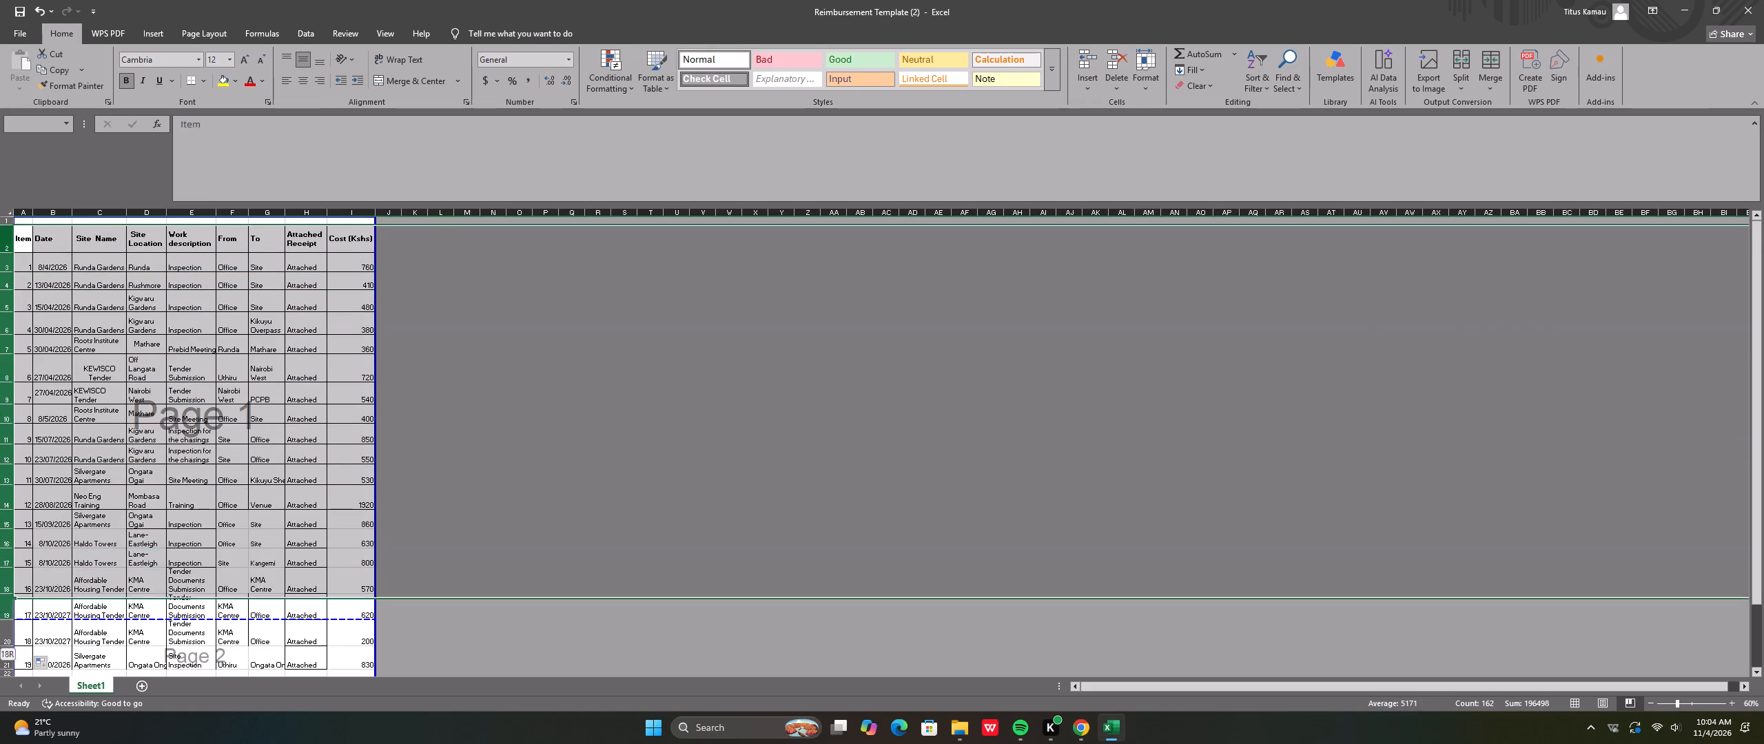
key("shift+Up")
key("shift+Up")
key("shift+Up")
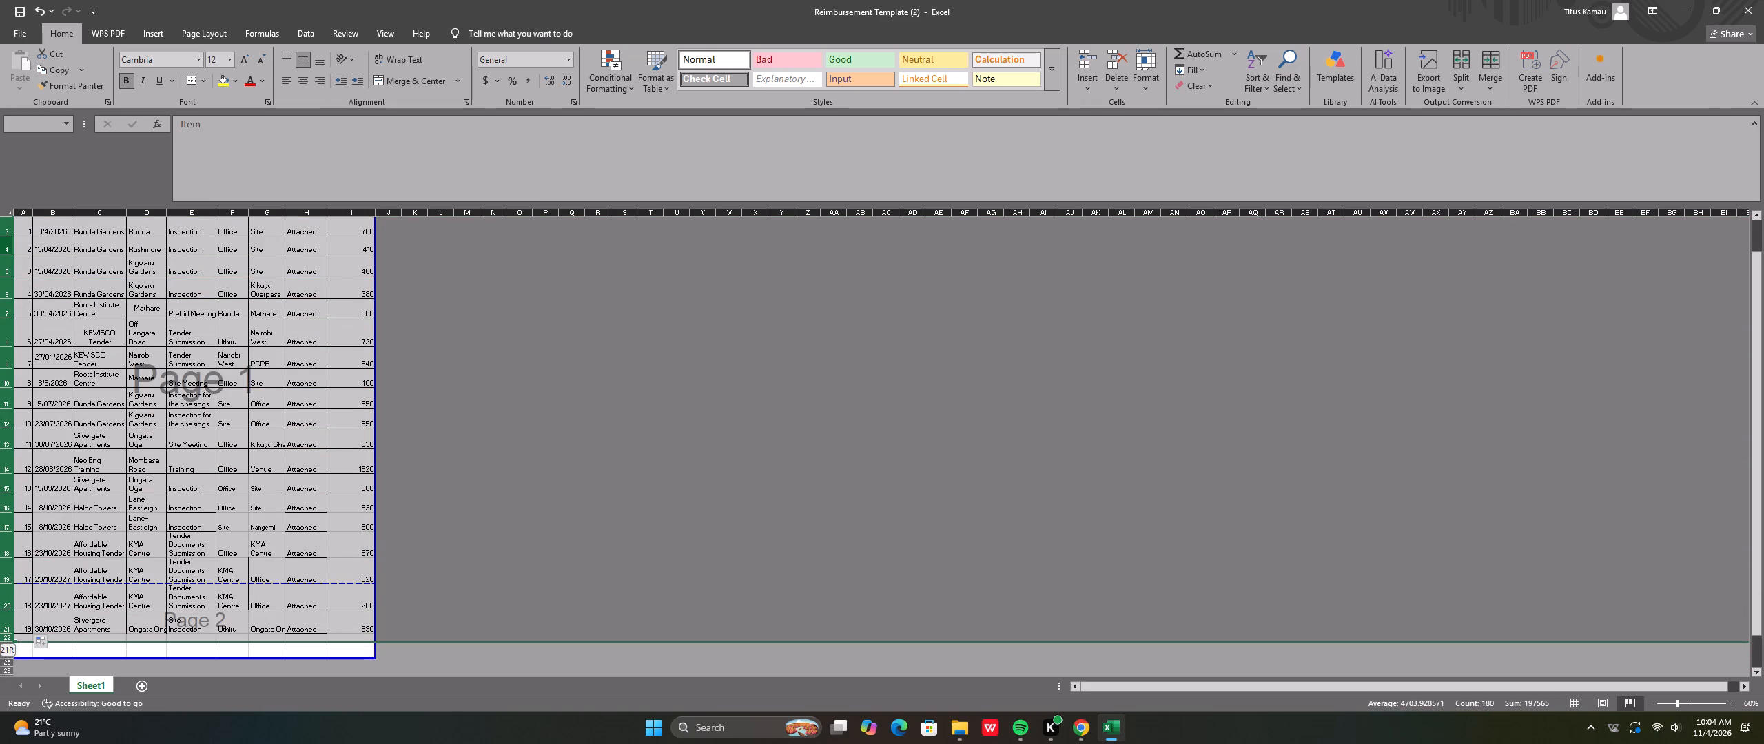
key("shift+Down")
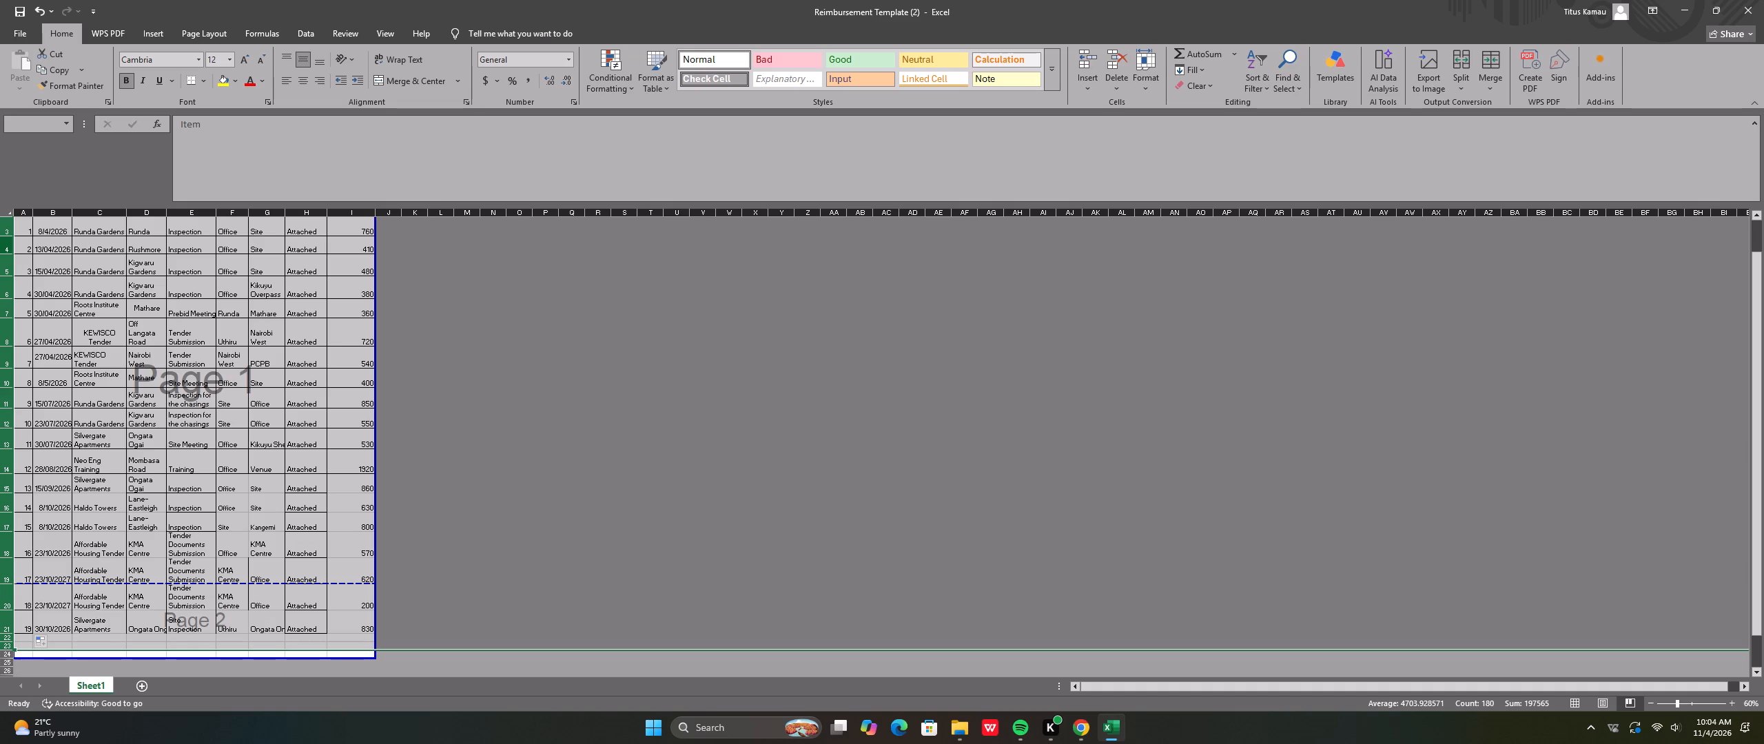
left_click_drag(9, 0, 0, 67)
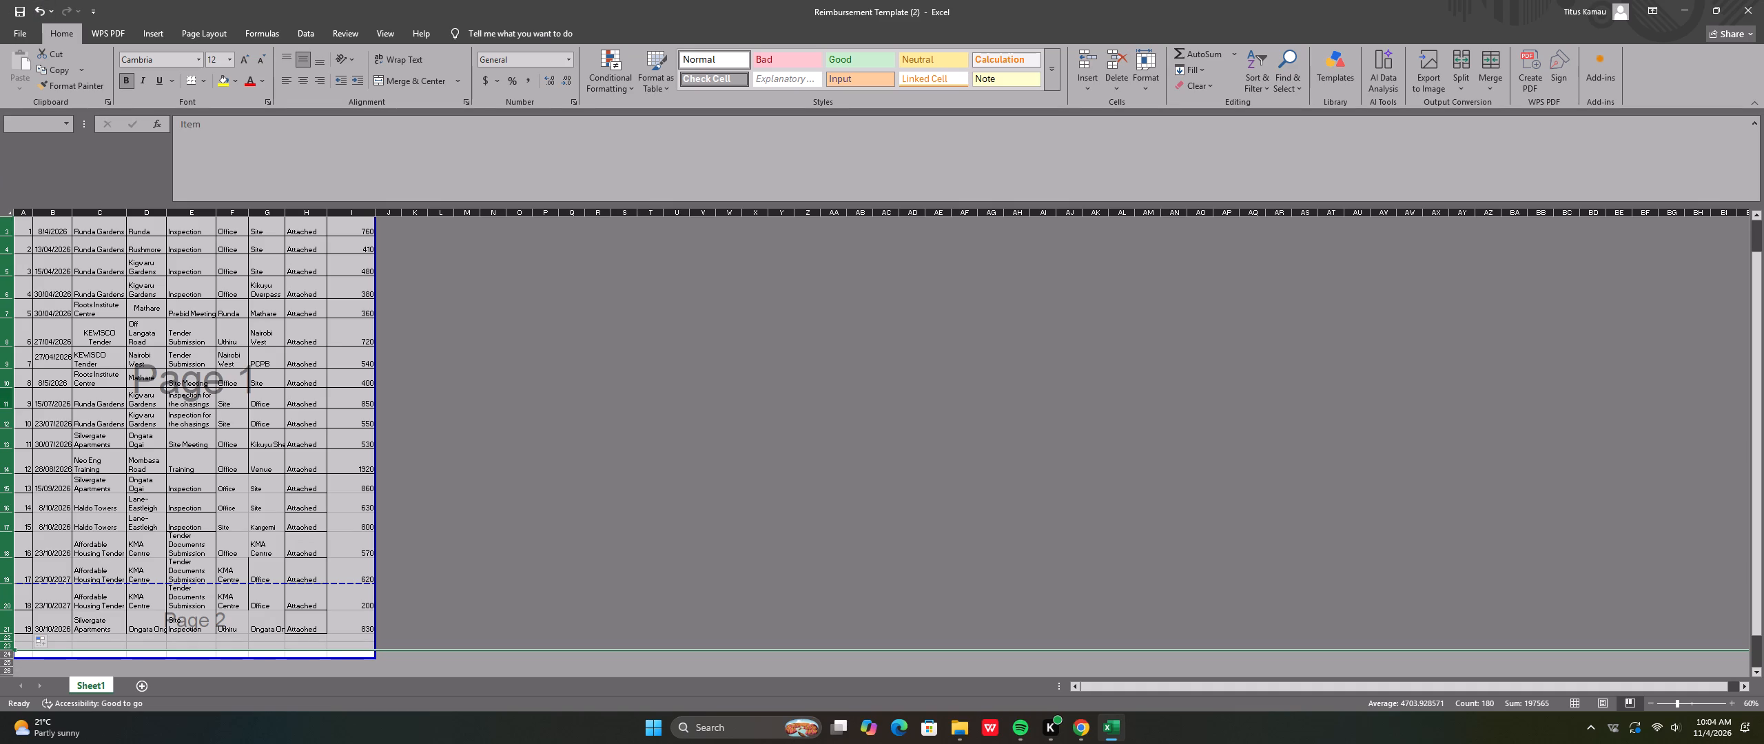
right_click(10, 391)
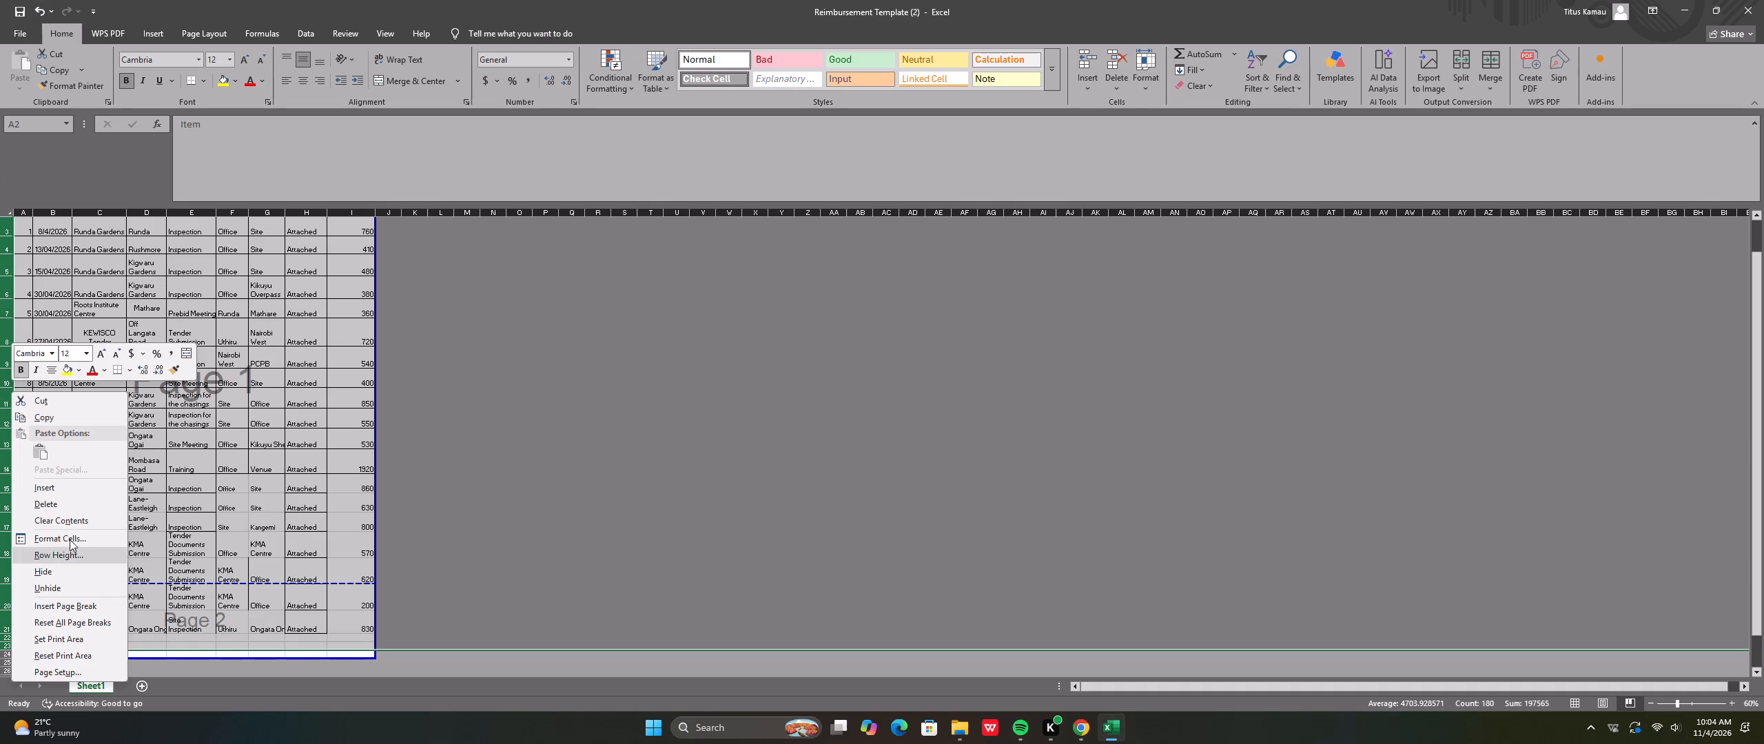
left_click(63, 556)
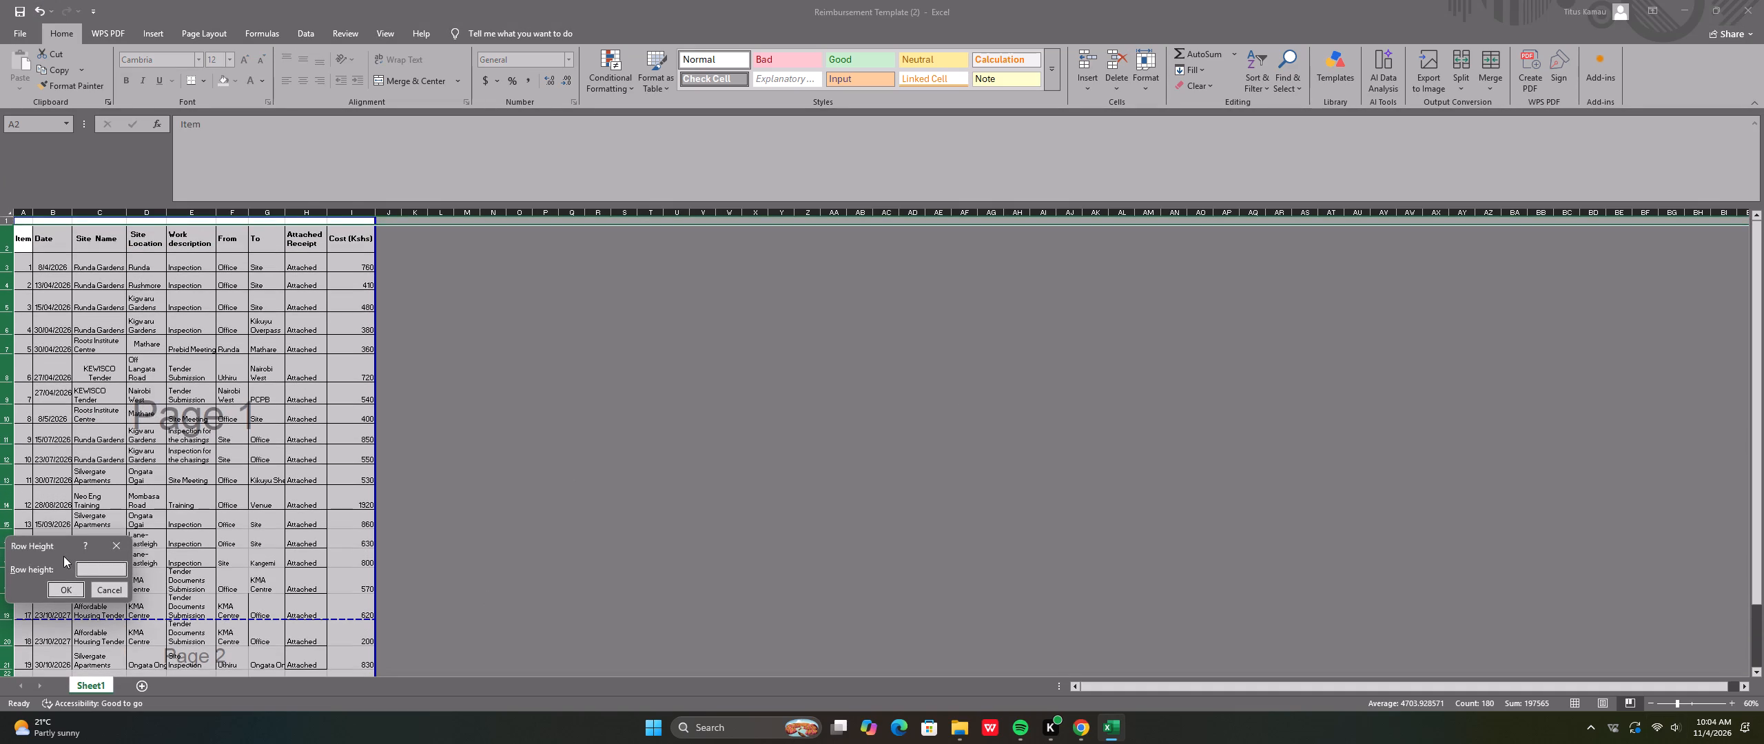
type("25")
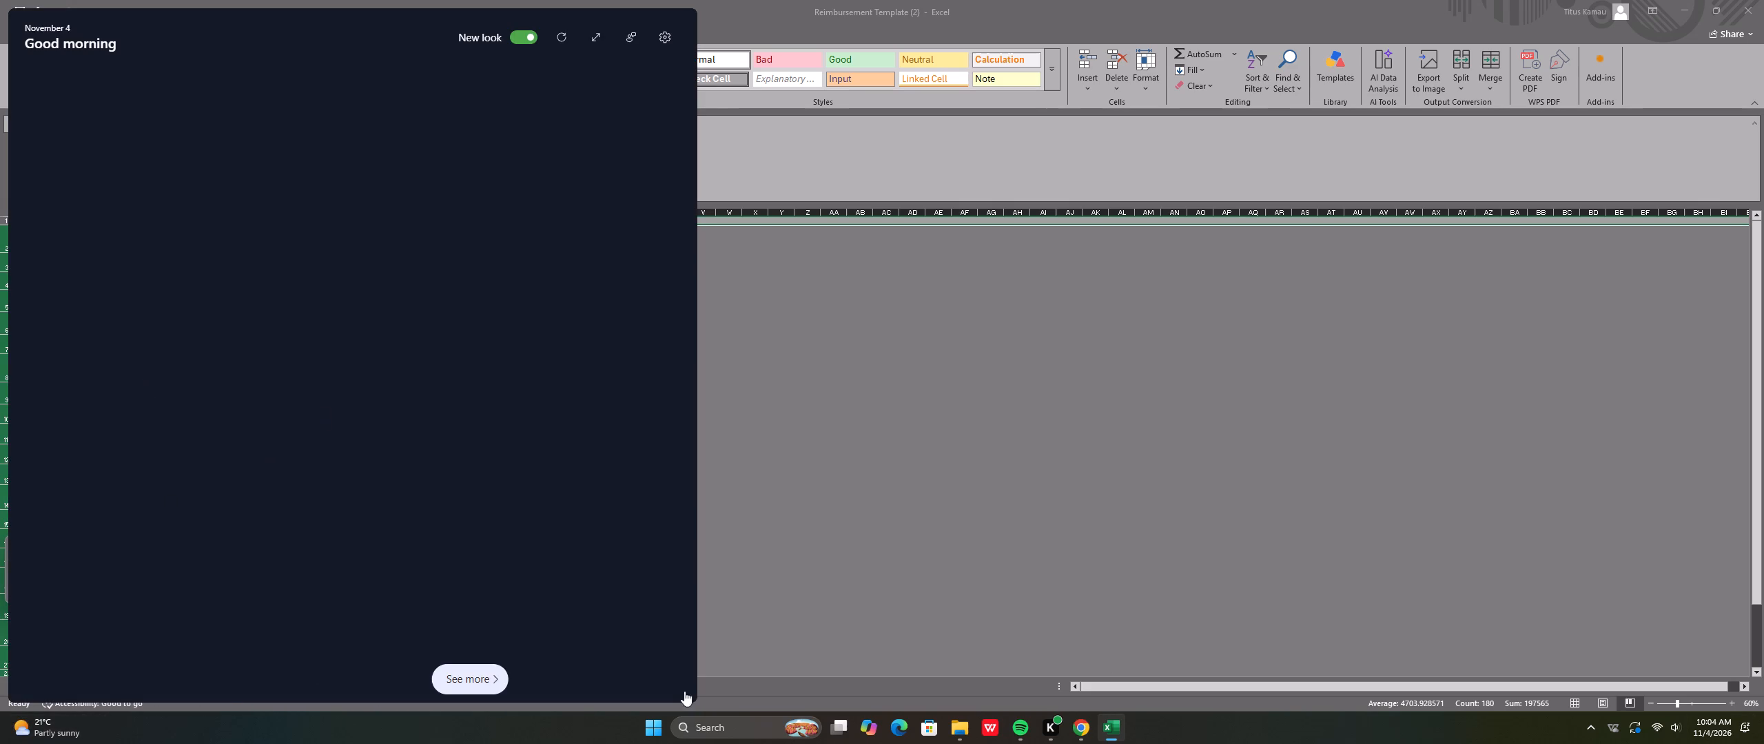
left_click(72, 592)
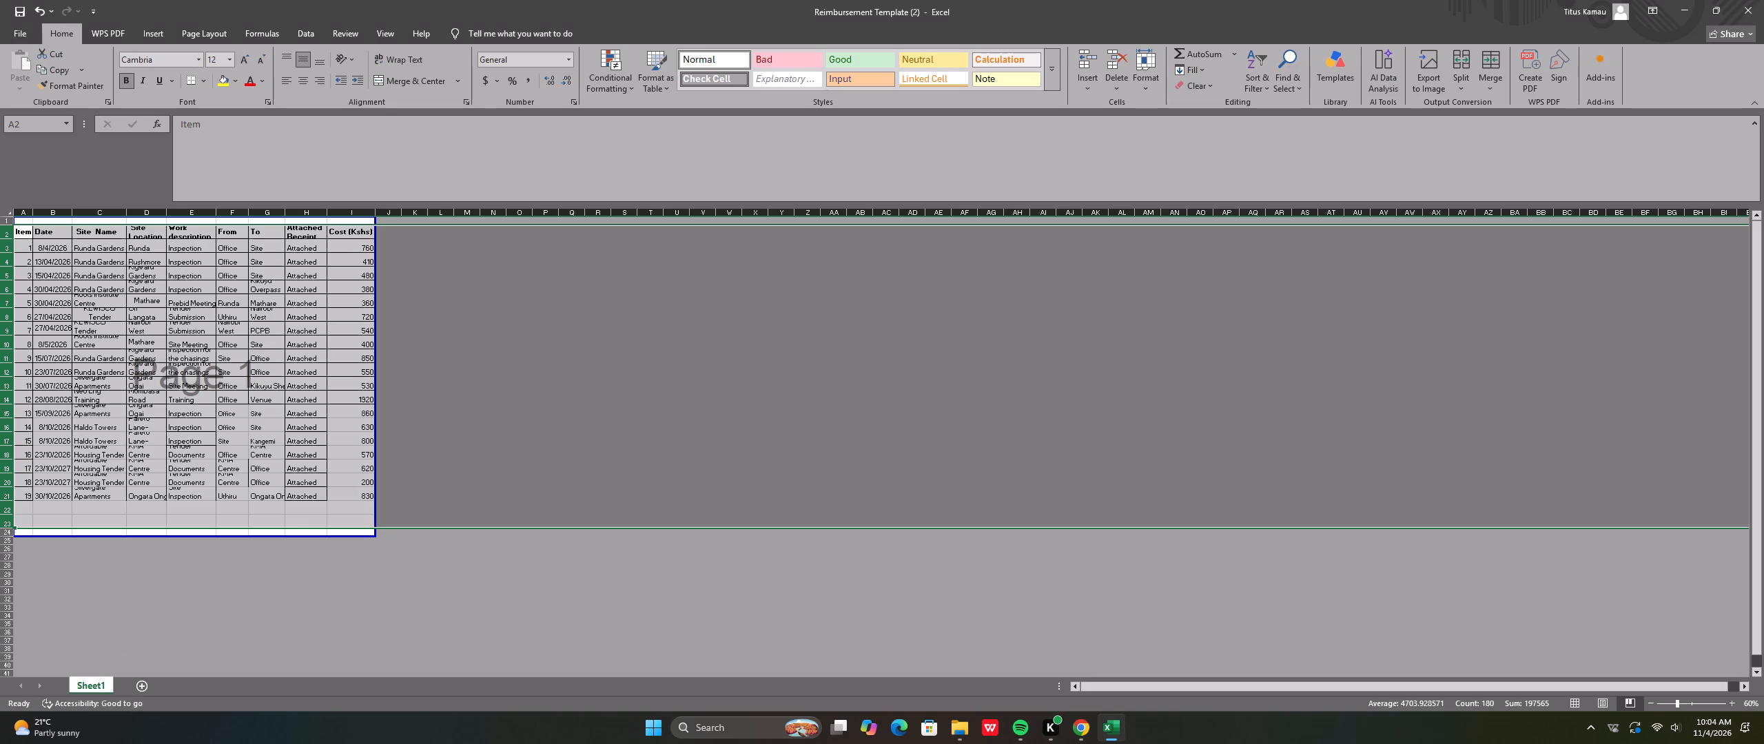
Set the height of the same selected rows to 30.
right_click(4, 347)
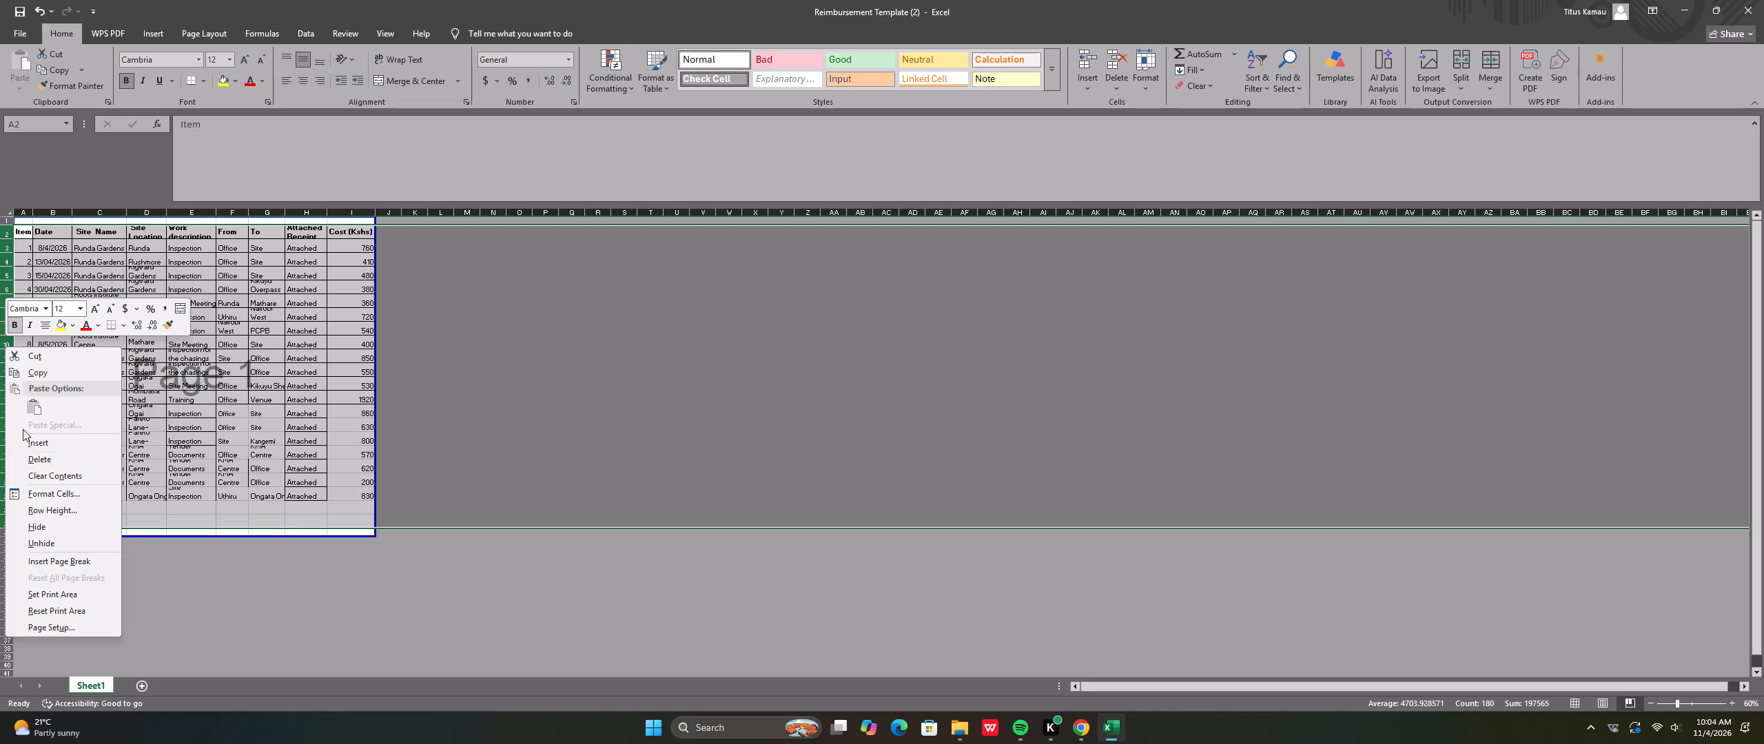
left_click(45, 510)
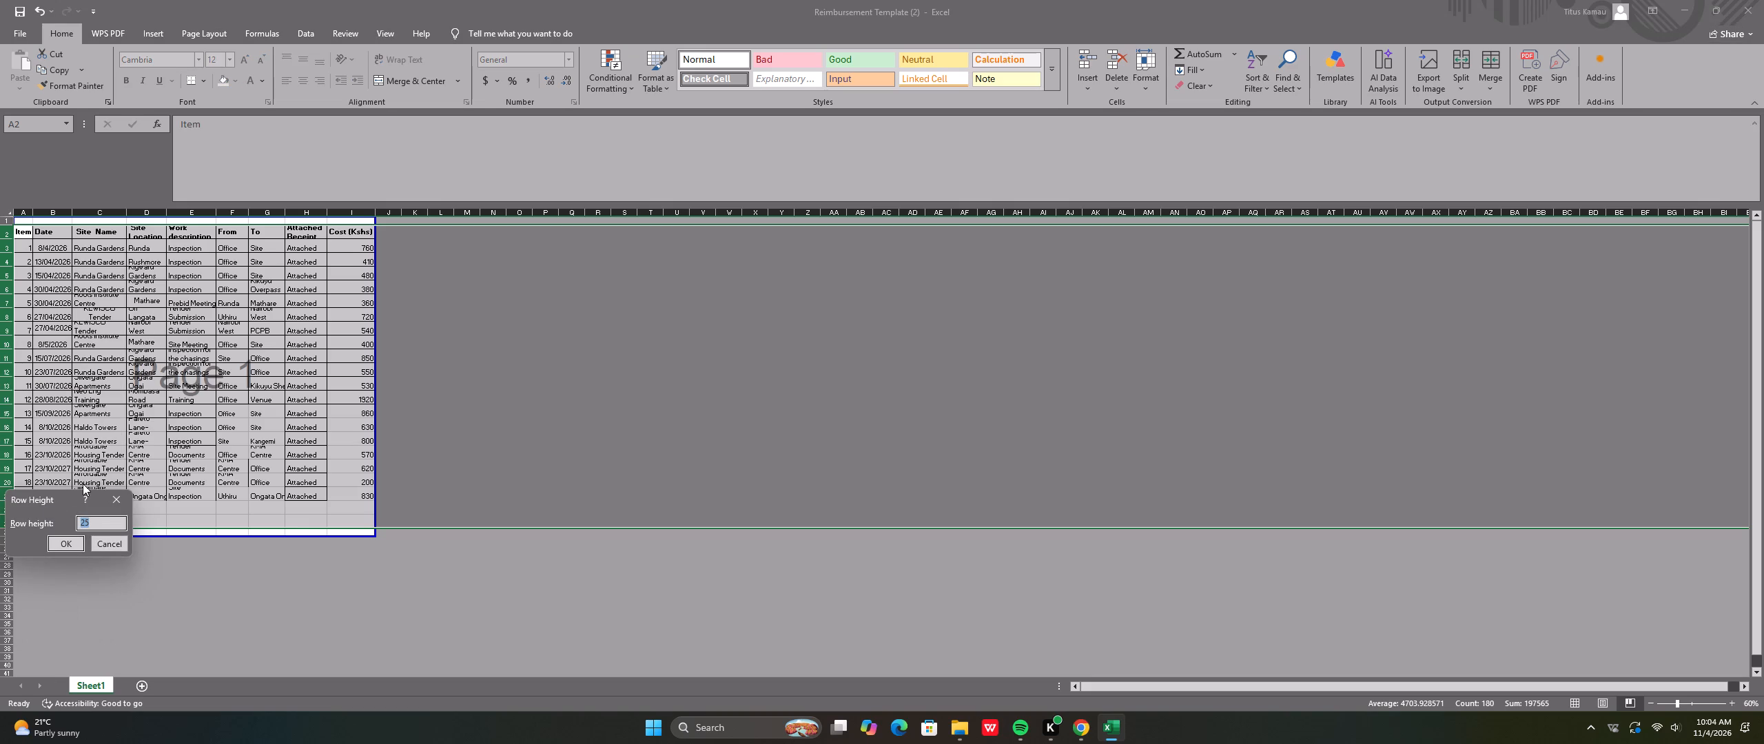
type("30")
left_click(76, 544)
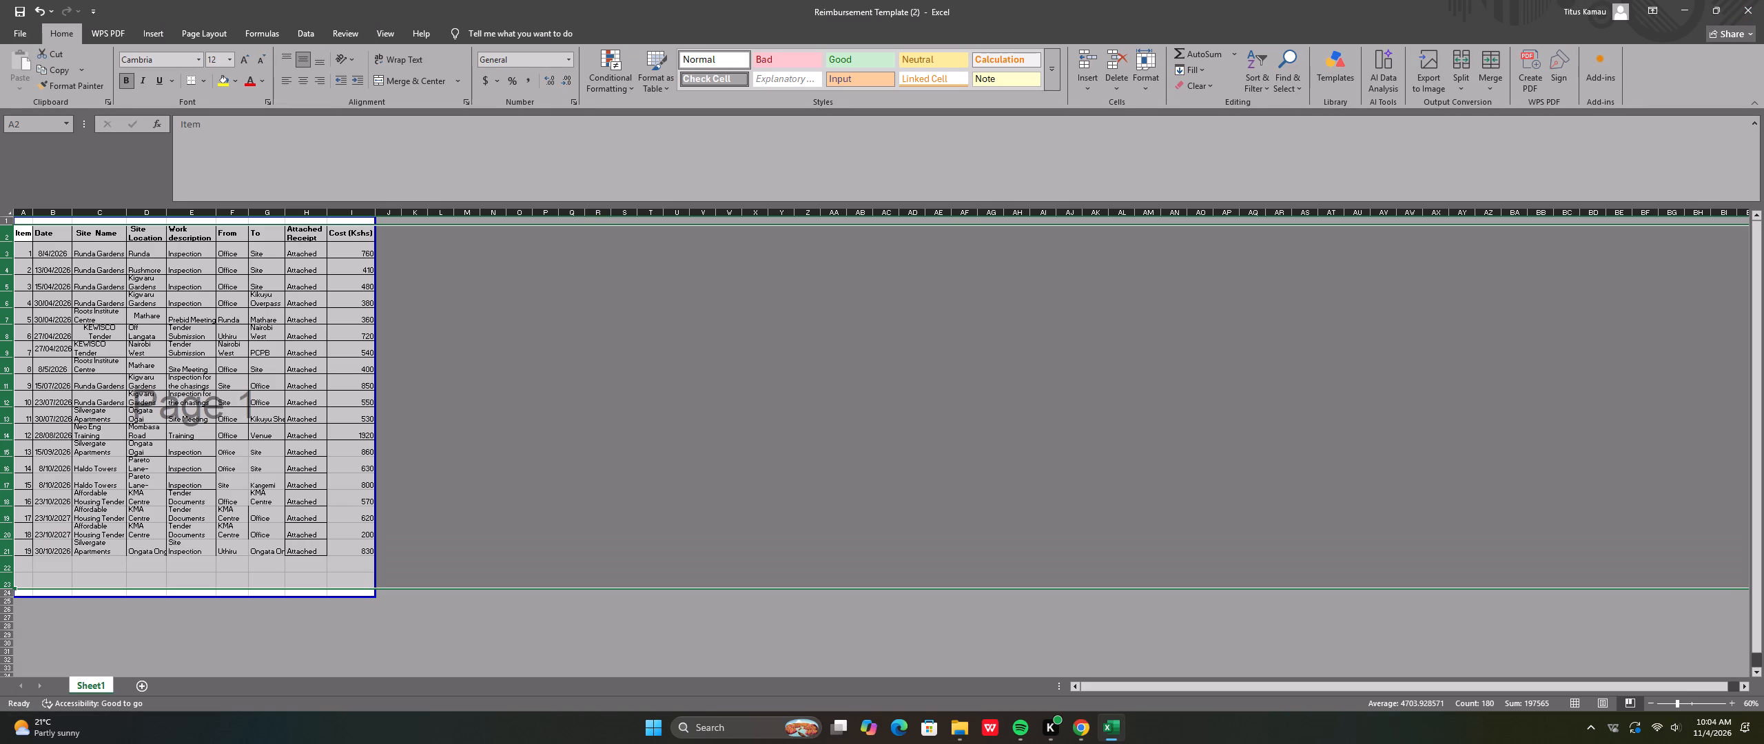
Enlarge all the selected rows uniformly by hand to give the wrapped text more room.
left_click(12, 355)
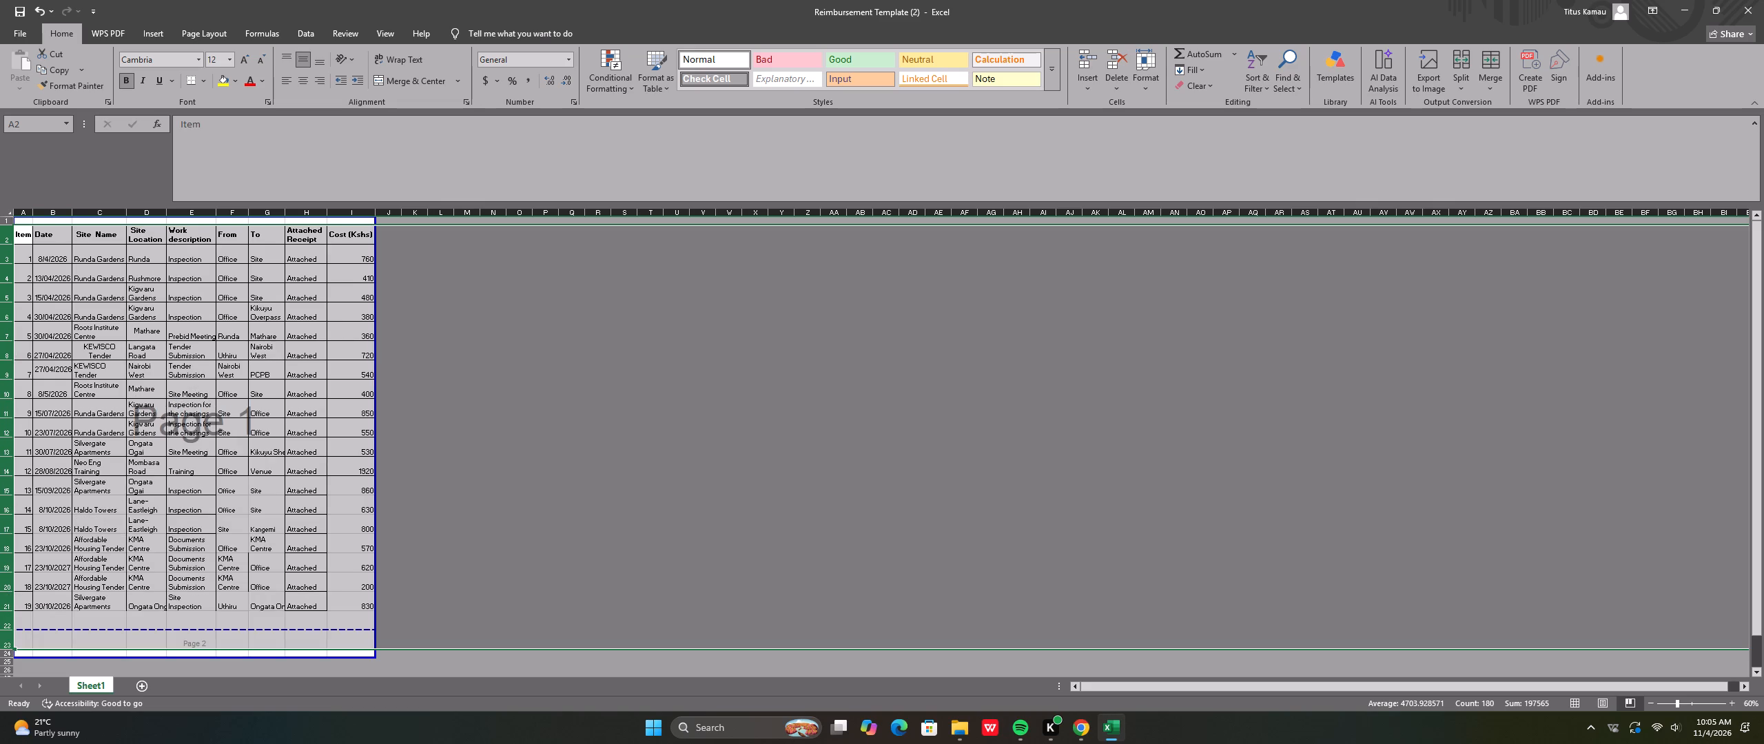
left_click(106, 347)
left_click(482, 380)
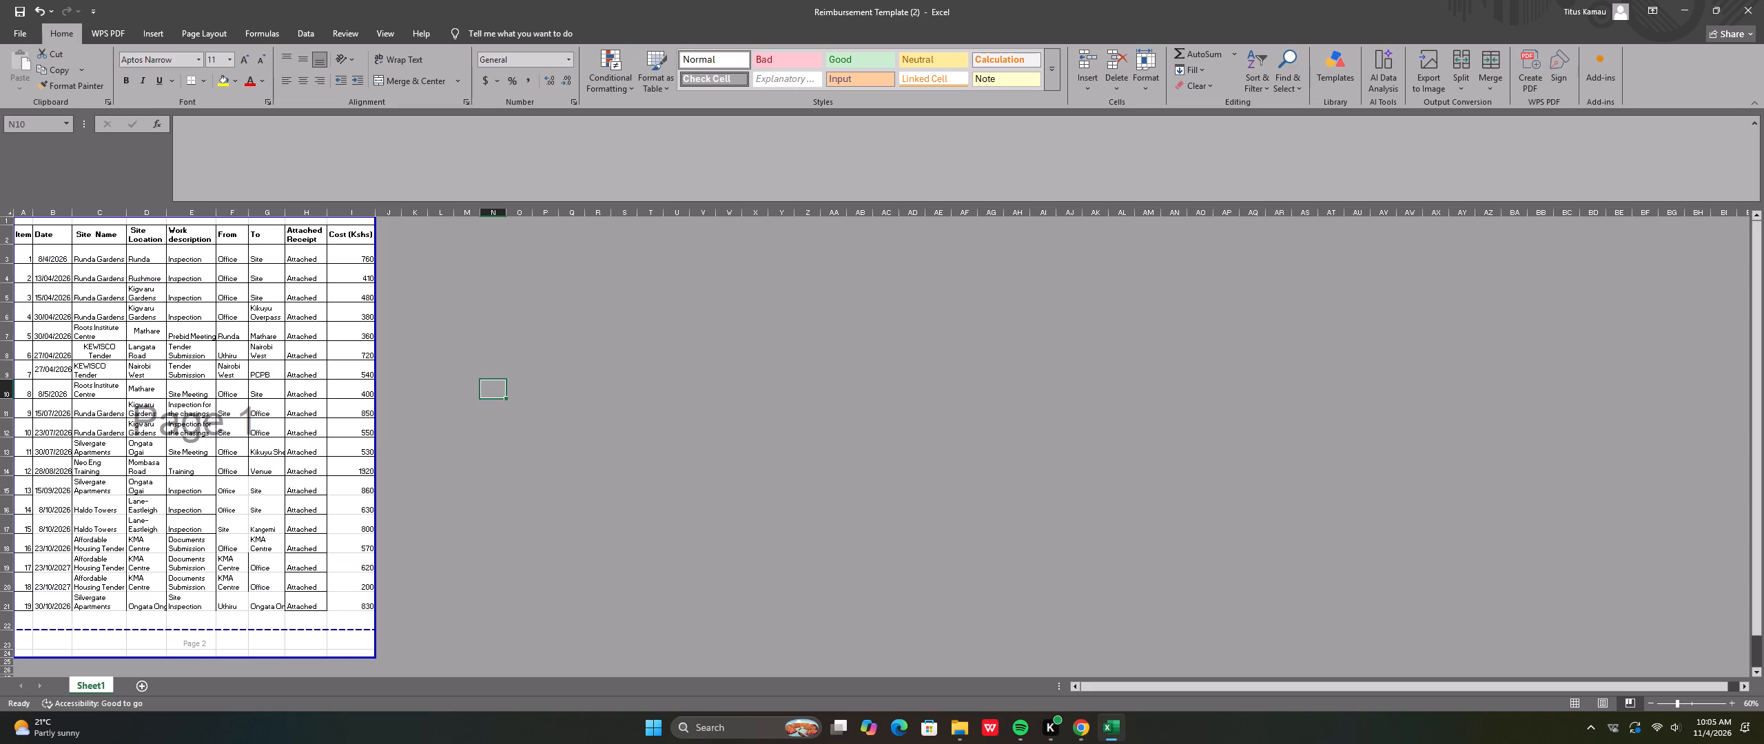
Apply all borders to the entries for trips 12 to 19, from the Item column to the Cost column.
left_click(21, 471)
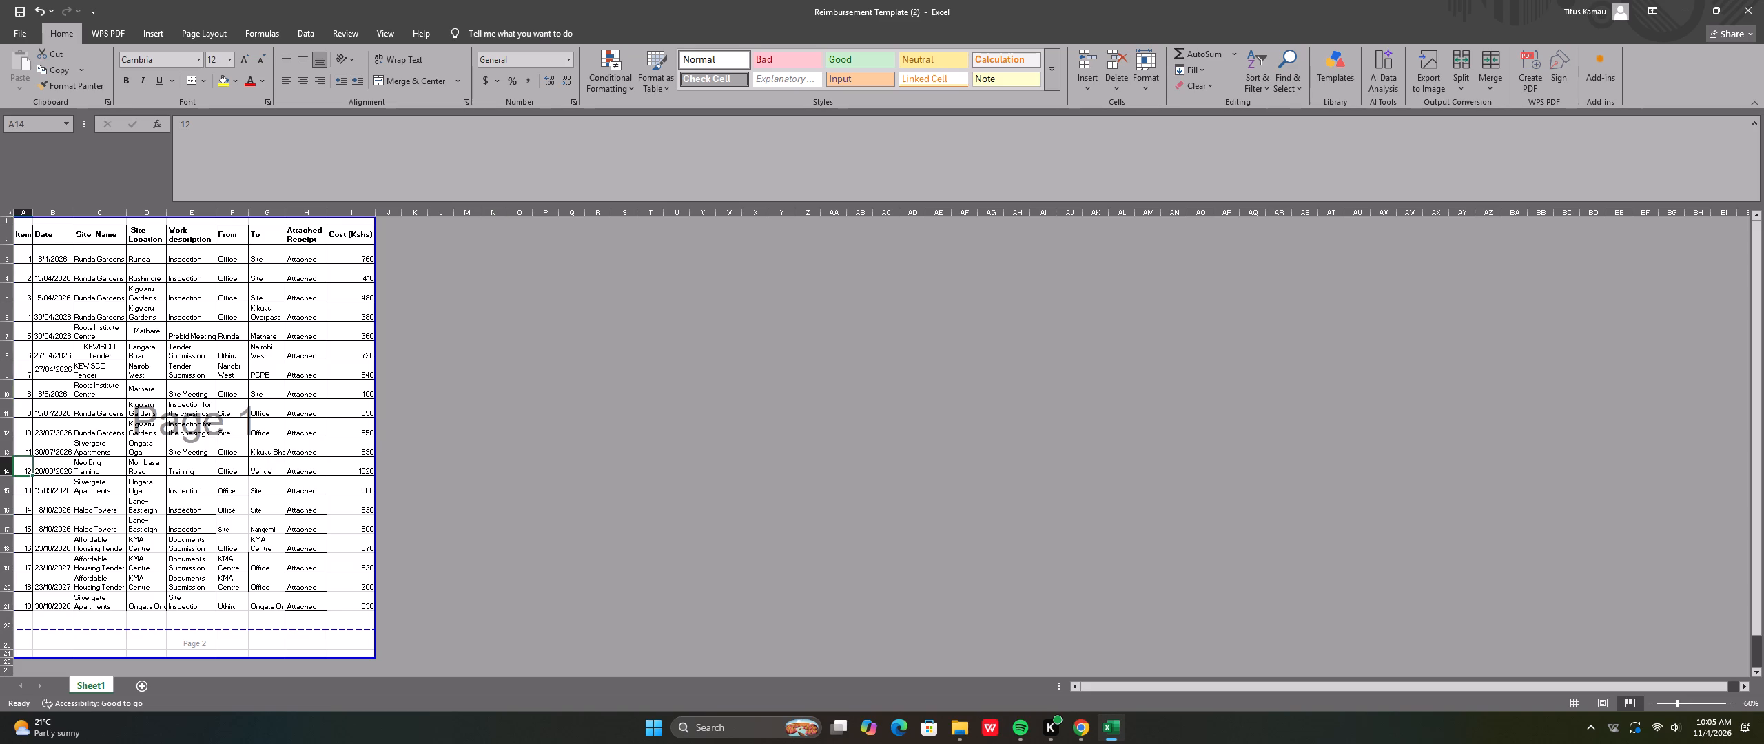
left_click_drag(25, 468, 354, 595)
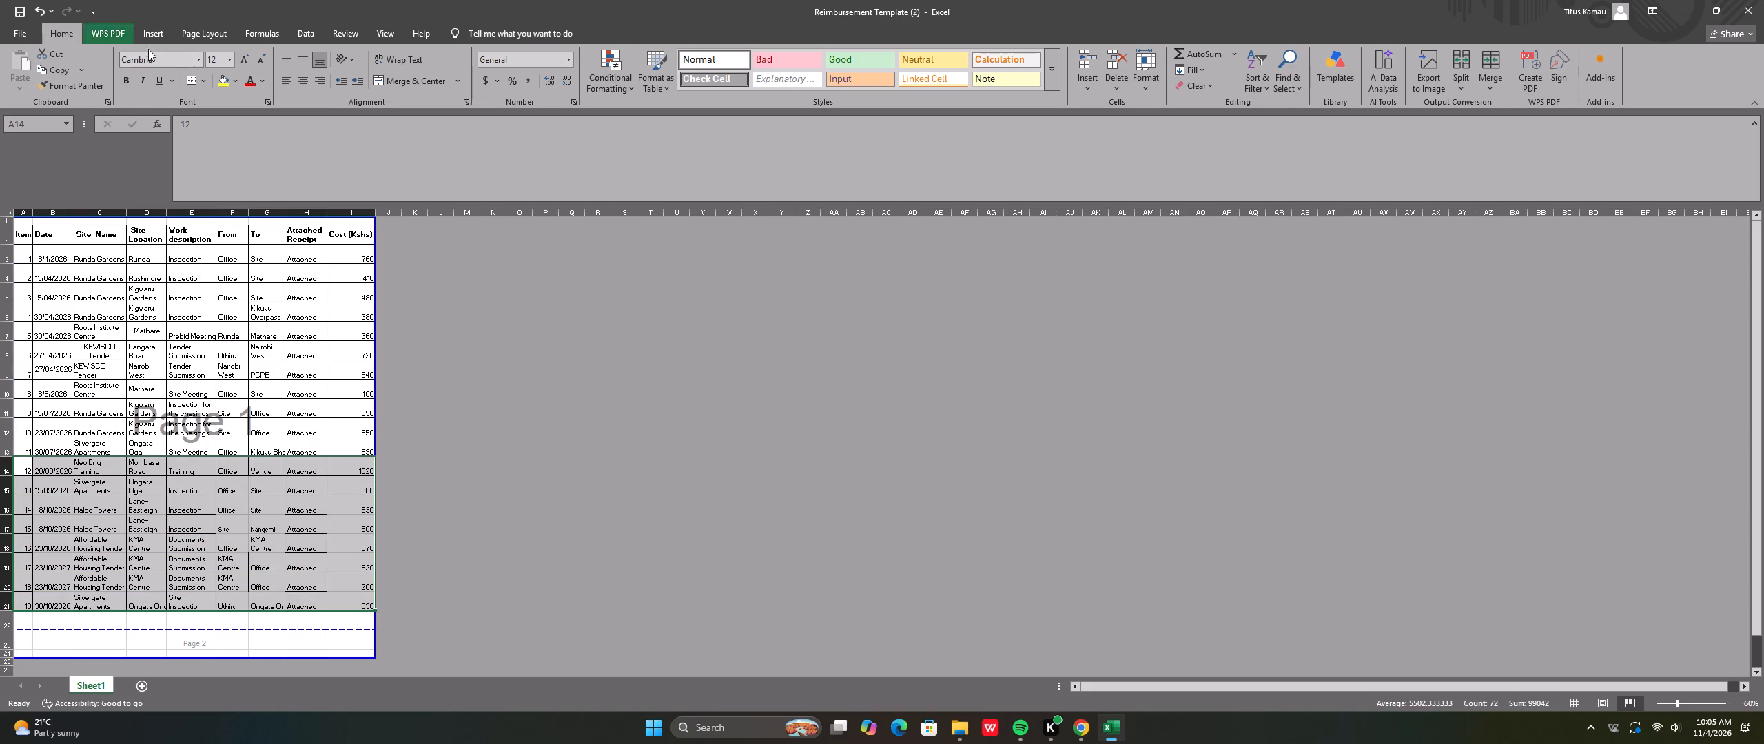
left_click(207, 80)
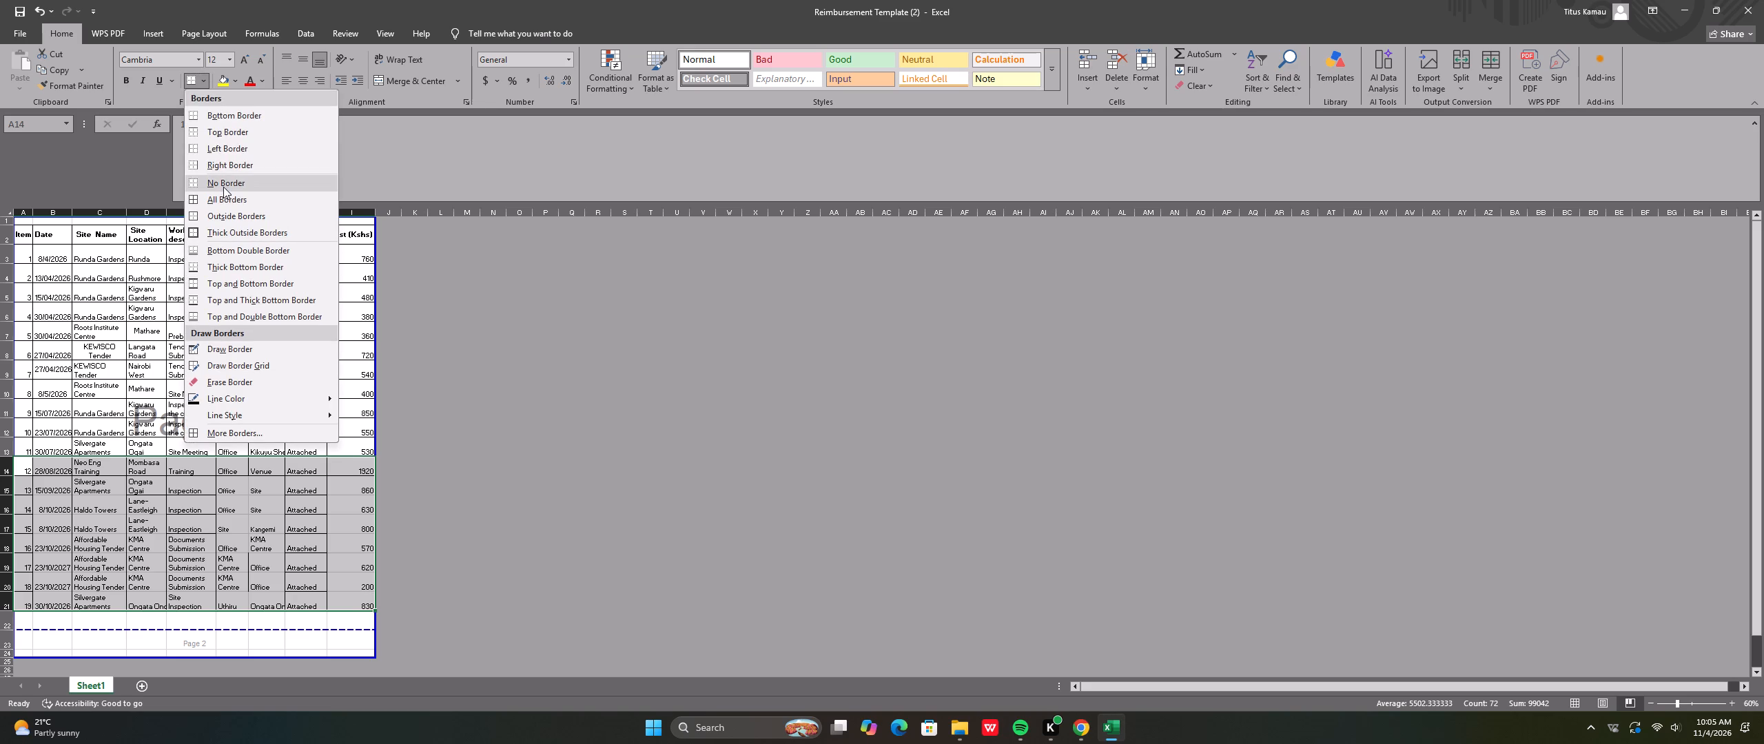
left_click(227, 196)
left_click(531, 440)
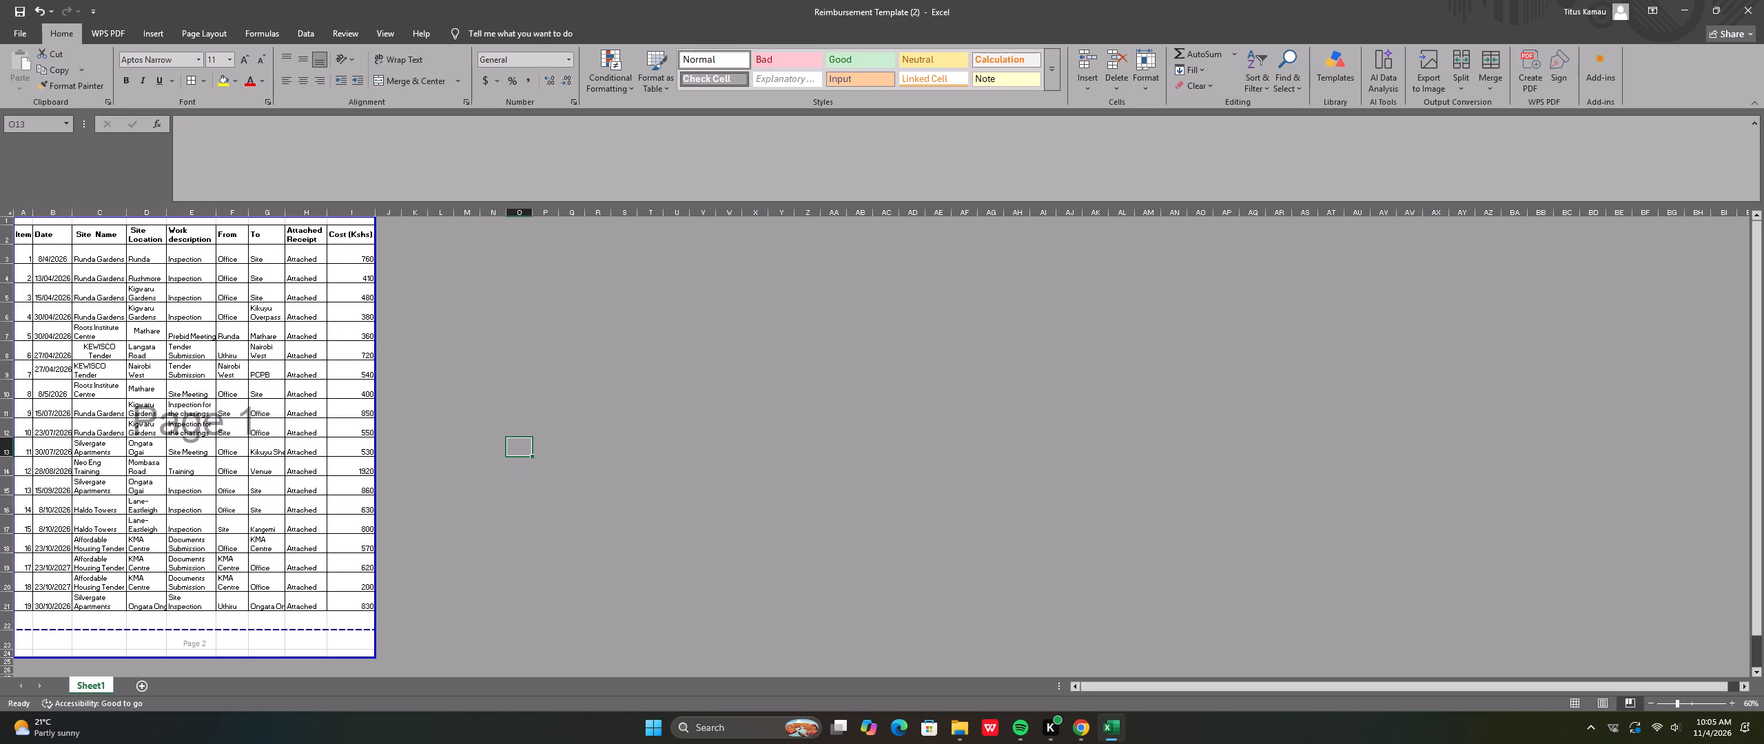
Wrap the Ongata Ongai text in the To and Site Location cells of trip 19.
left_click(269, 606)
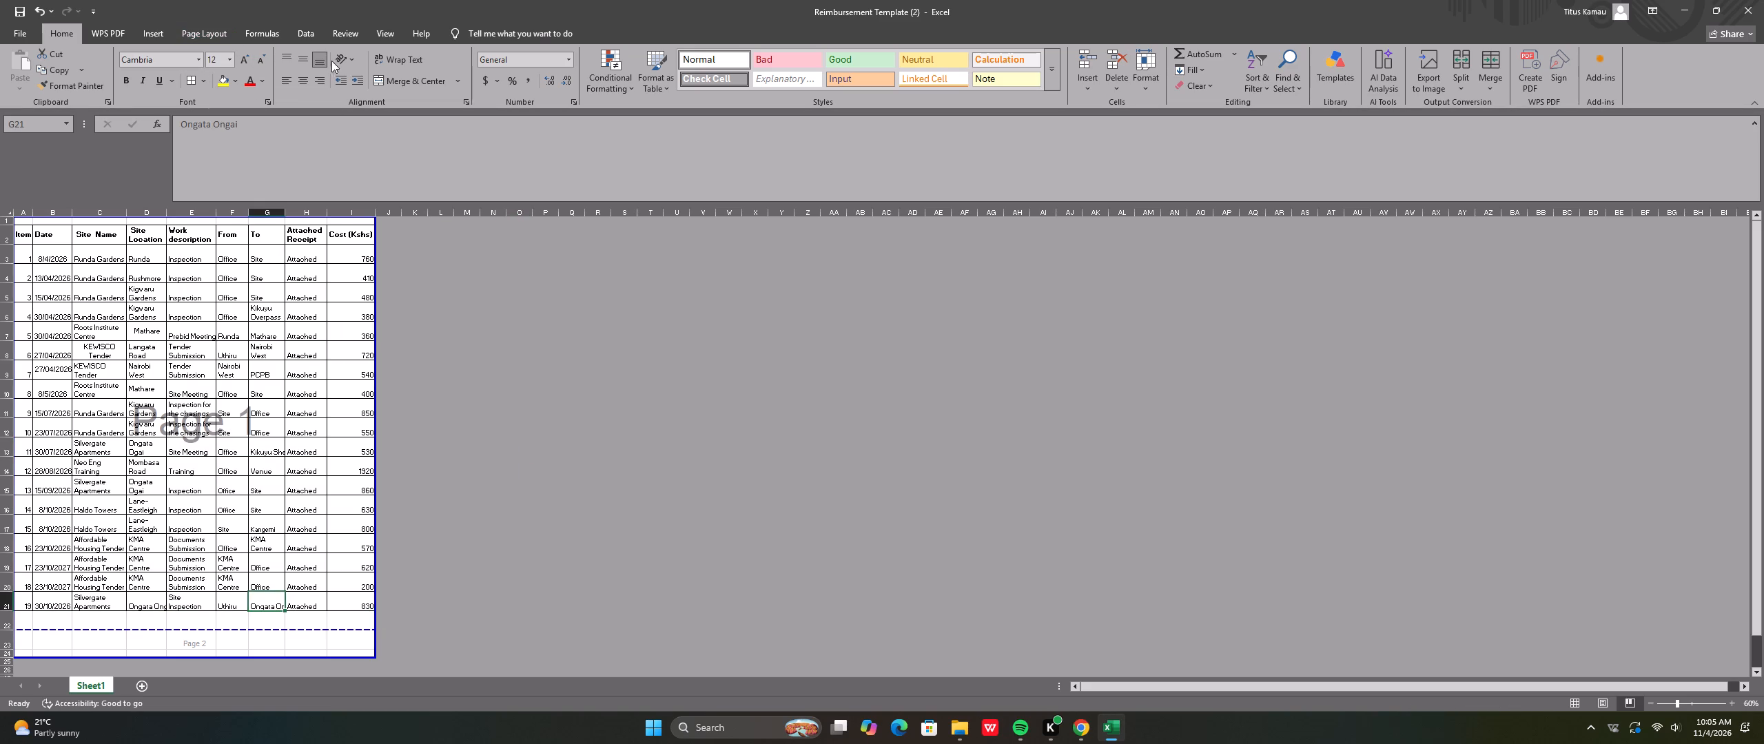
left_click(393, 59)
left_click(490, 343)
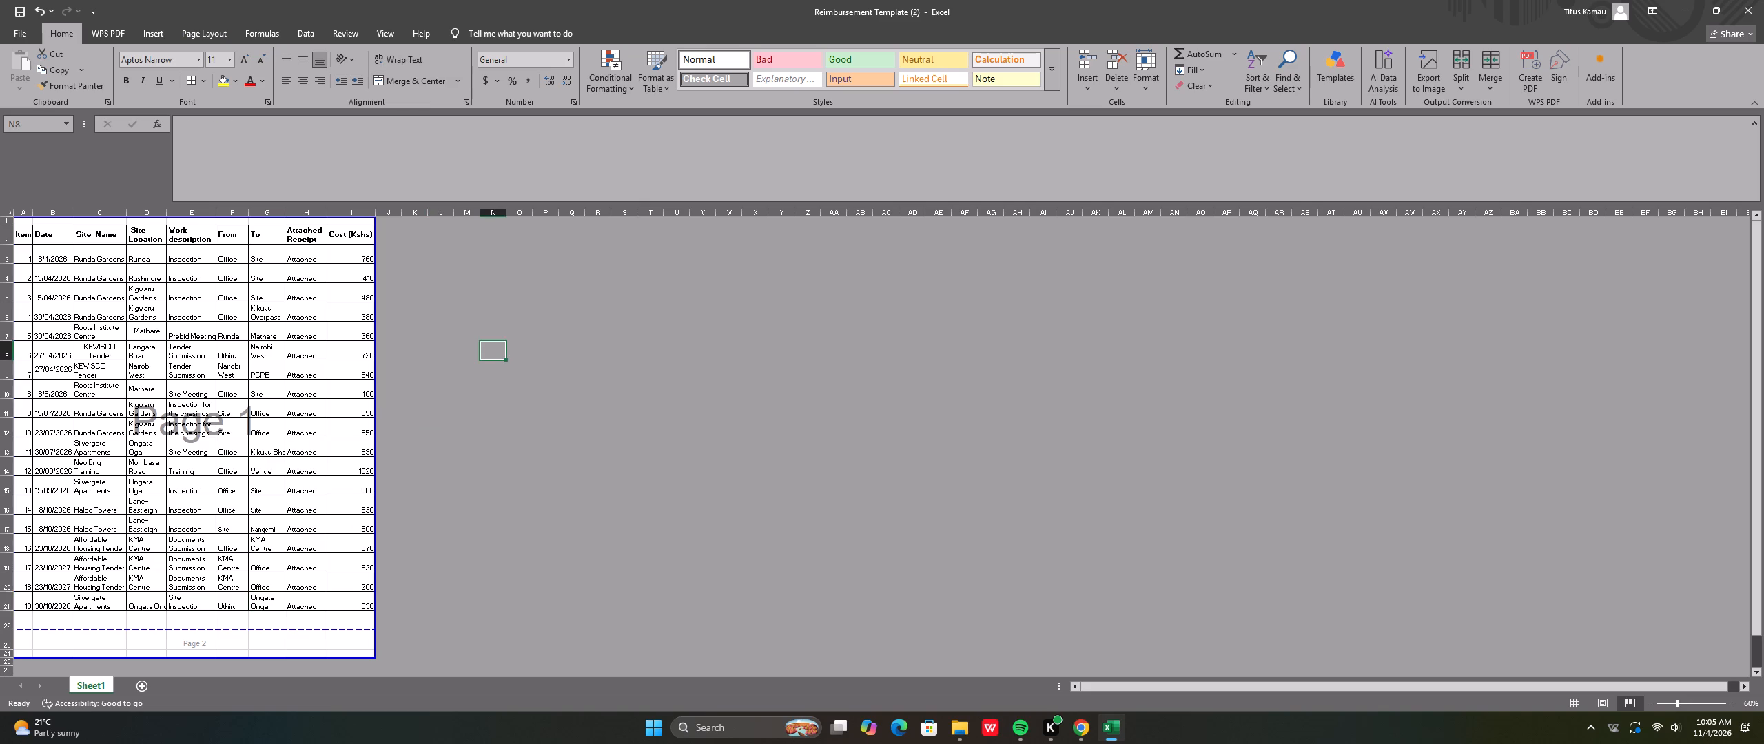
left_click(143, 597)
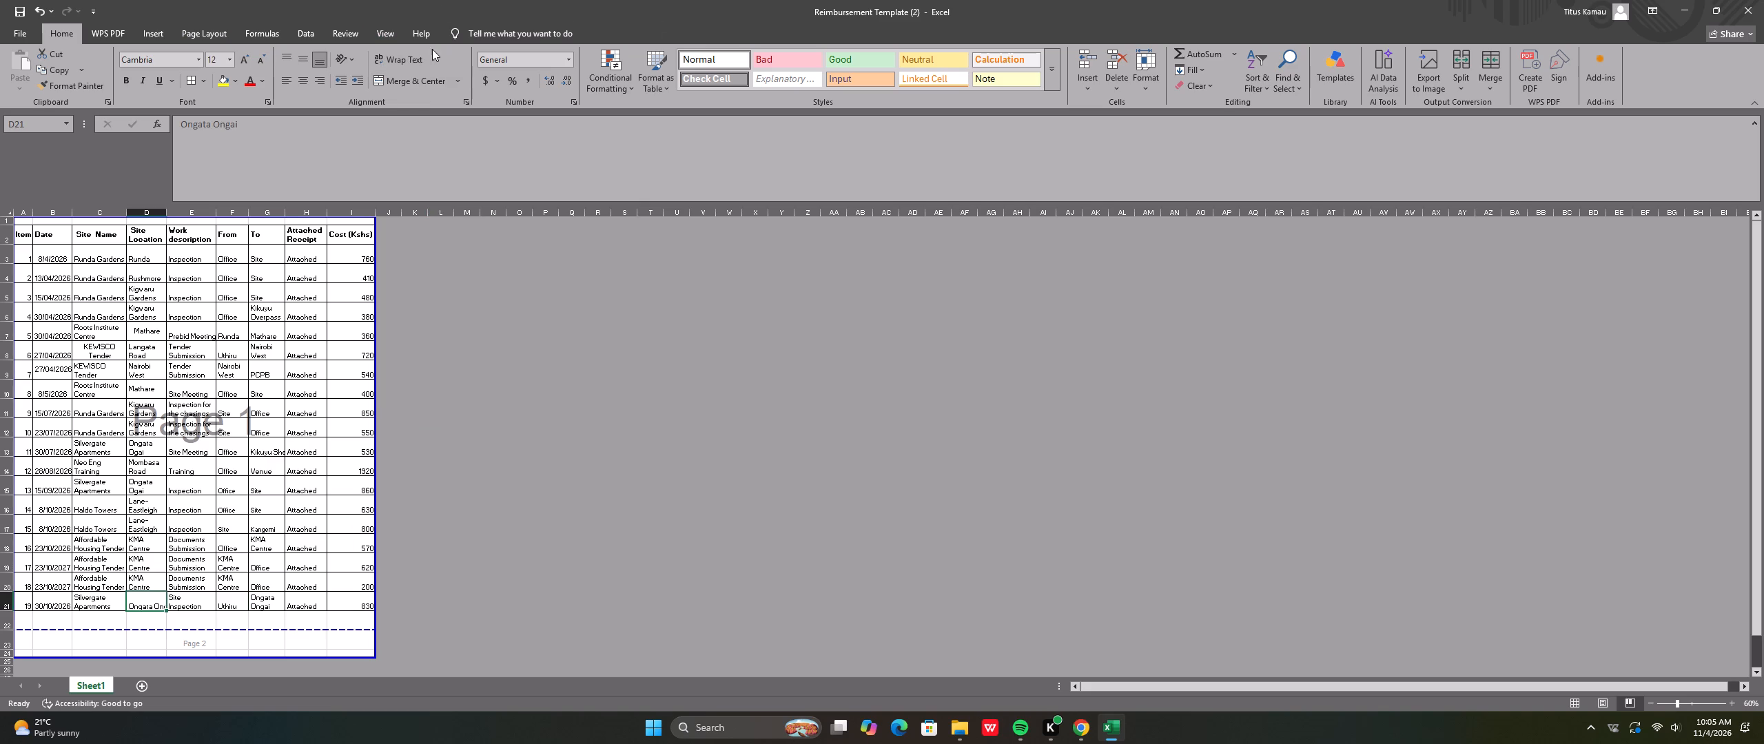
left_click(413, 61)
left_click(492, 370)
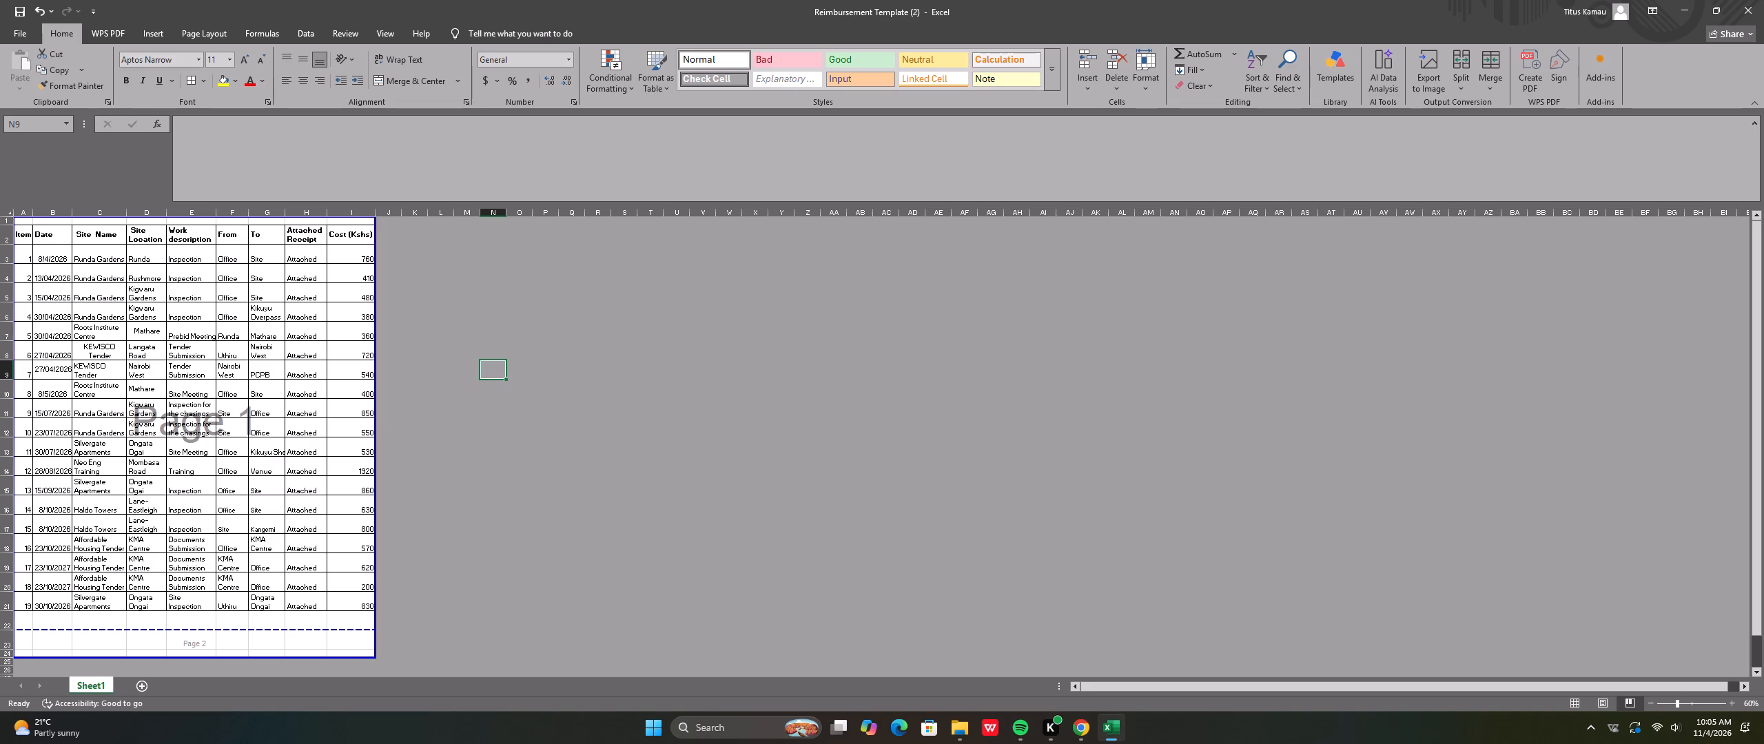
Increase the row heights of the Haldo Towers trips 14 and 15 to fit their three-line site locations.
left_click(8, 515)
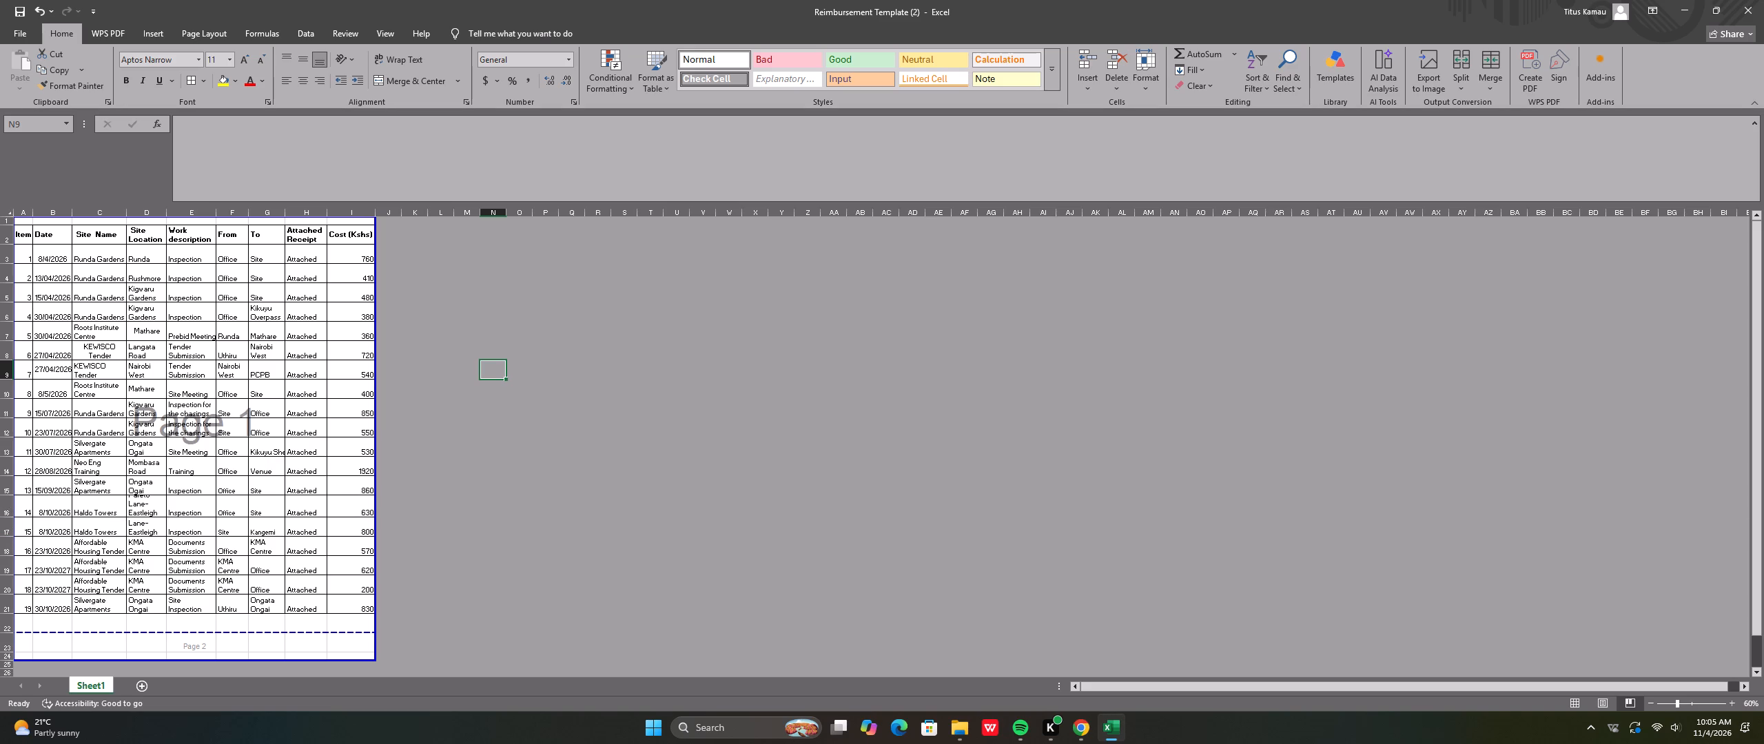
left_click_drag(8, 518, 10, 524)
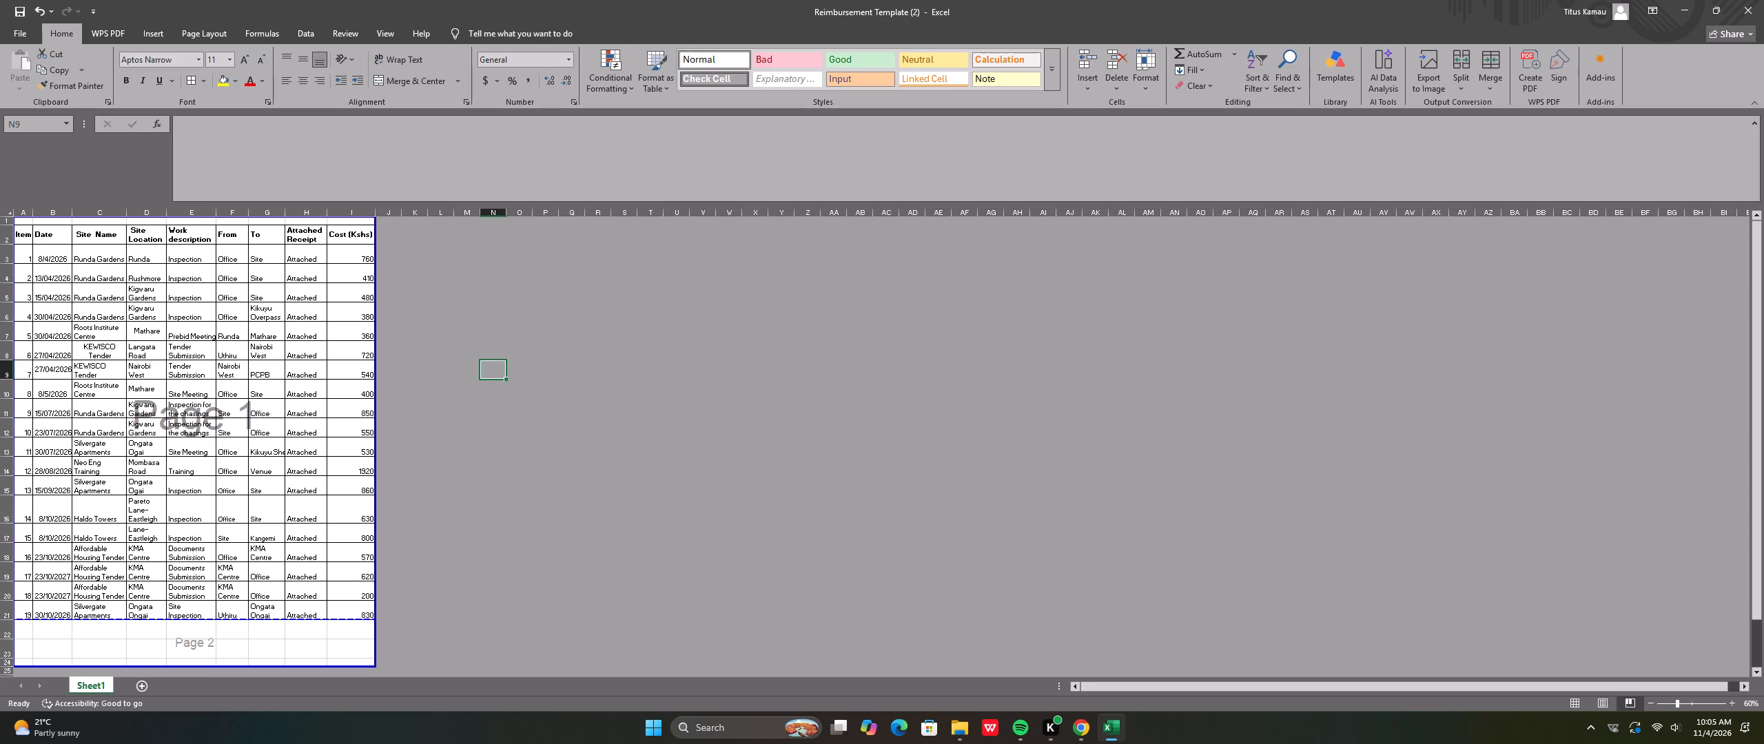
left_click(8, 543)
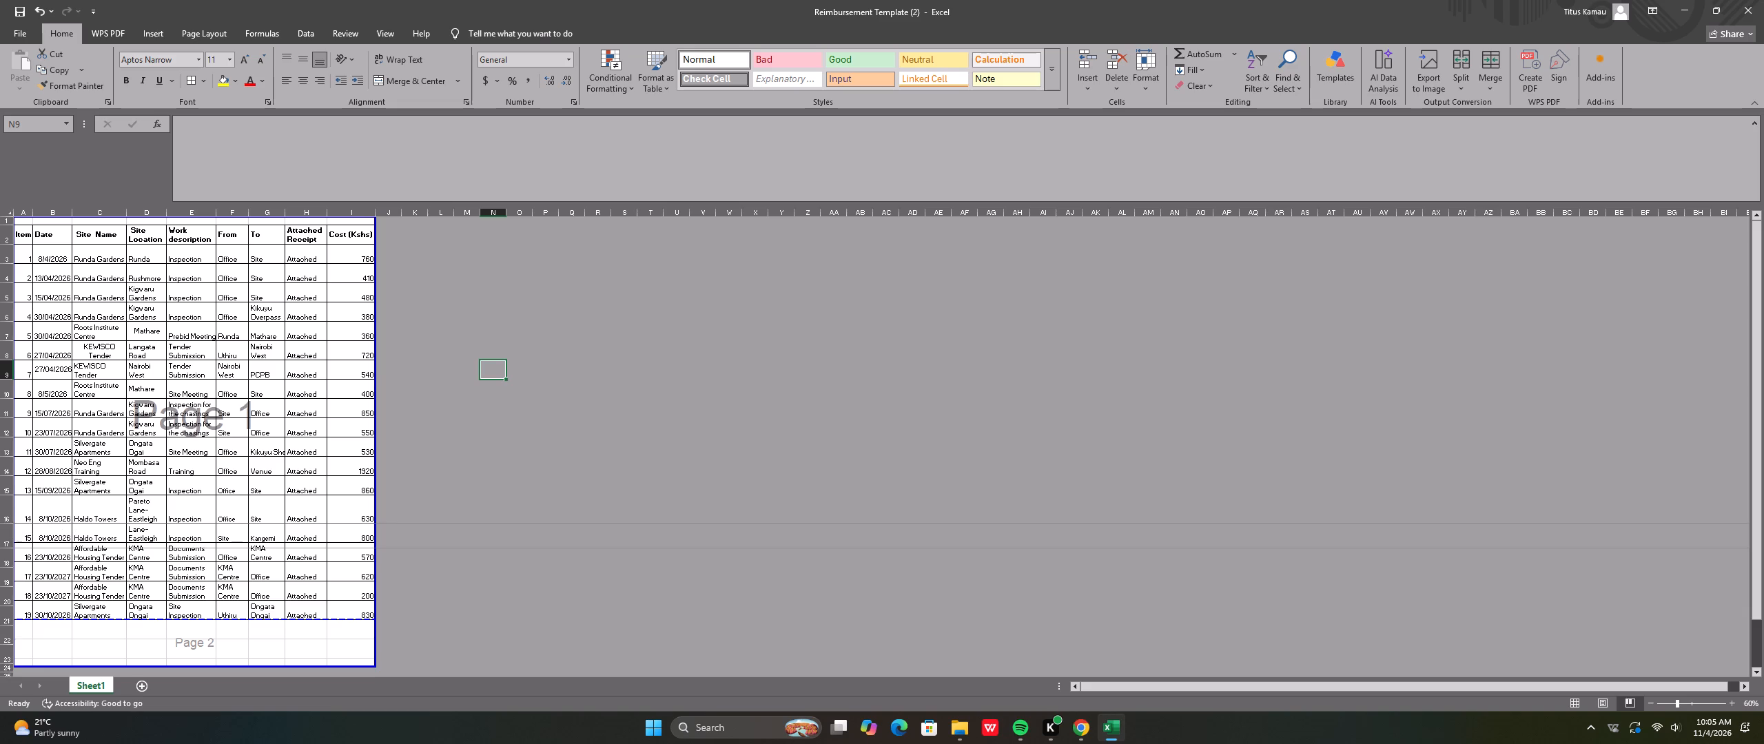
left_click(9, 548)
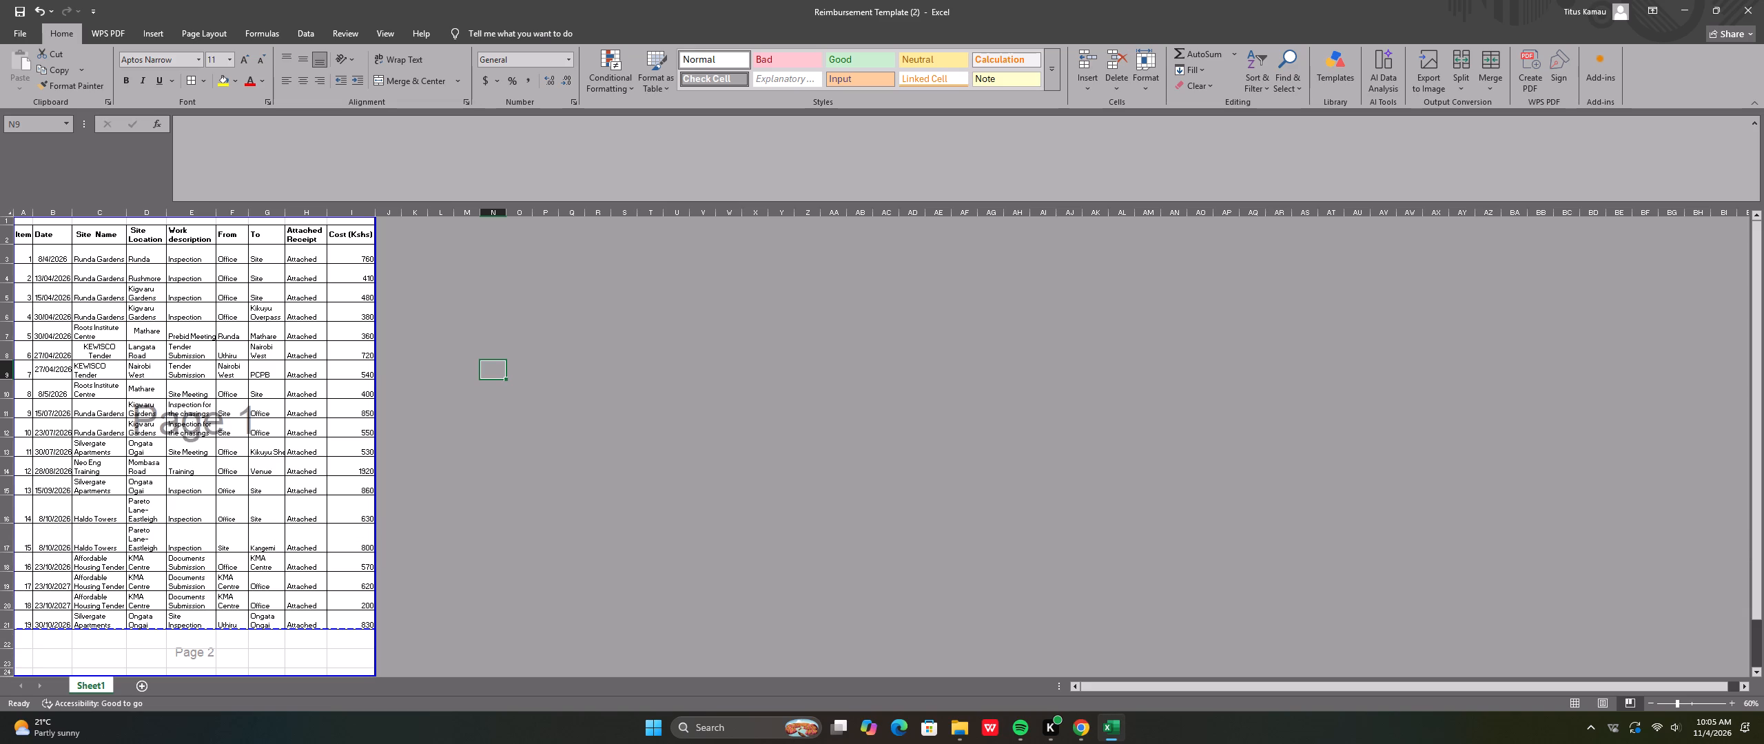
left_click(520, 415)
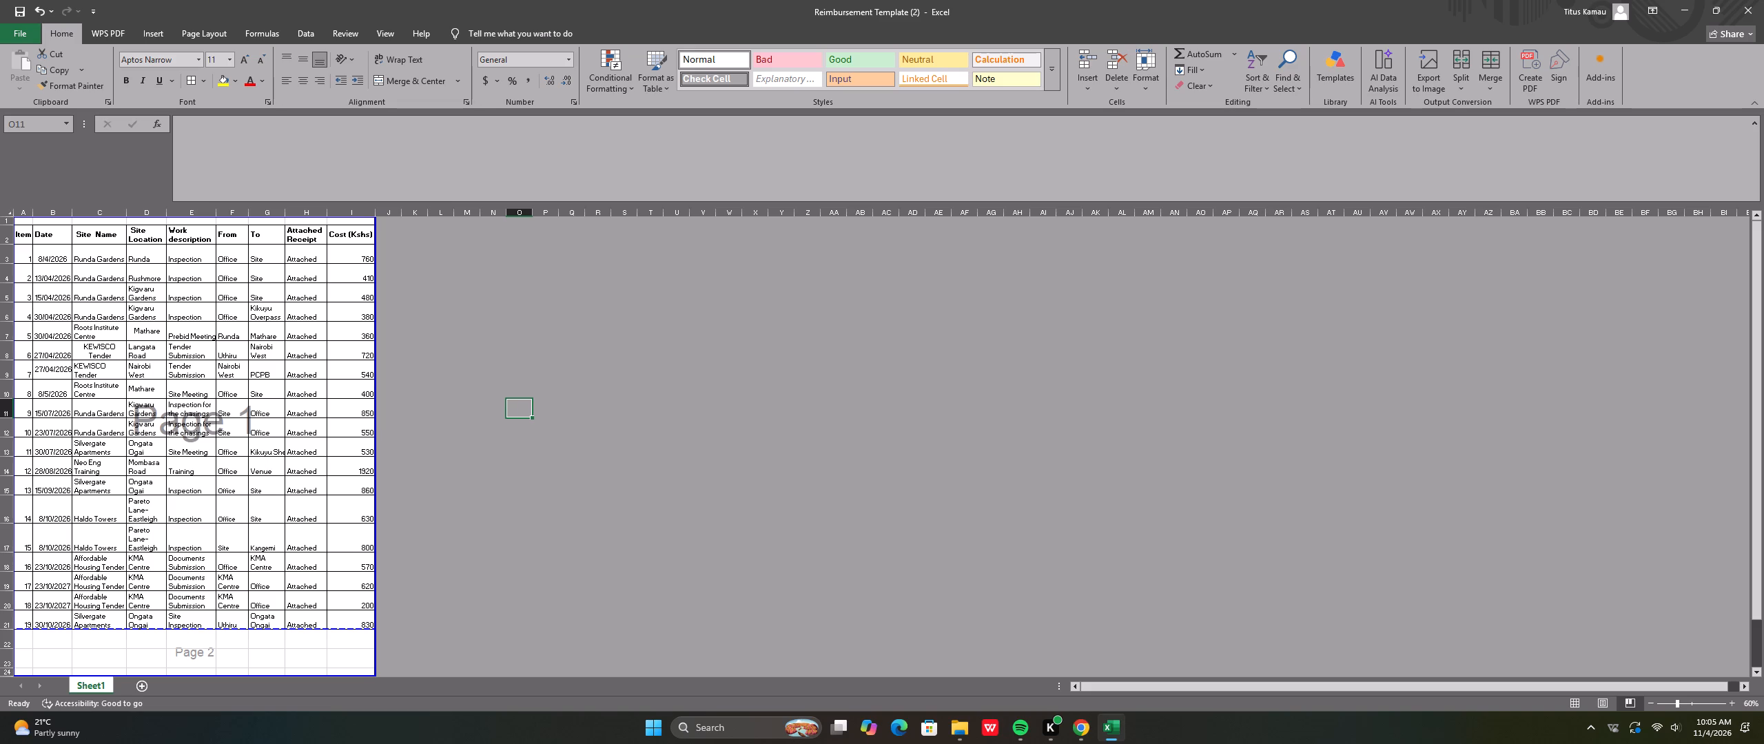
Change the To destination of Haldo Towers trip 15 to Uthiru.
scroll(400, 486, "down", 1)
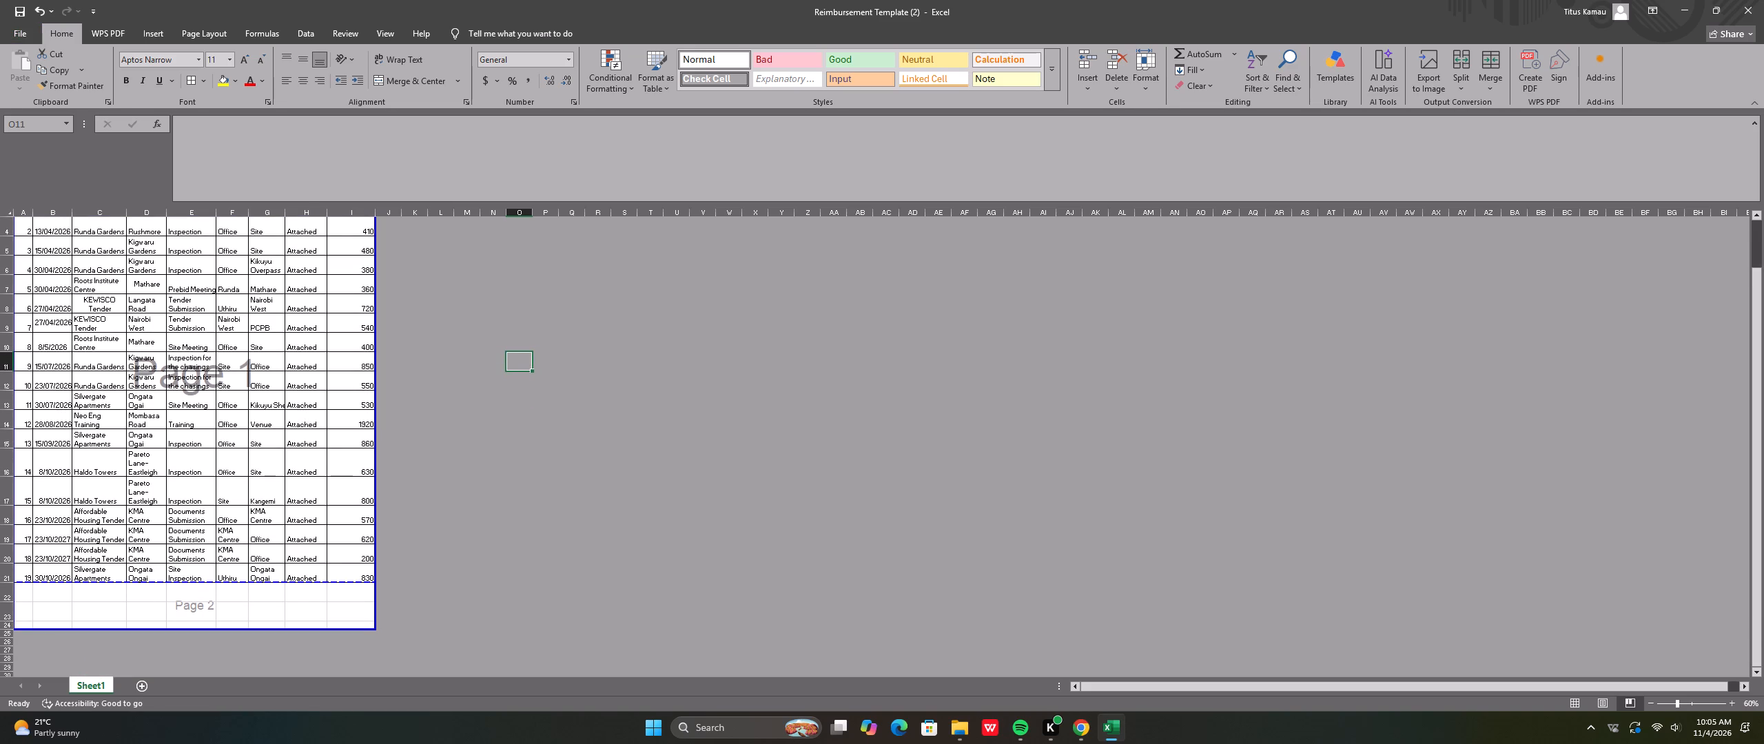
left_click(269, 490)
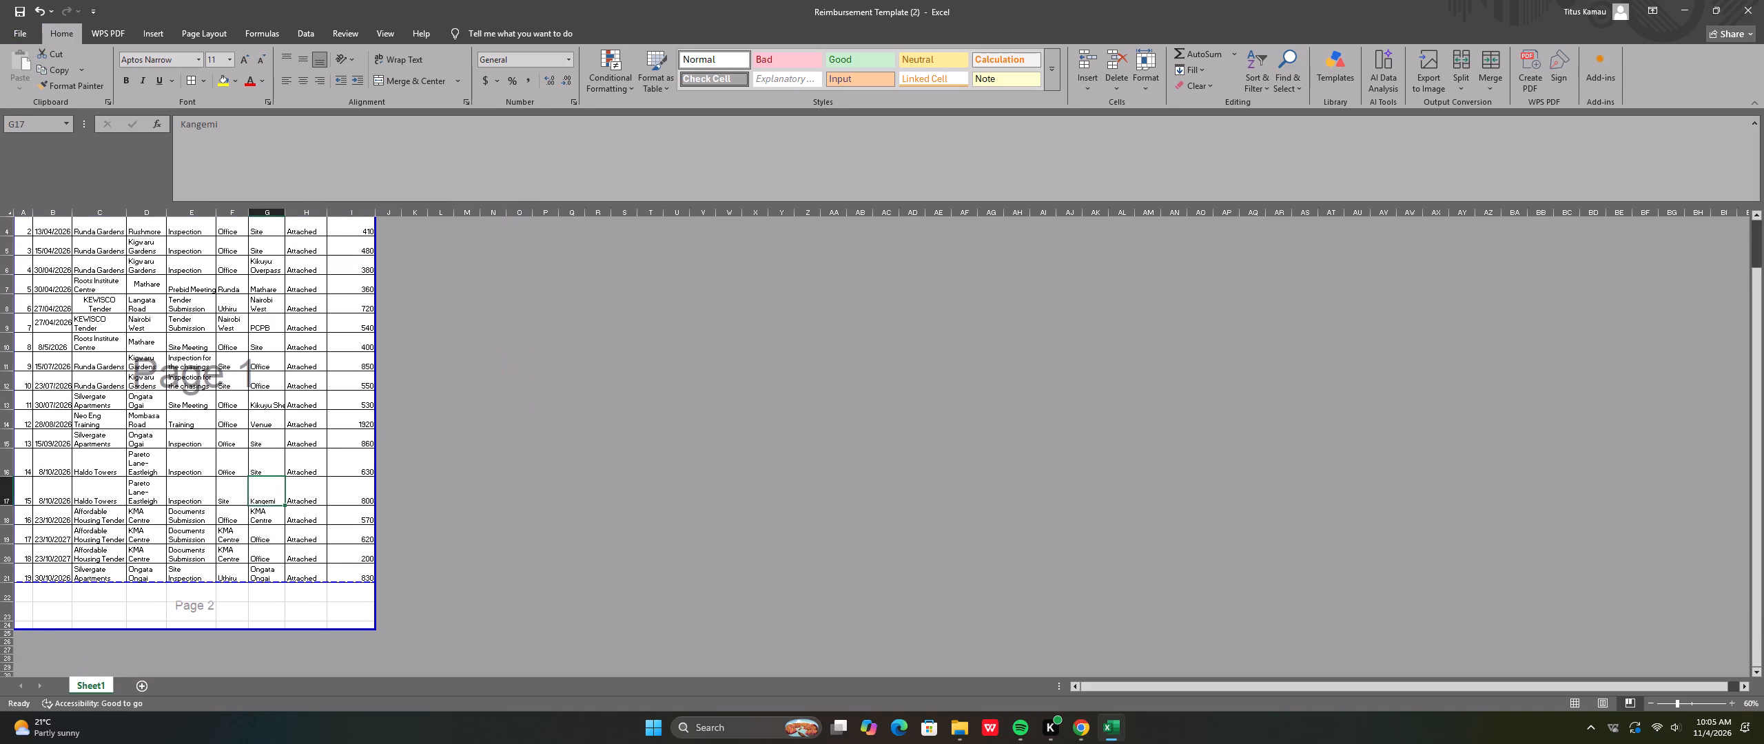
key("shift+u")
type("thiru")
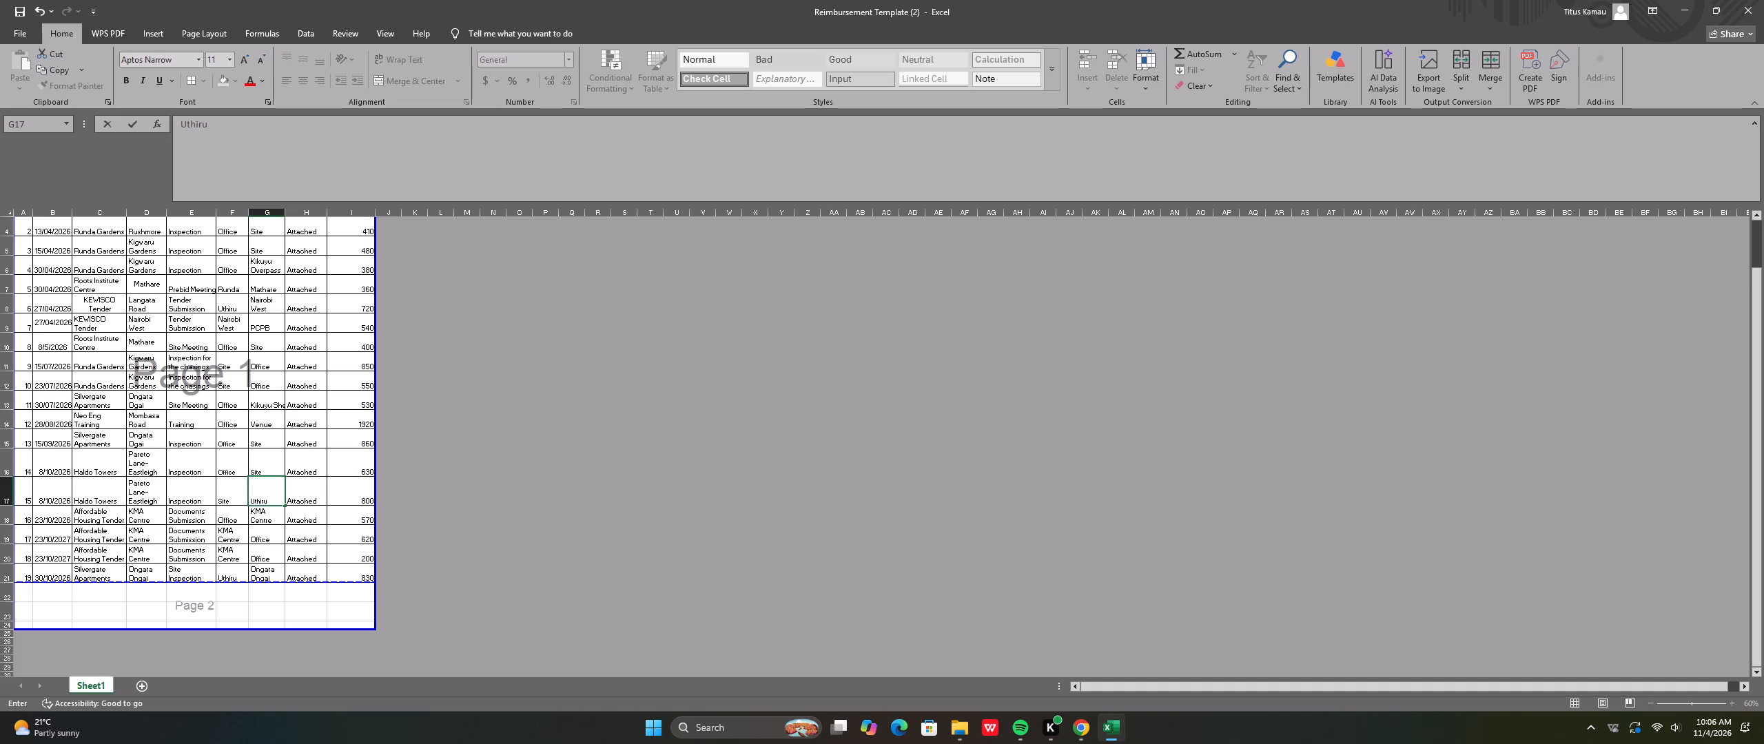
left_click(549, 377)
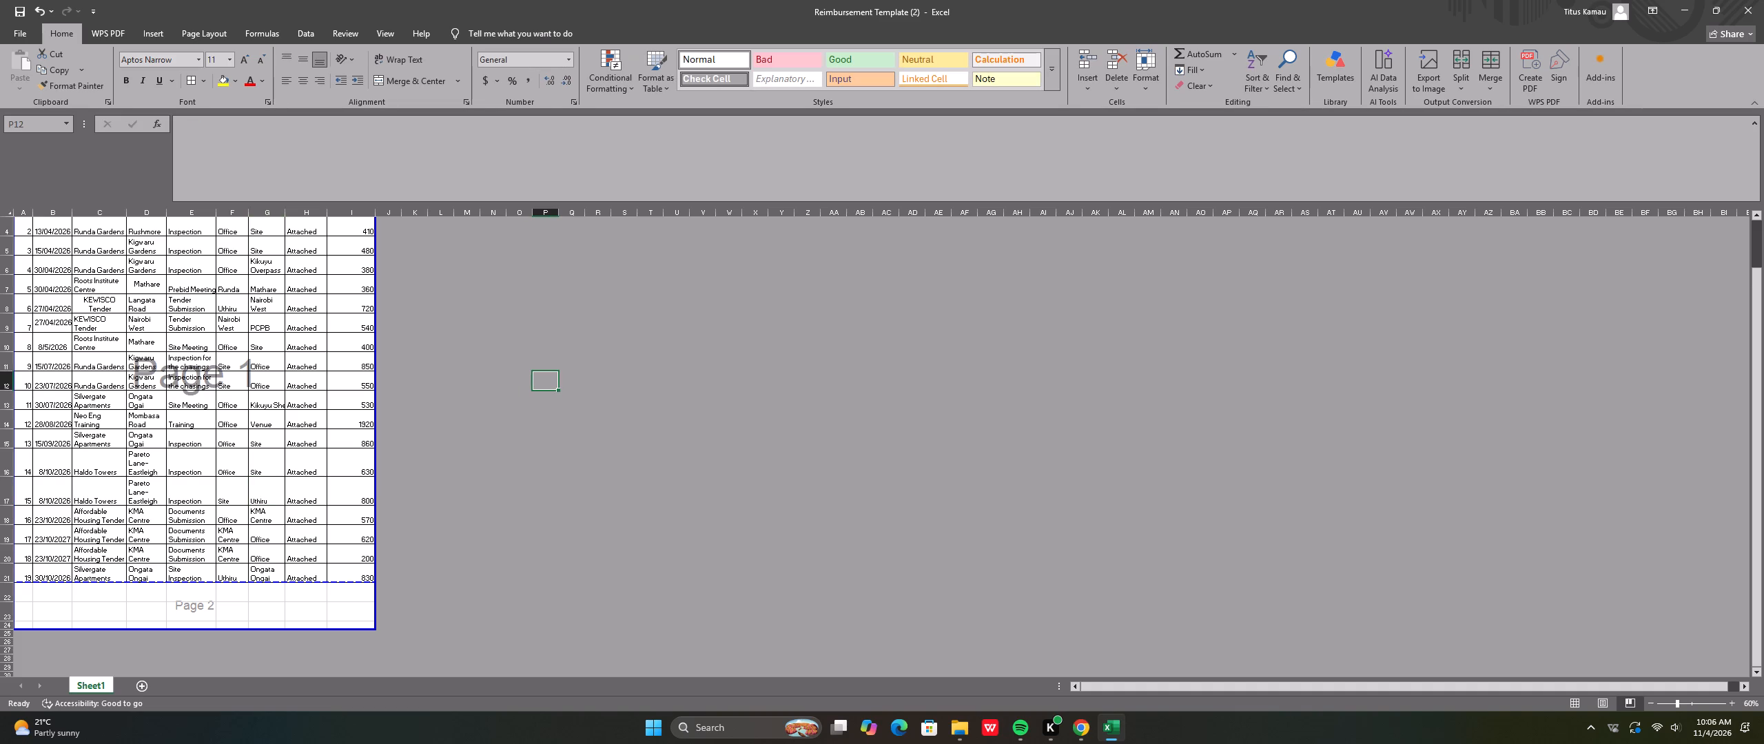
Enter the label Total in the To column, two rows below trip 19.
left_click(228, 608)
left_click(276, 610)
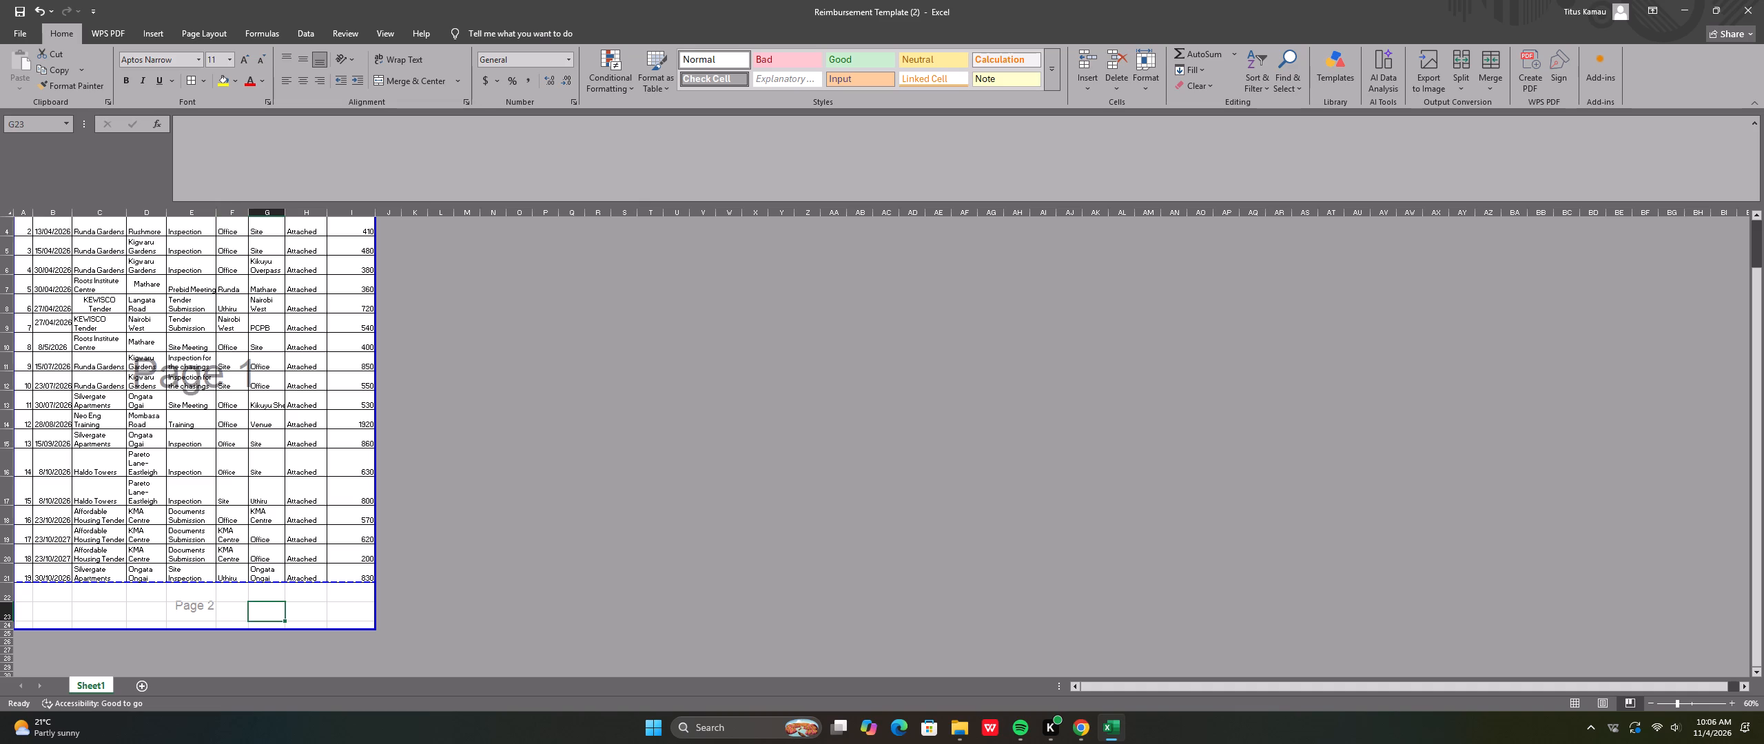
type("Total")
scroll(291, 643, "up", 1)
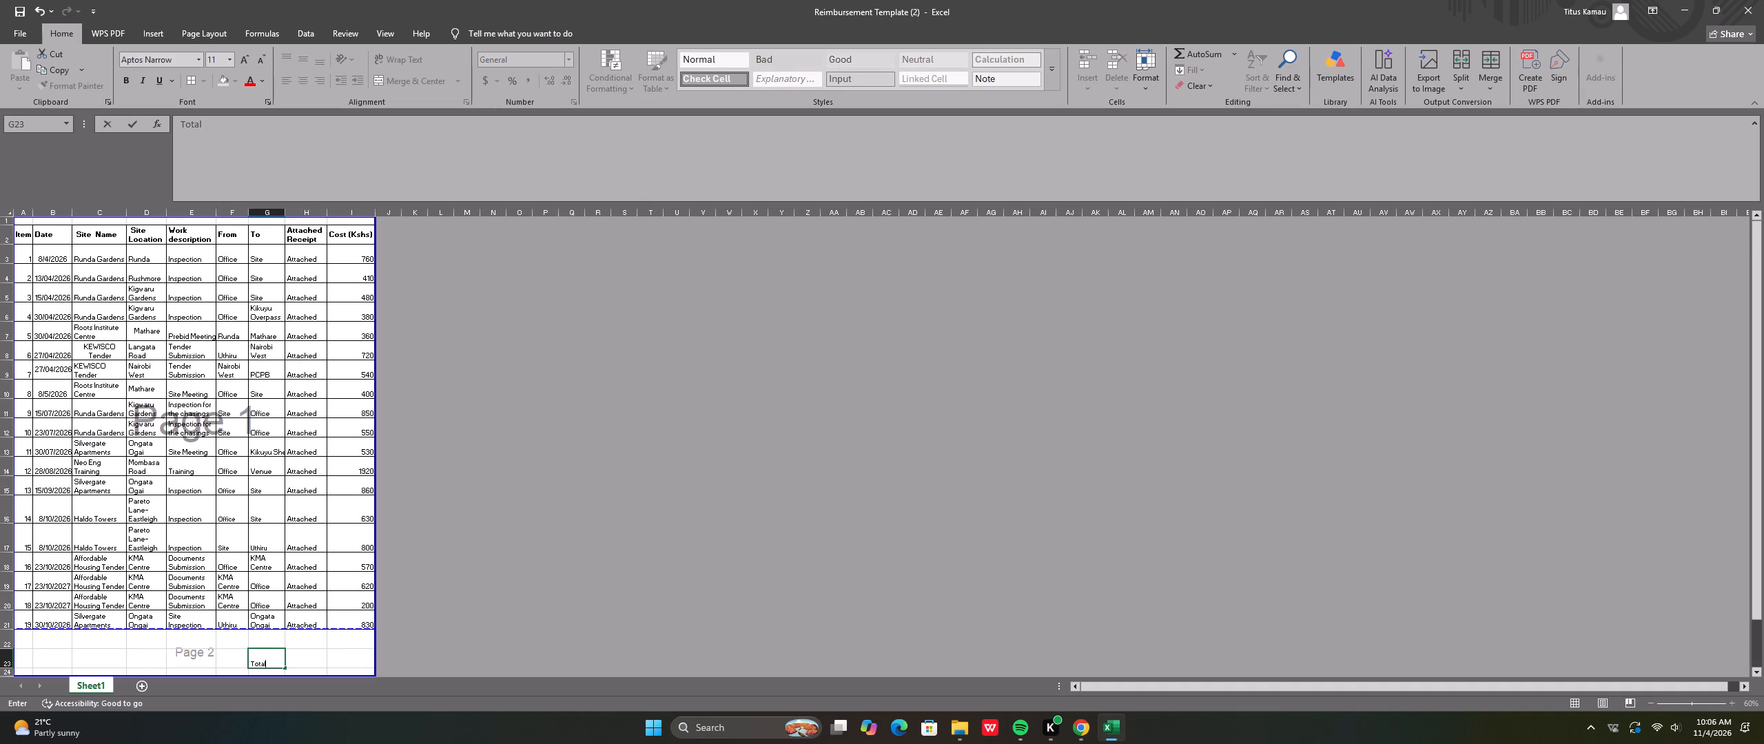
left_click(447, 493)
Sum the trip costs I3:I22 in the Cost column cell of the Total row.
left_click(356, 655)
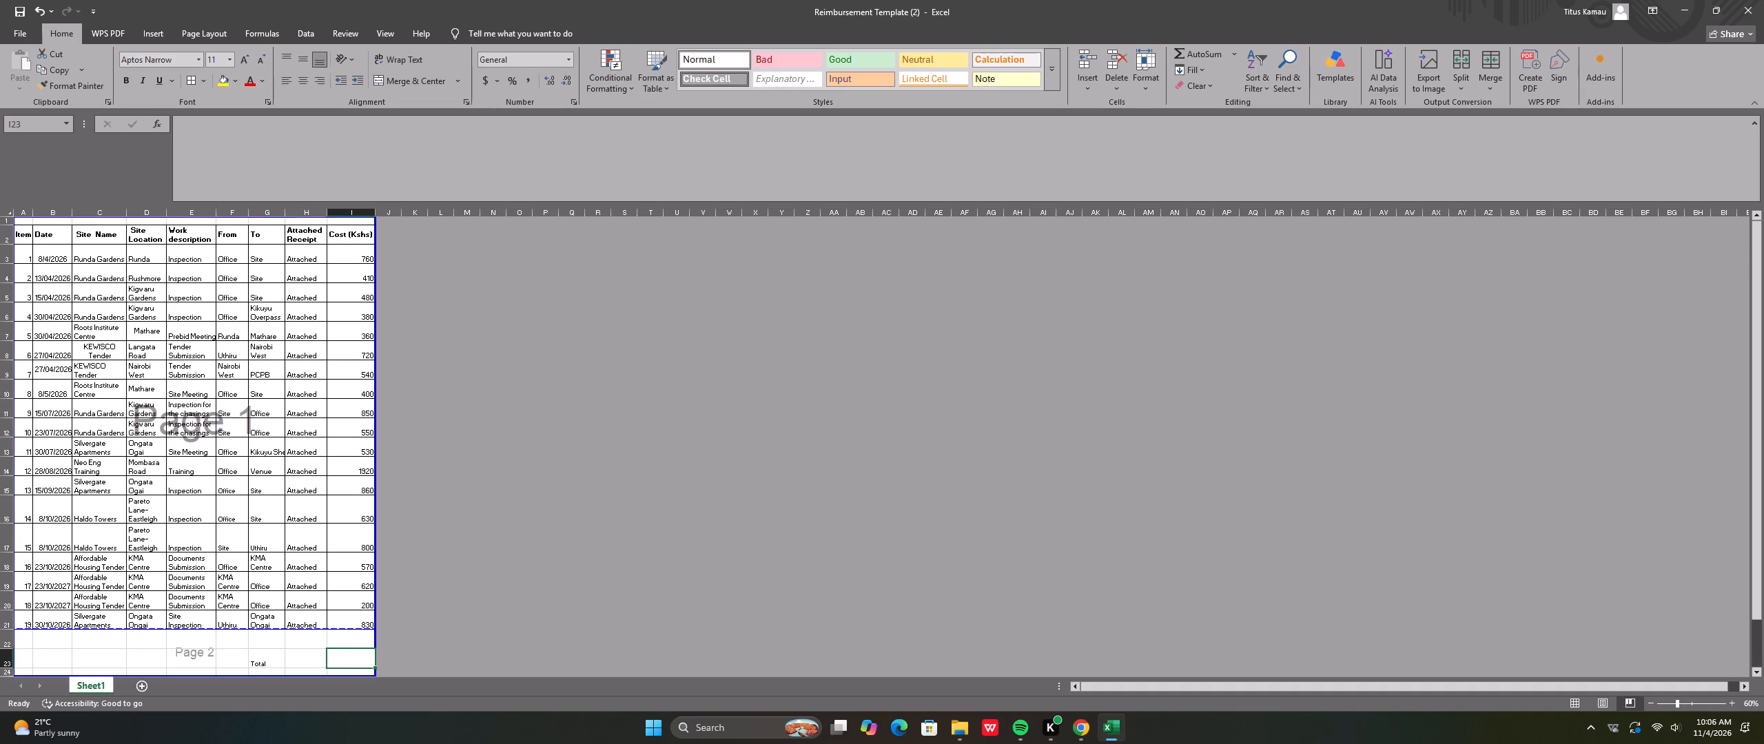
key("equal")
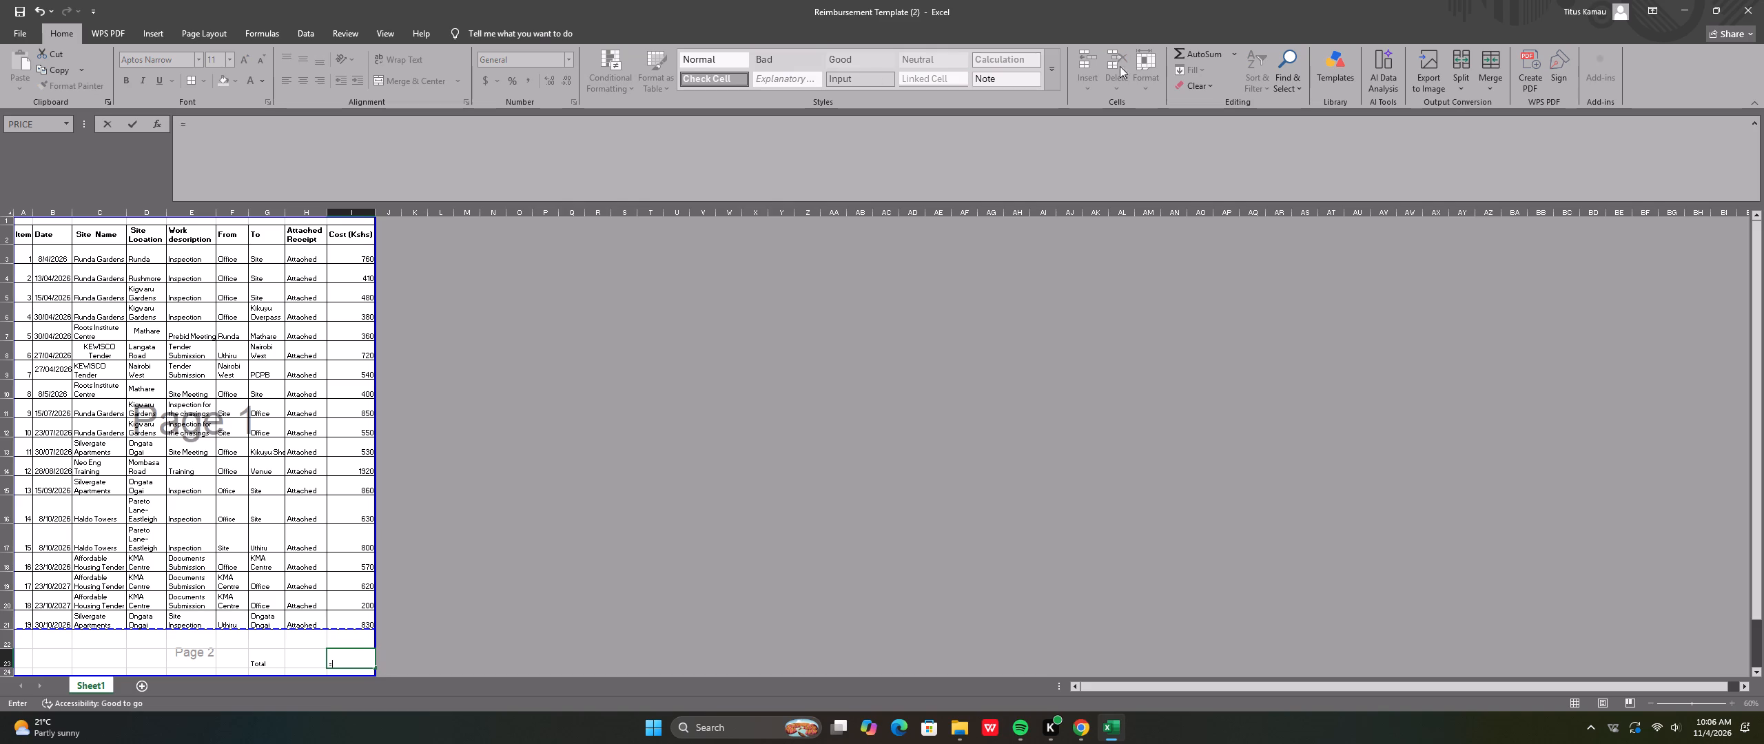
double_click(1195, 55)
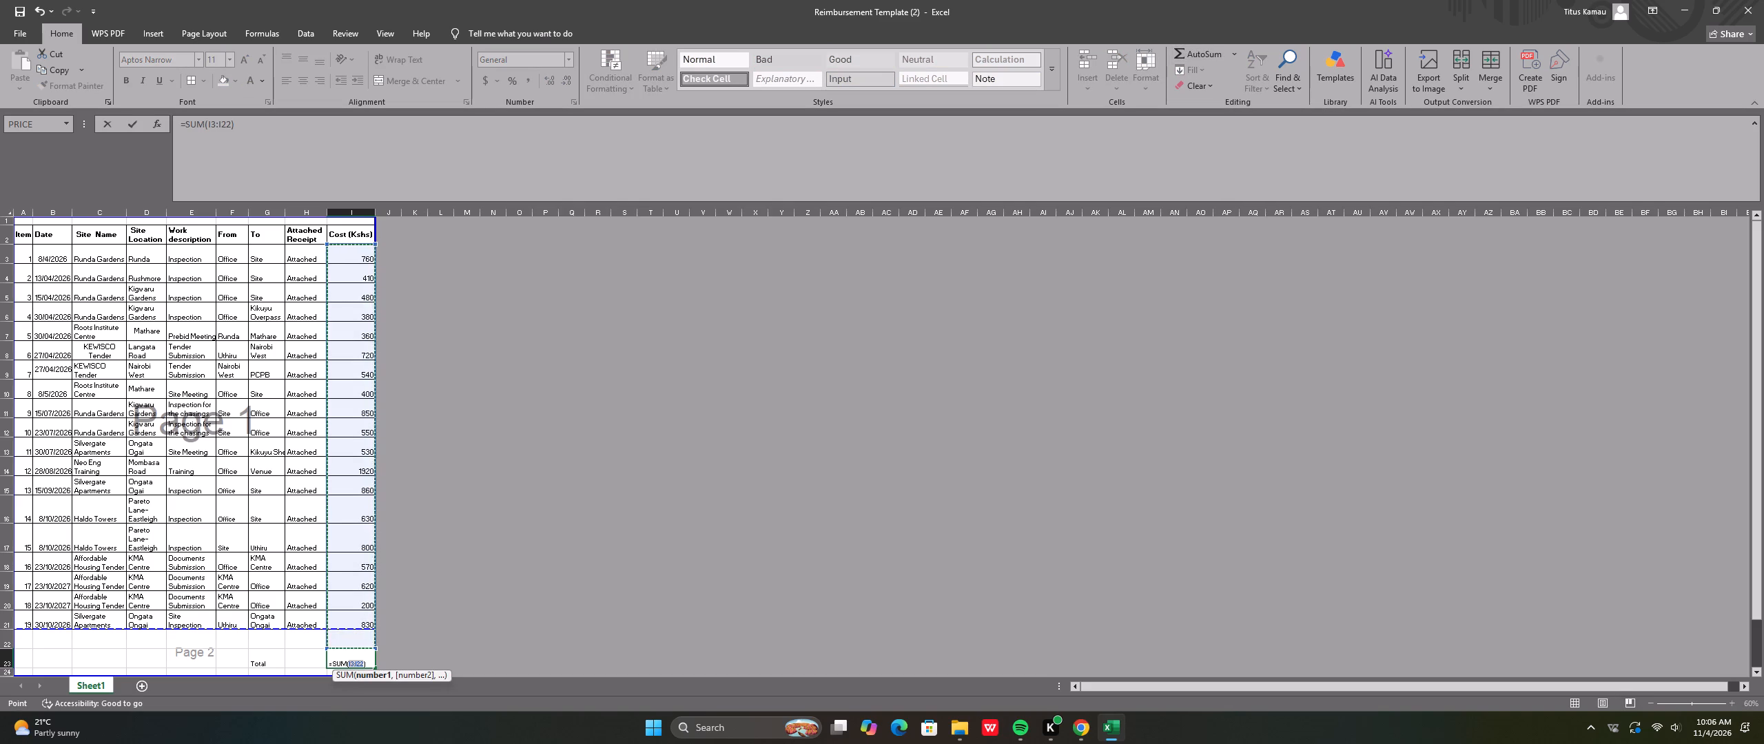
key("Return")
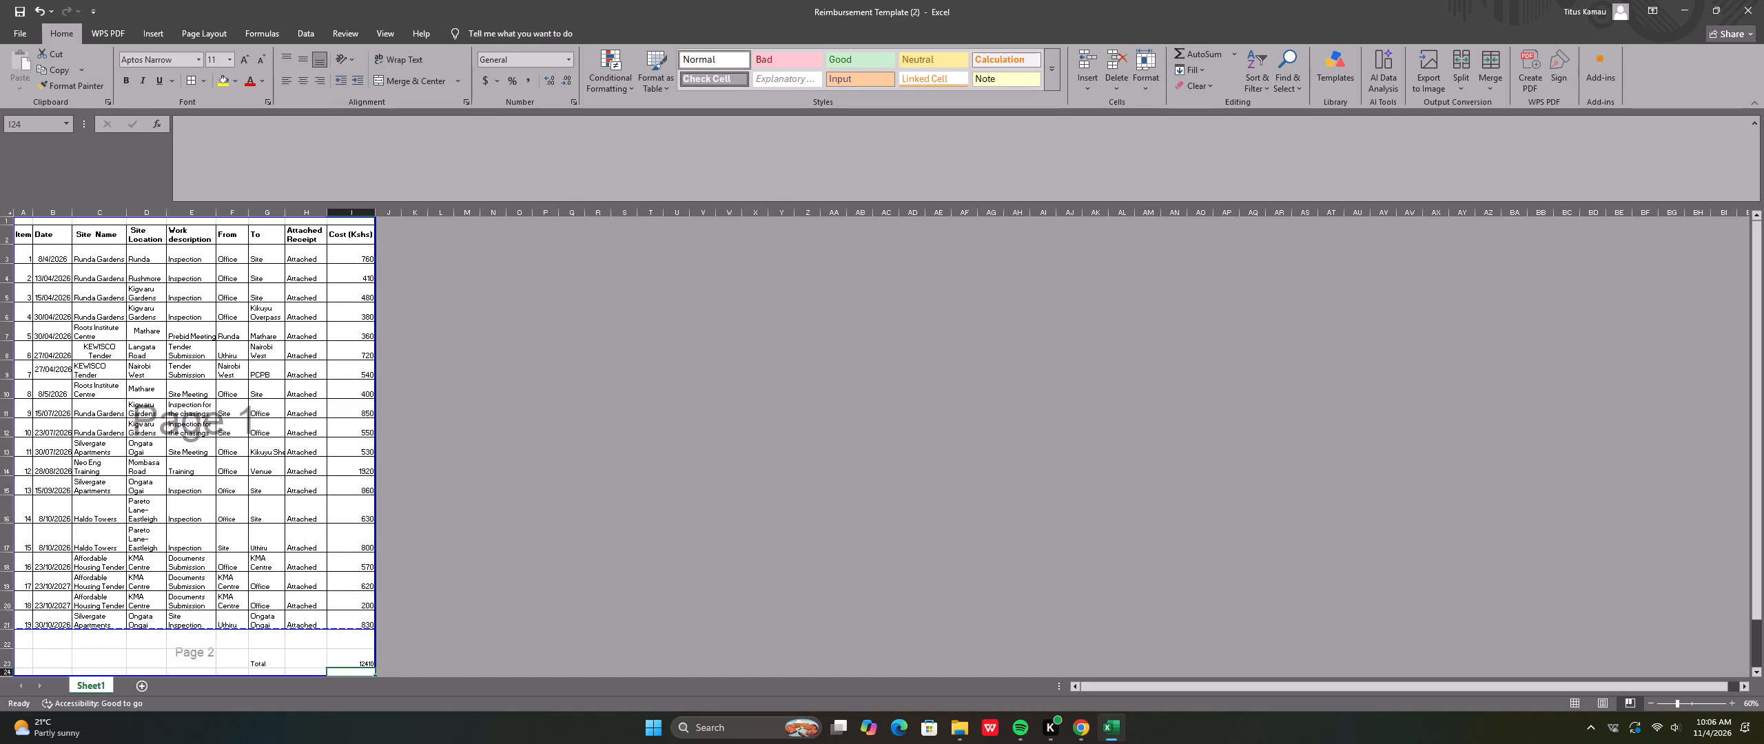
Format the total cost with a thousands separator and no decimal places.
left_click(360, 658)
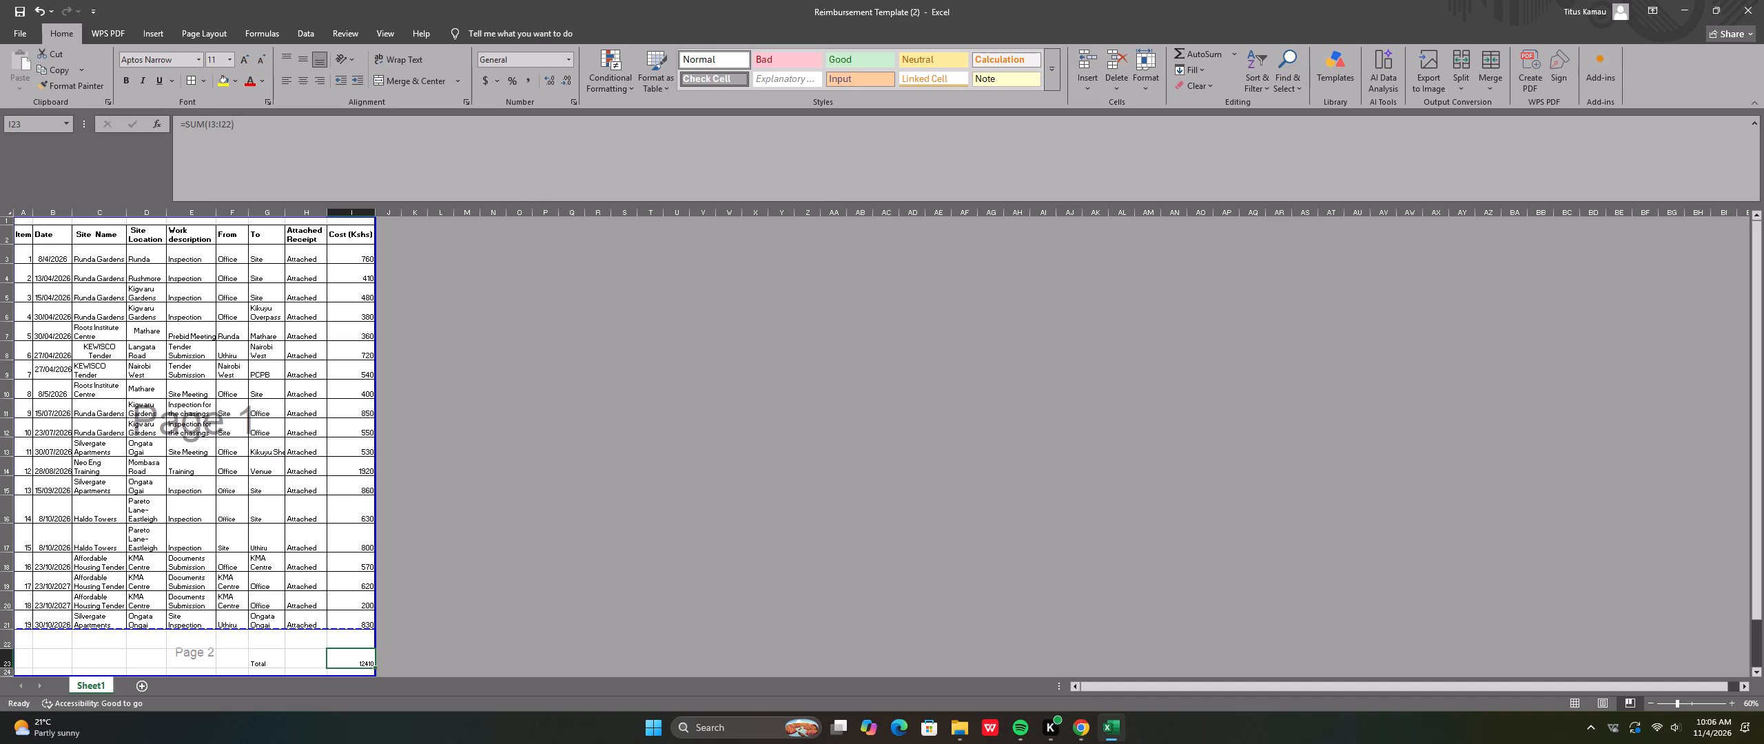
left_click(529, 77)
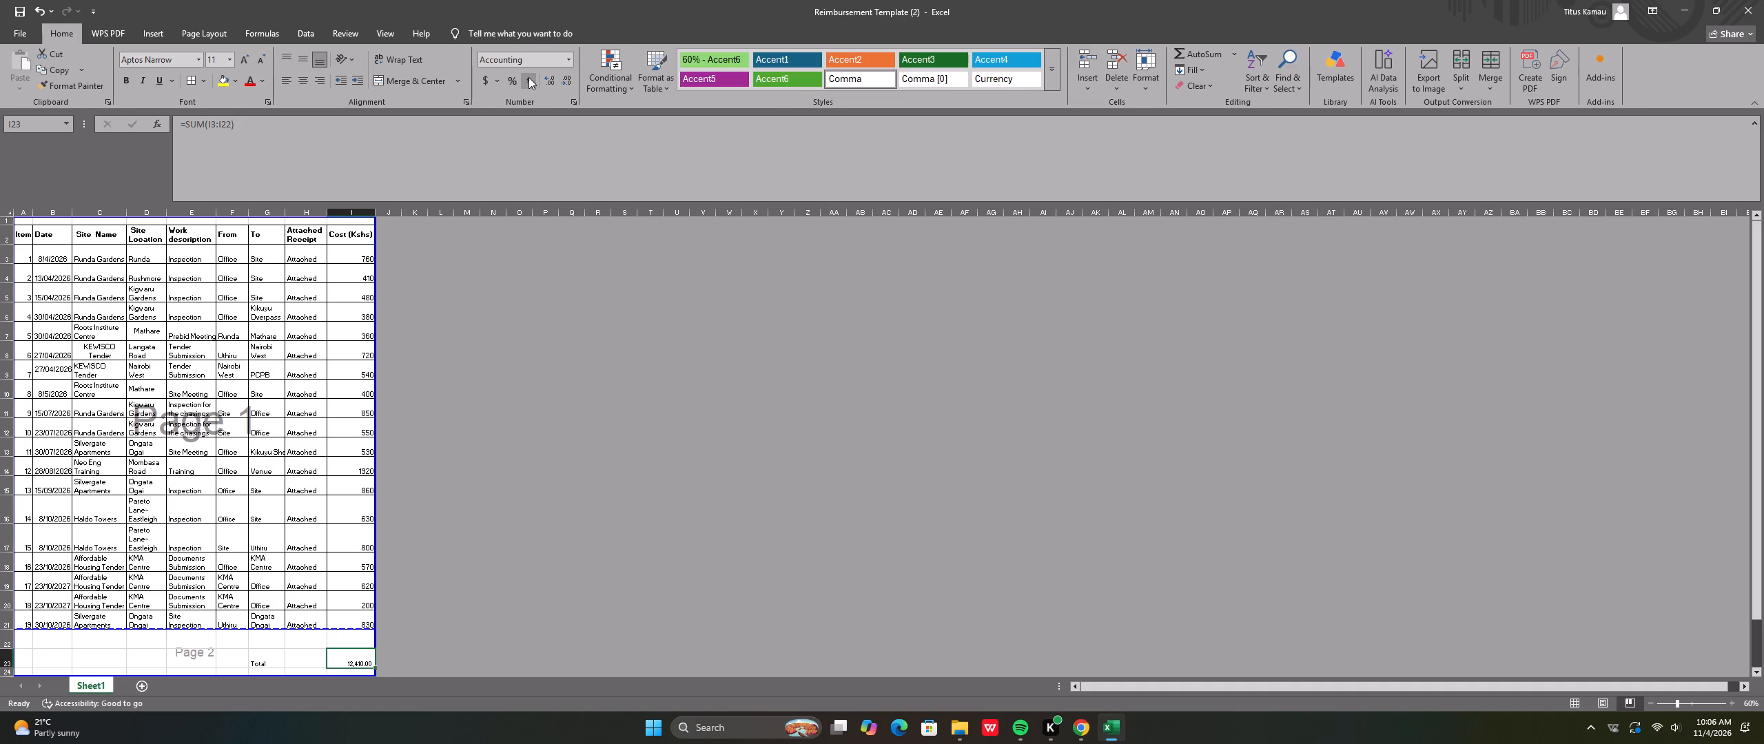
left_click(564, 78)
left_click(564, 78)
left_click(540, 528)
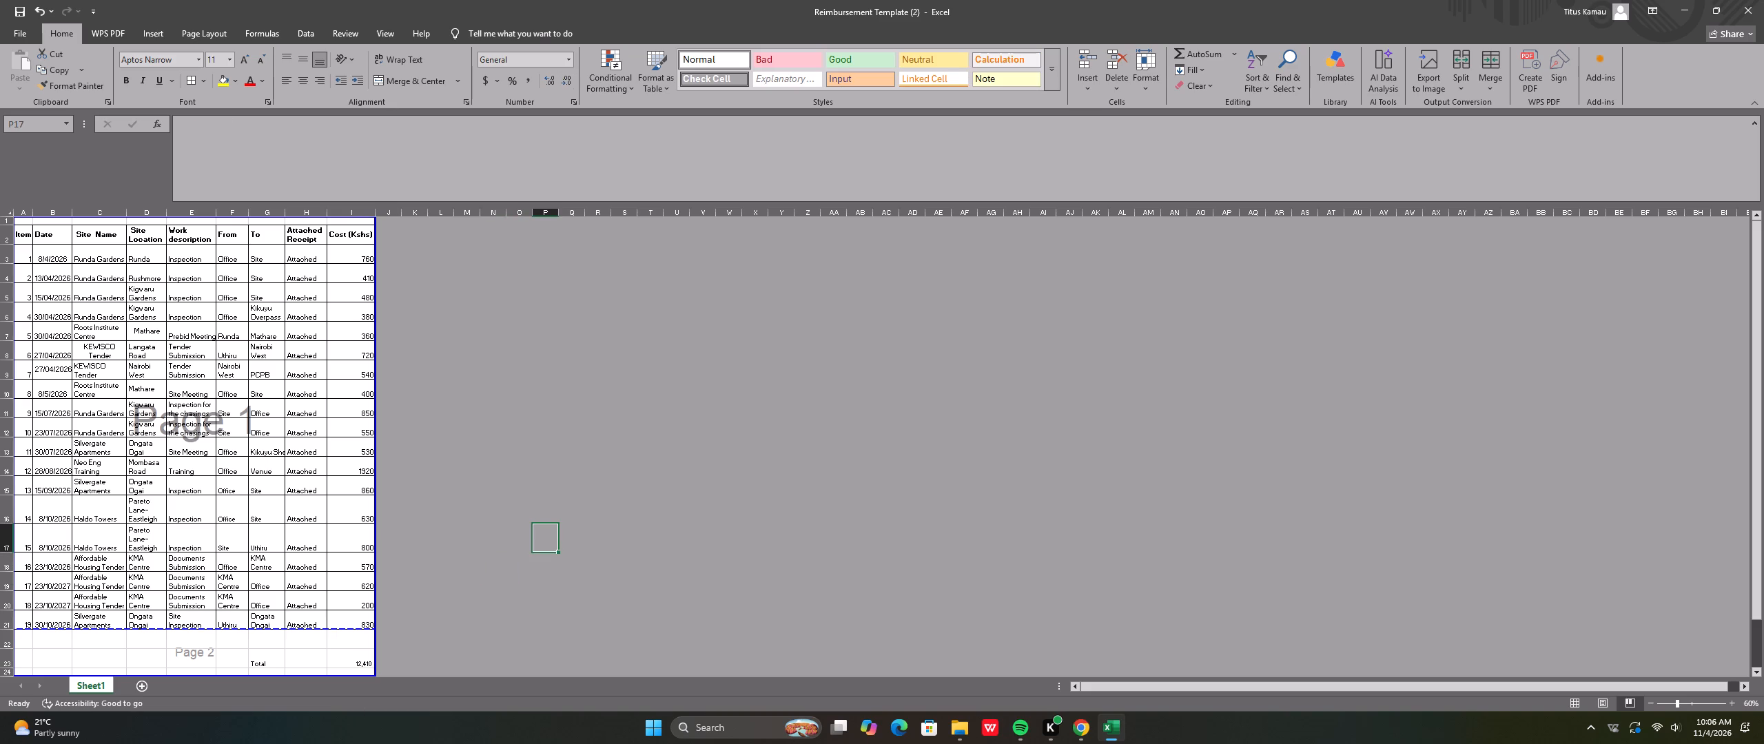
Make the Total row bold from the To column to the Cost column.
left_click(256, 659)
left_click_drag(260, 658, 362, 652)
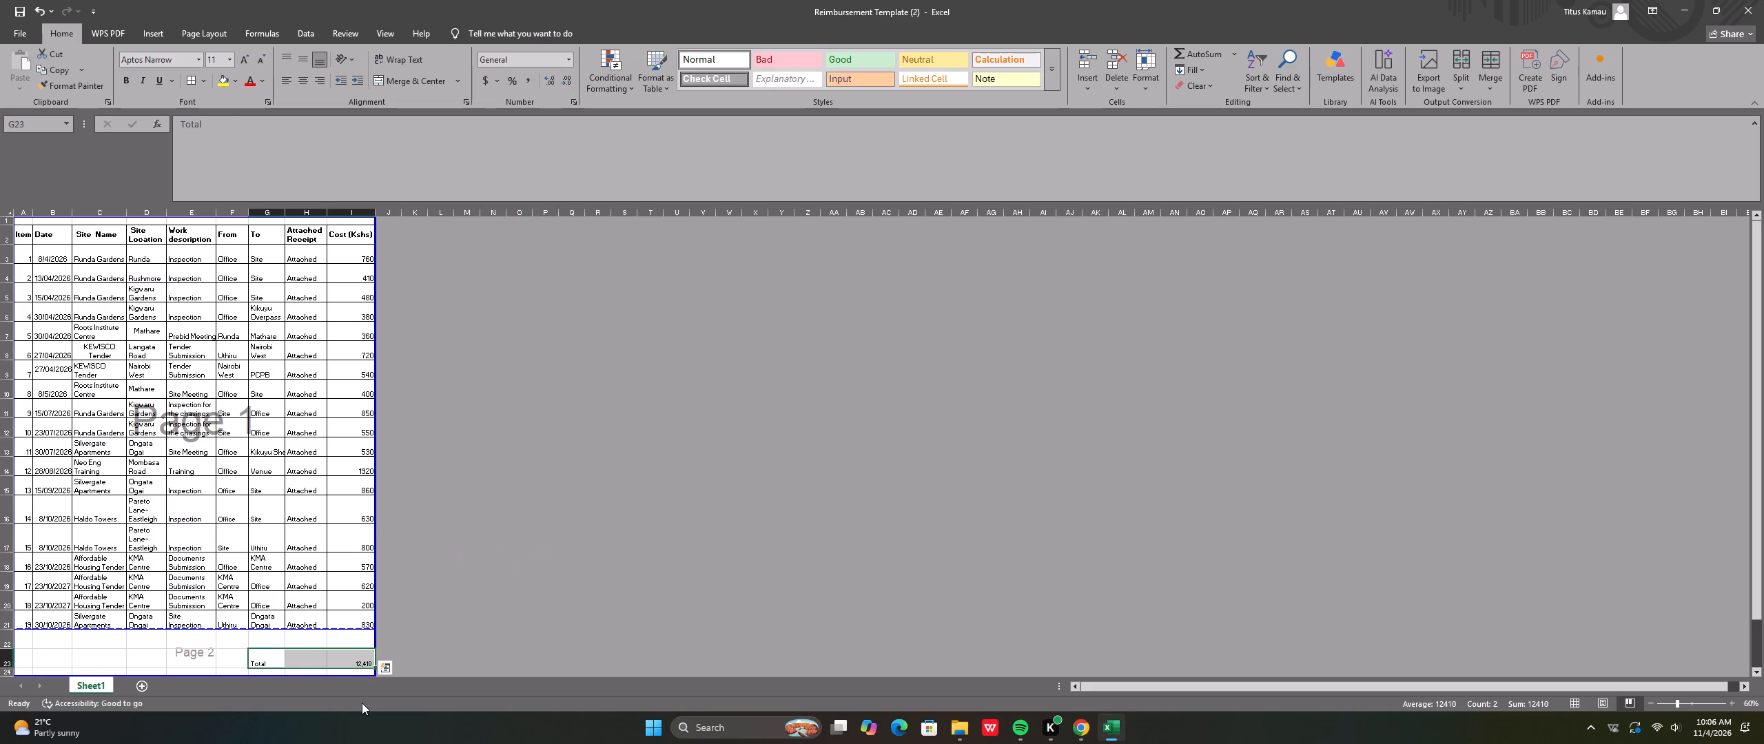
key("ctrl+b")
left_click(646, 473)
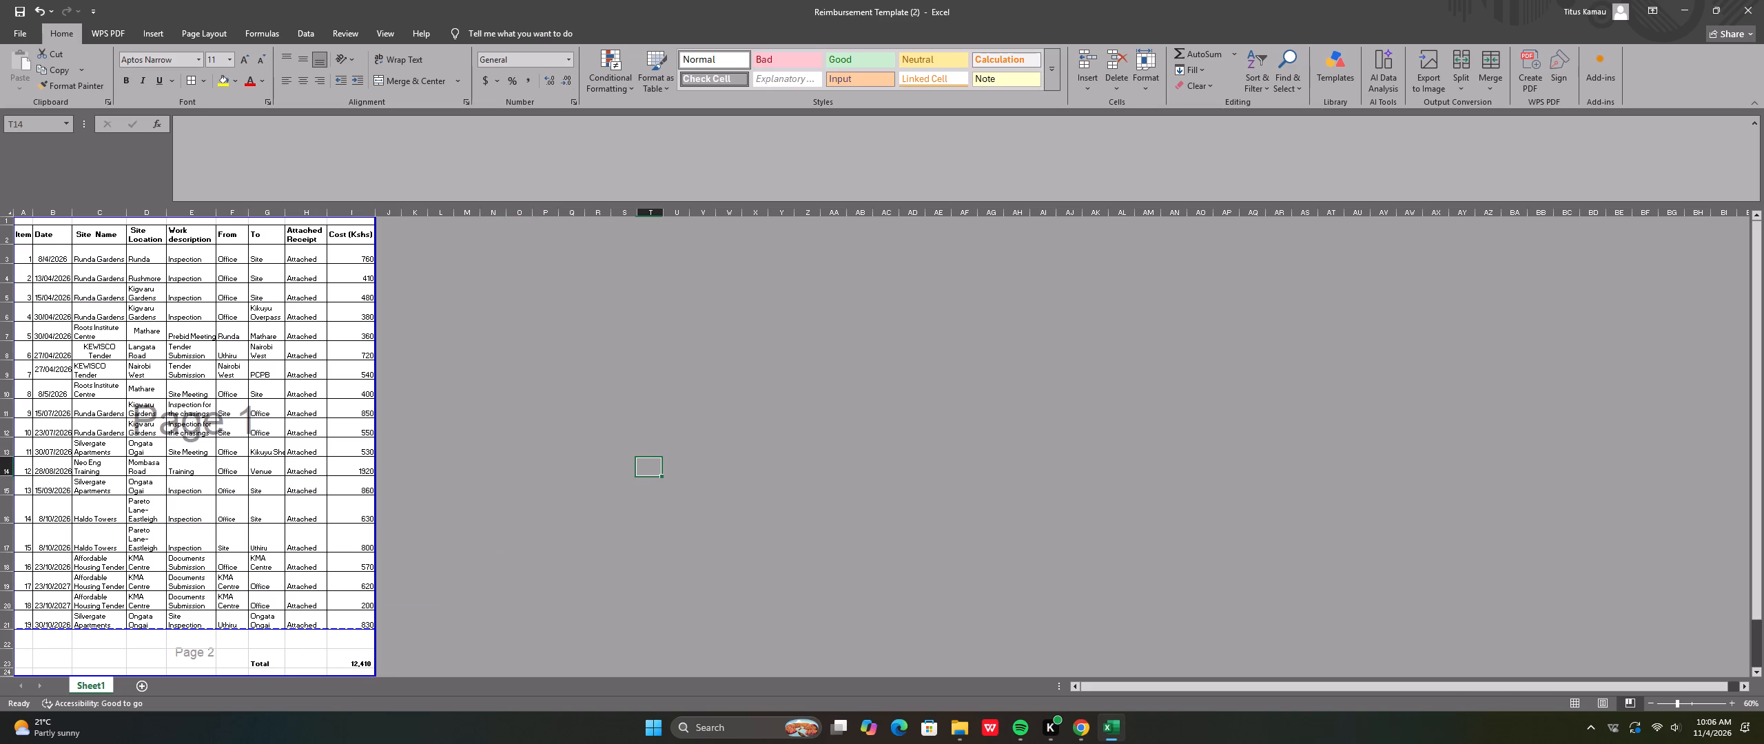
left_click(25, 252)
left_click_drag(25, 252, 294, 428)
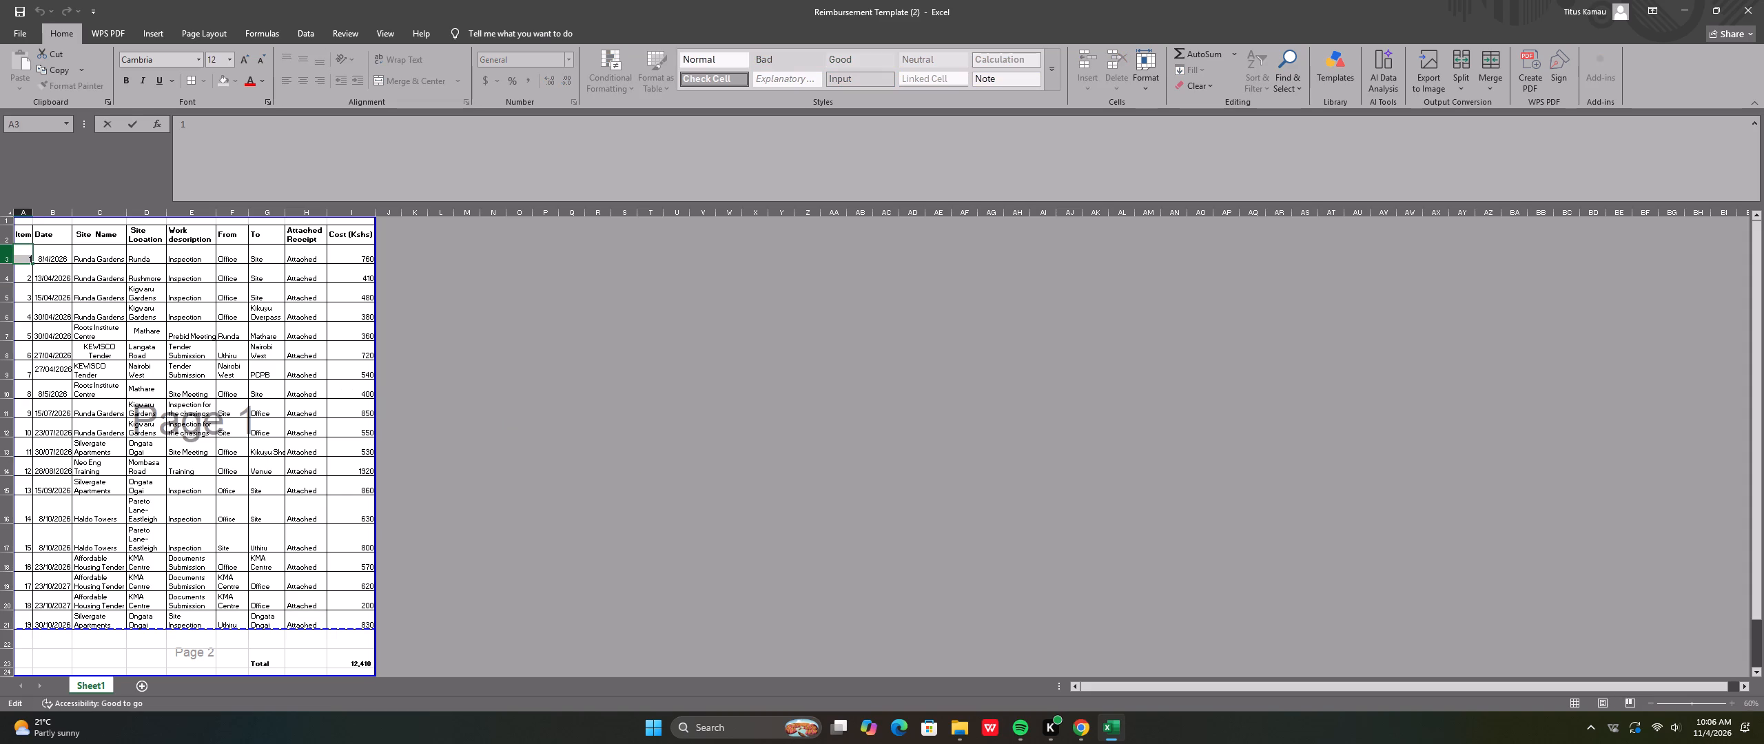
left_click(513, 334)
Set the font size of all trip entries and the Total row uniformly to 12.
left_click(25, 249)
left_click_drag(22, 253, 90, 273)
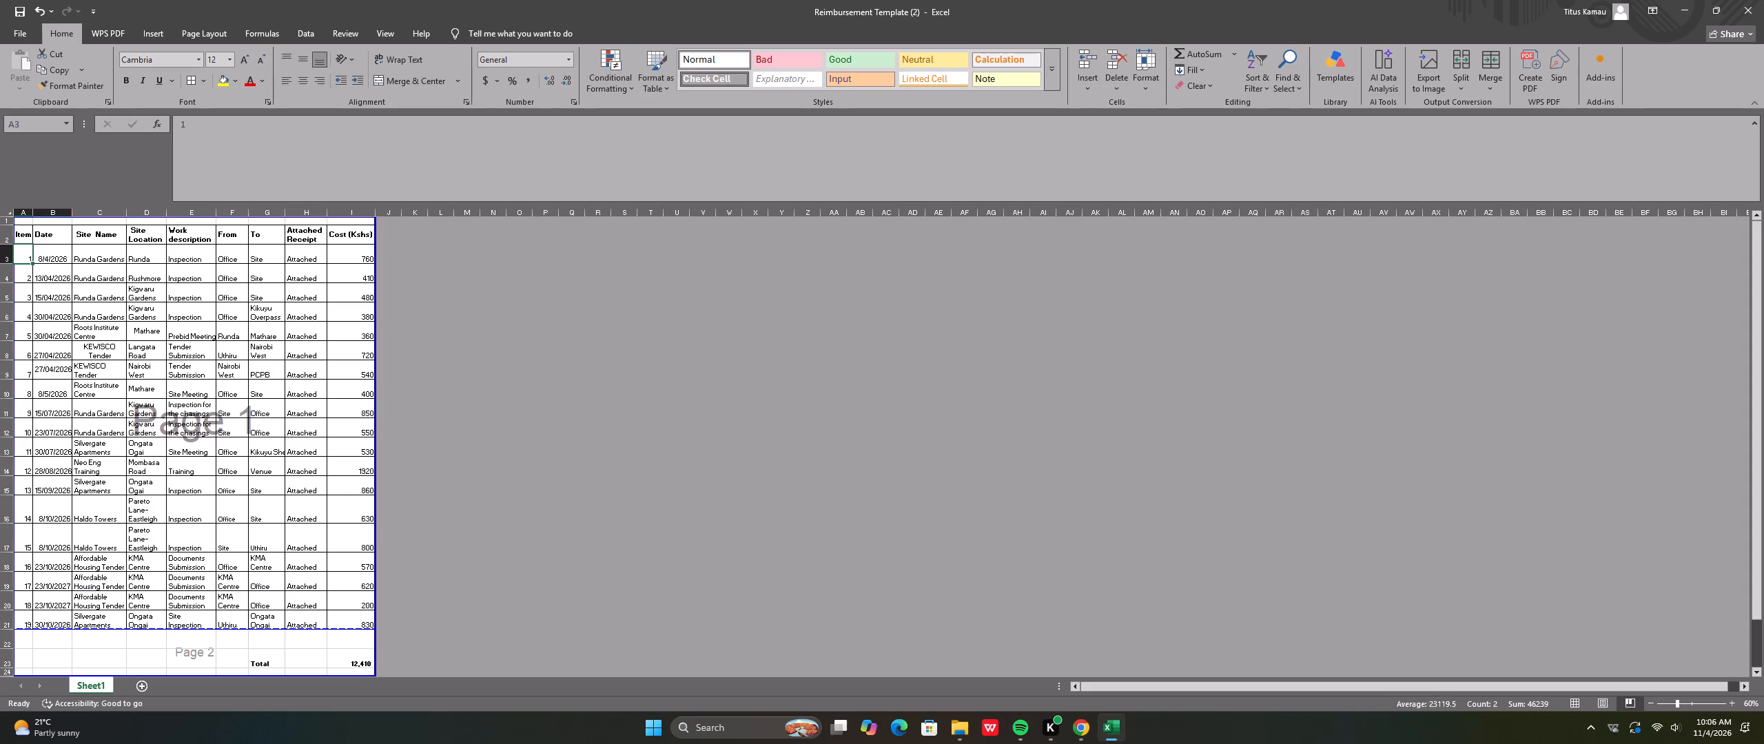
left_click_drag(90, 273, 342, 659)
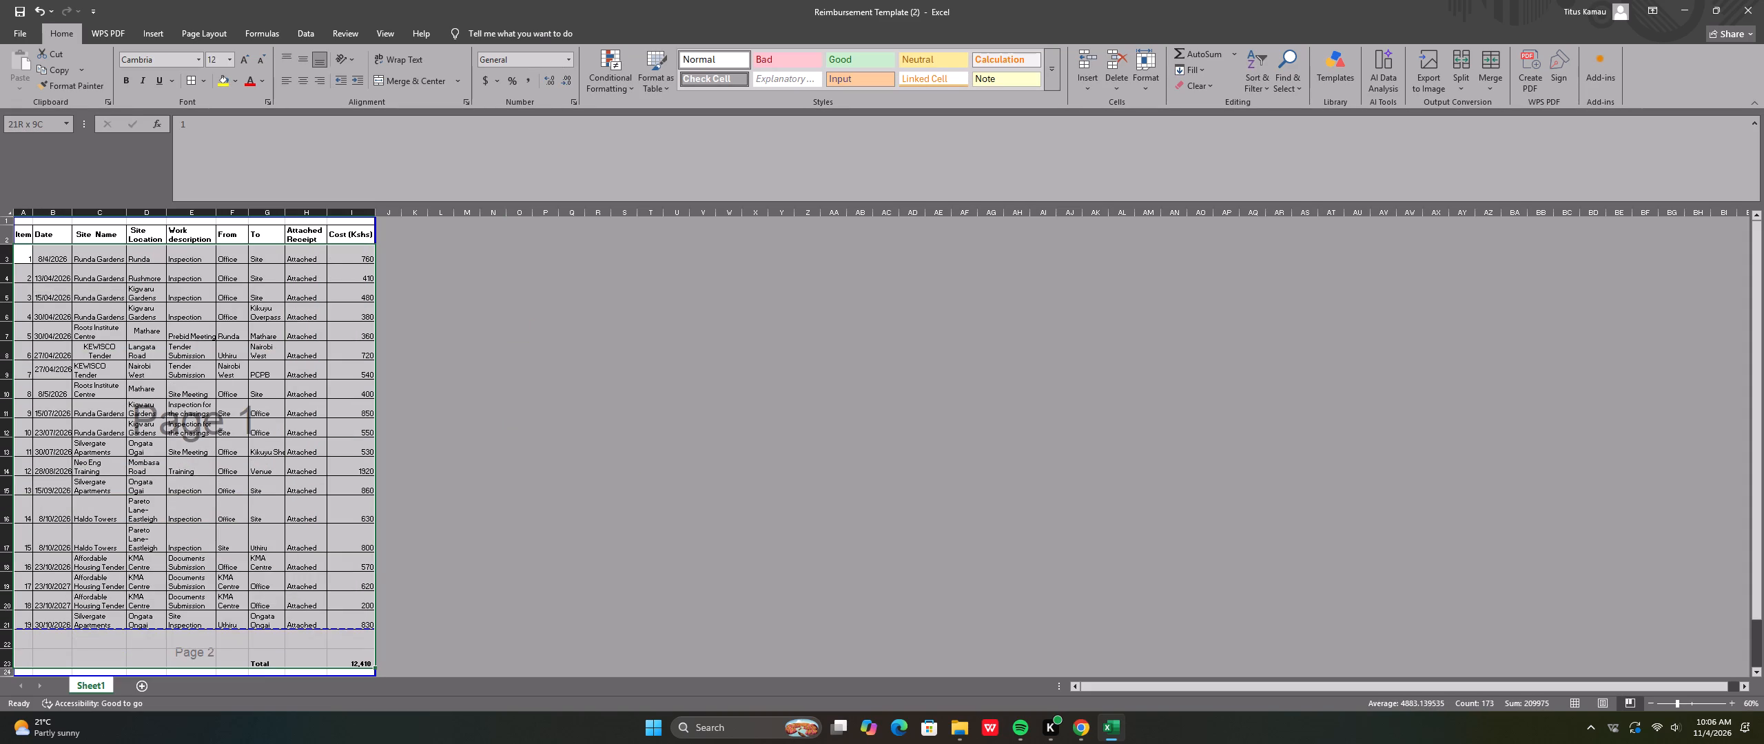
left_click_drag(342, 659, 342, 659)
left_click(245, 59)
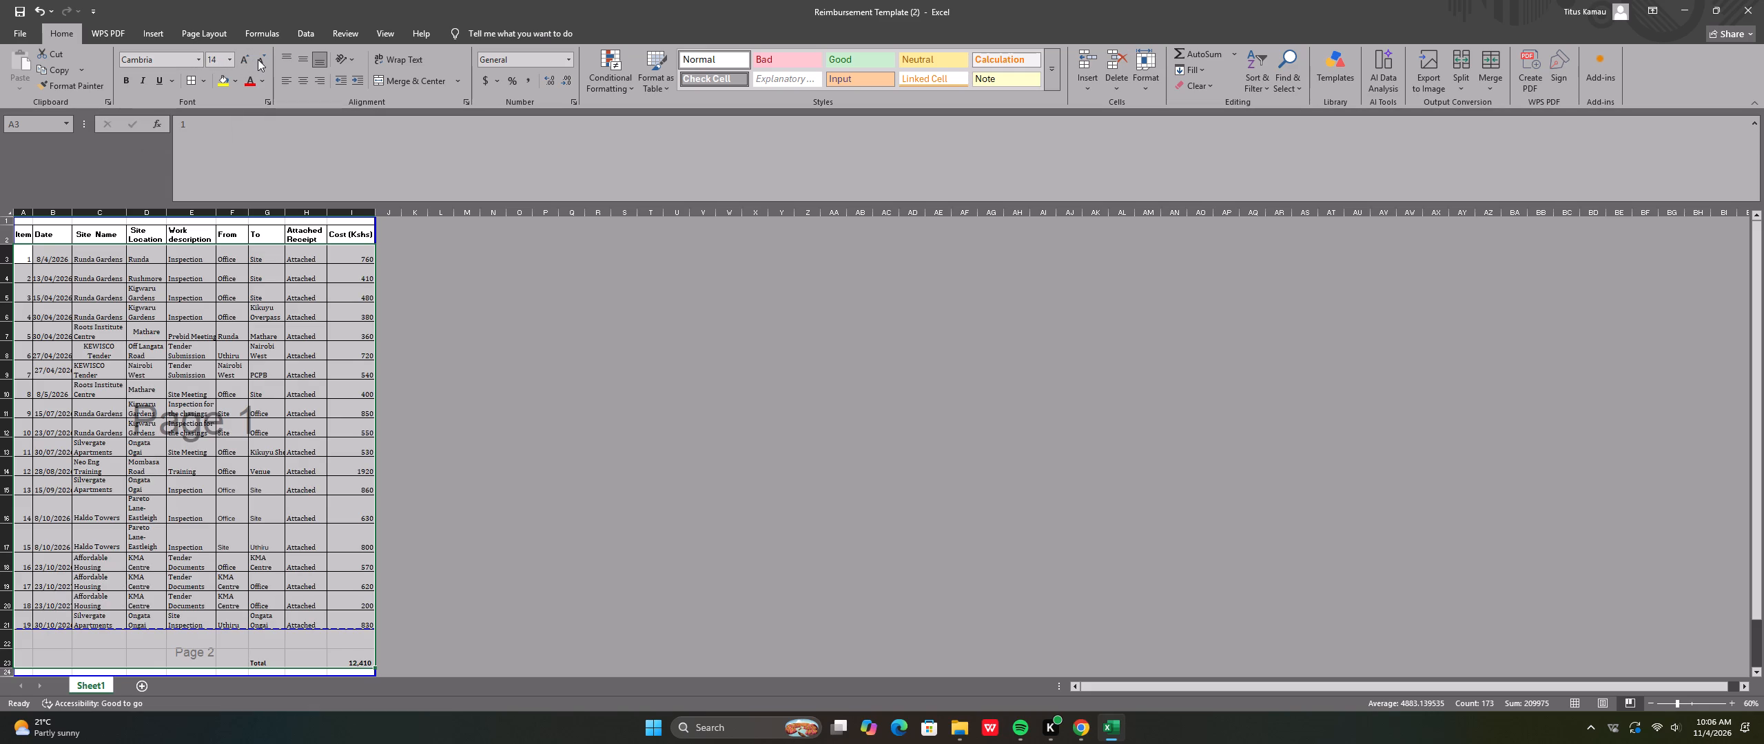
left_click(258, 59)
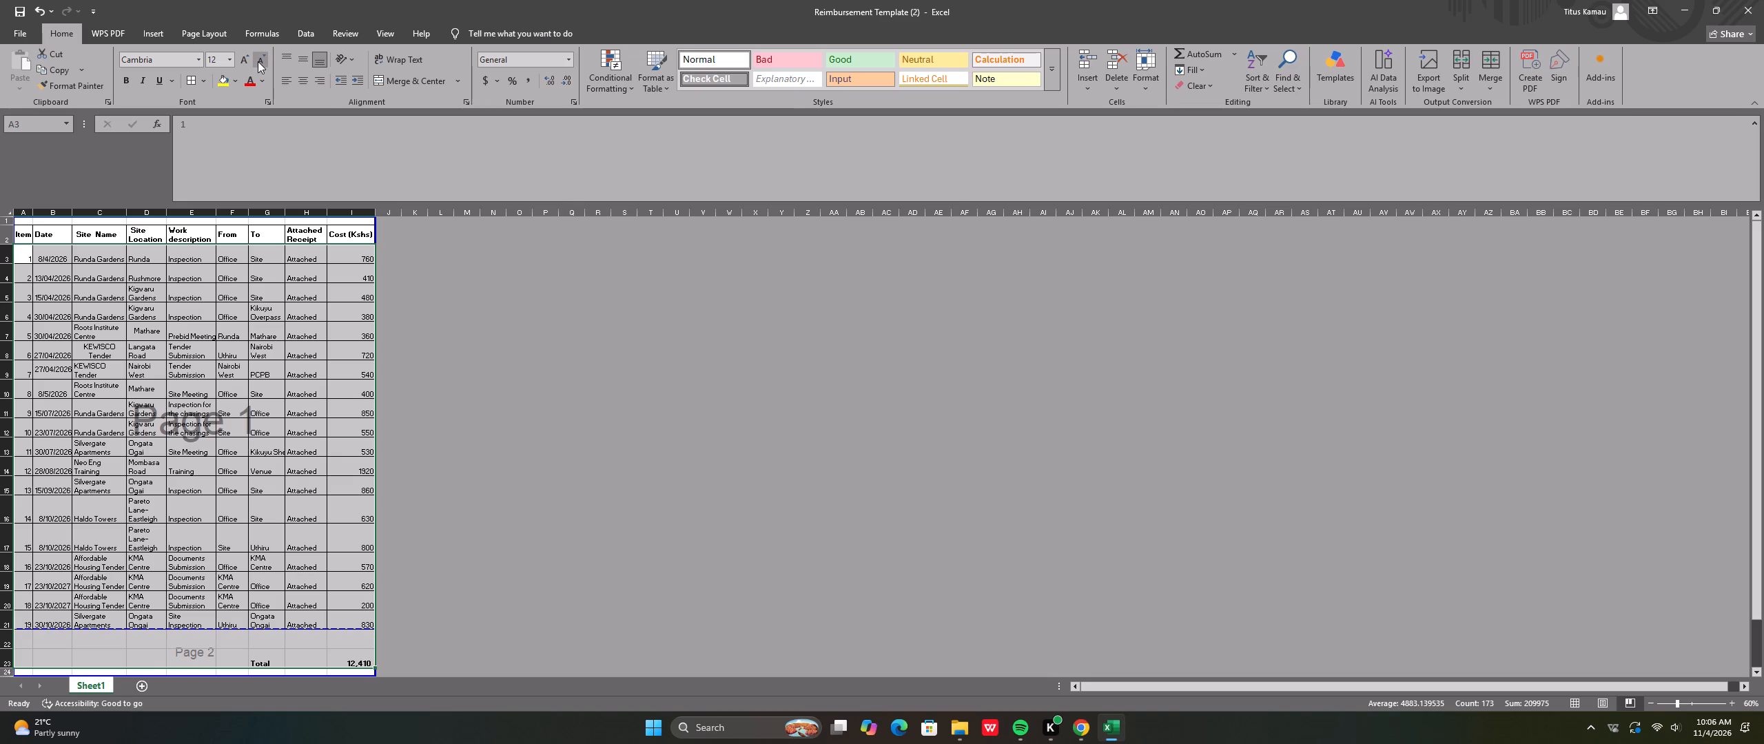
left_click(484, 366)
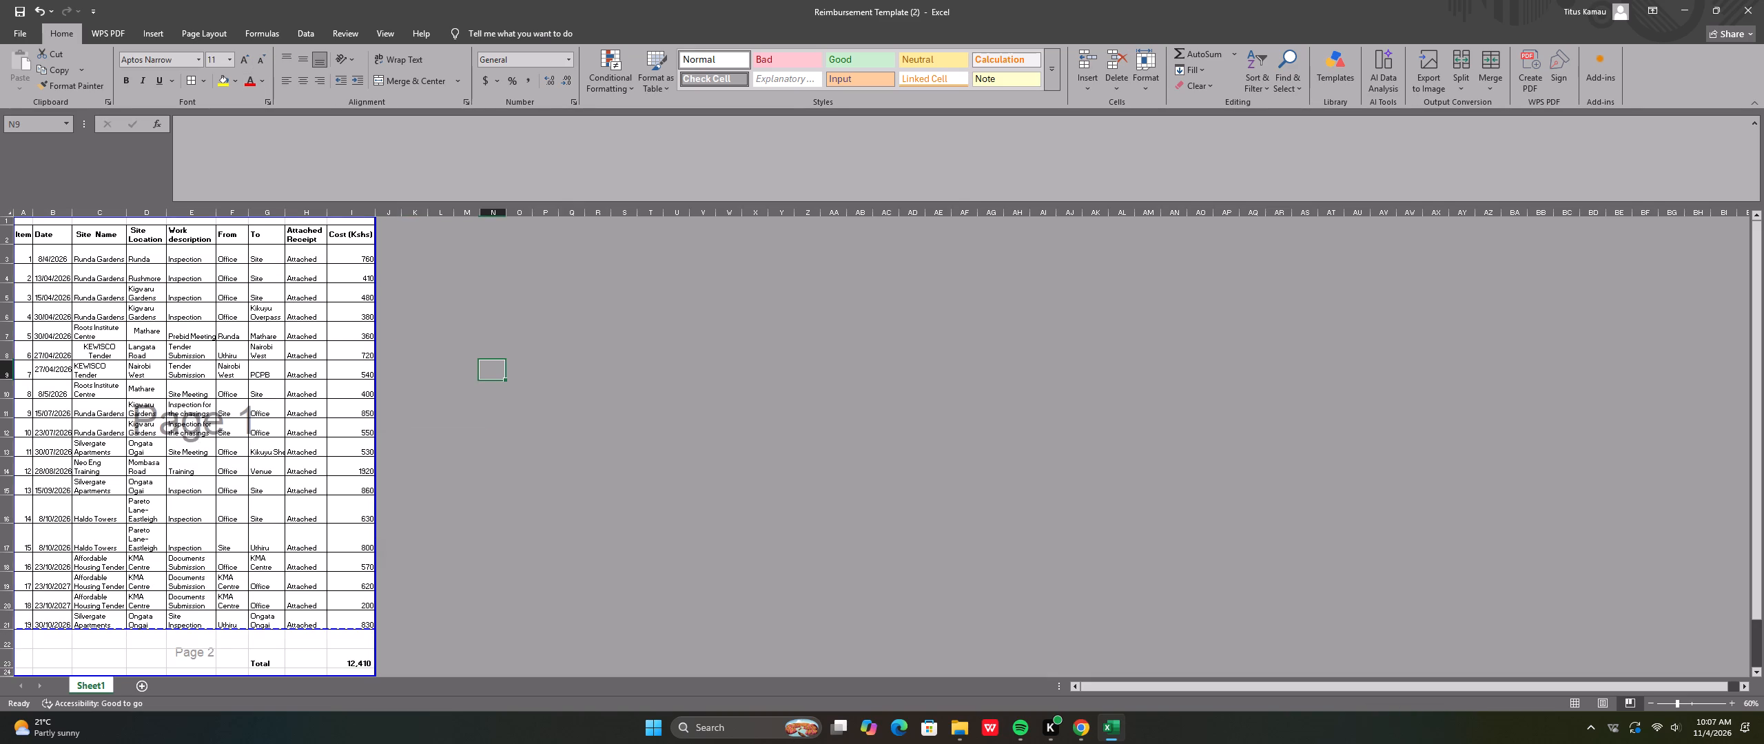
Delete the empty row between trip 19 and the Total row.
scroll(236, 580, "down", 1)
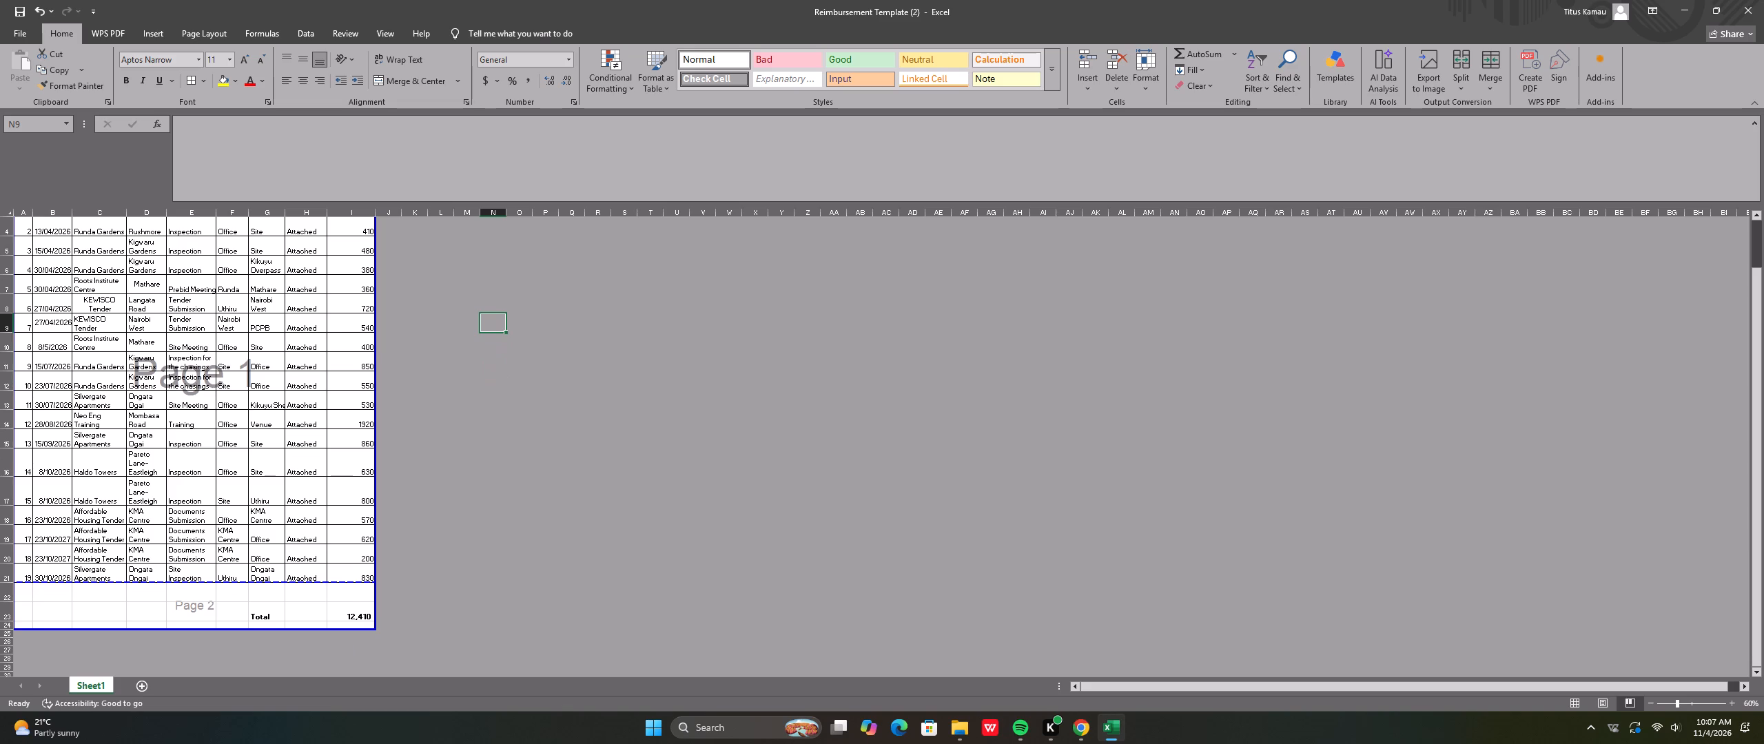
right_click(7, 595)
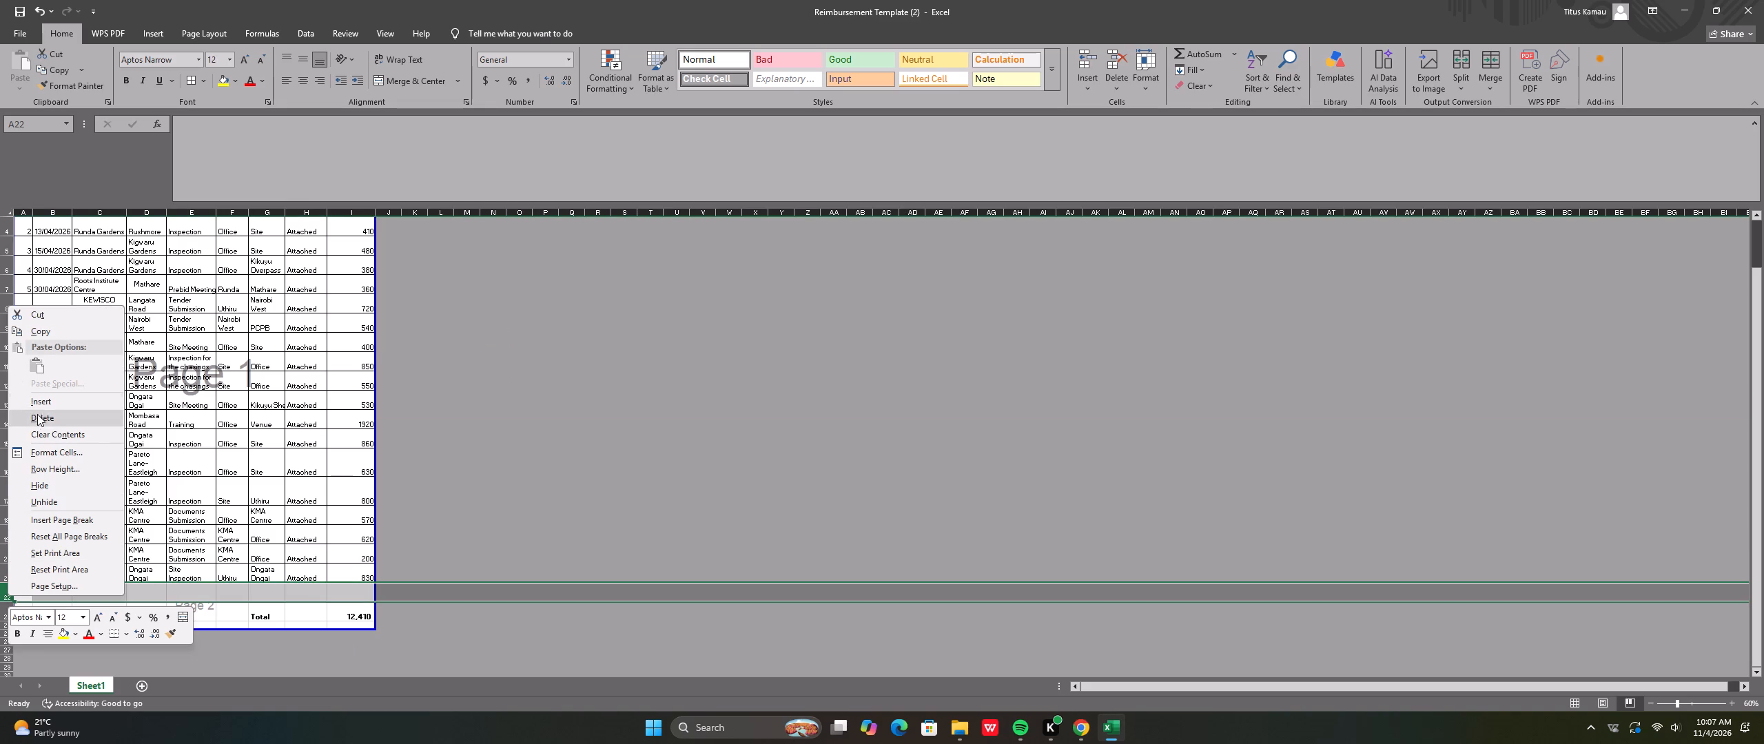
left_click(48, 418)
left_click(546, 422)
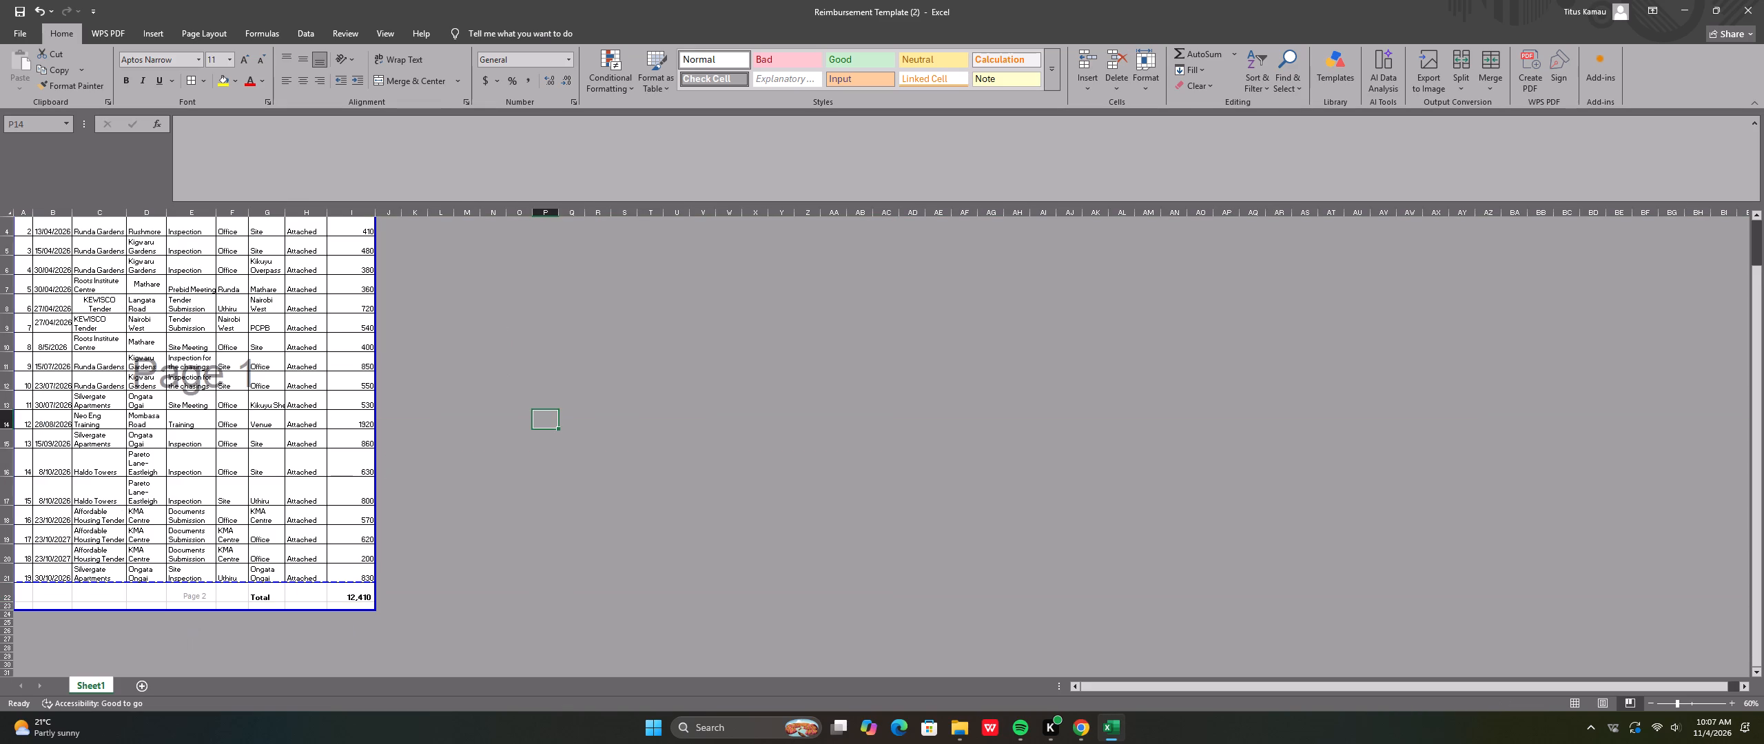
Move the page break below the Total row and end the print area there, so the whole table prints on one page.
left_click_drag(209, 581, 209, 606)
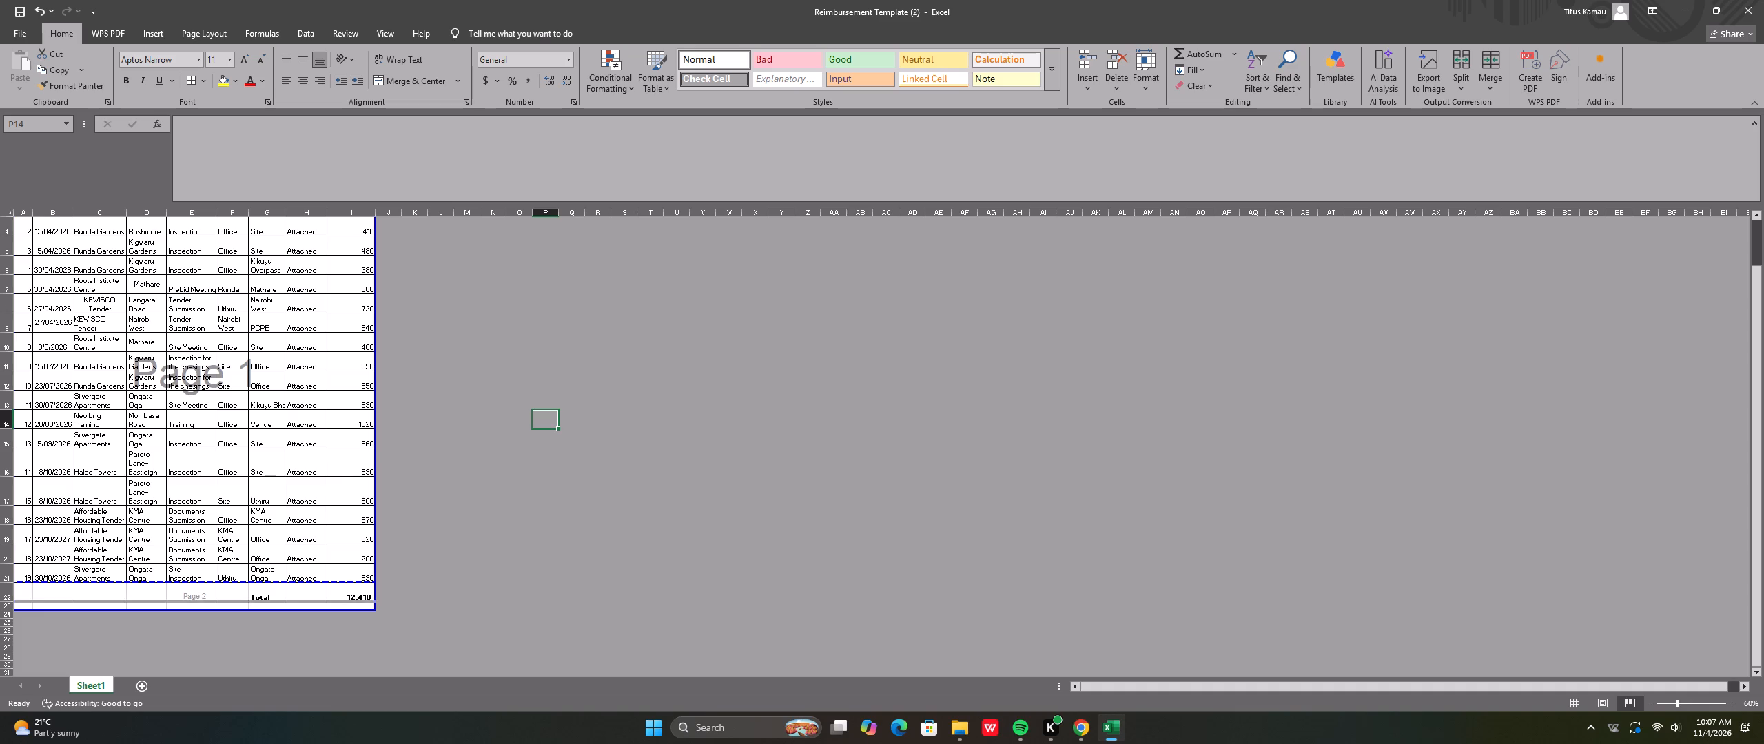
left_click_drag(209, 606, 209, 610)
left_click_drag(208, 610, 208, 607)
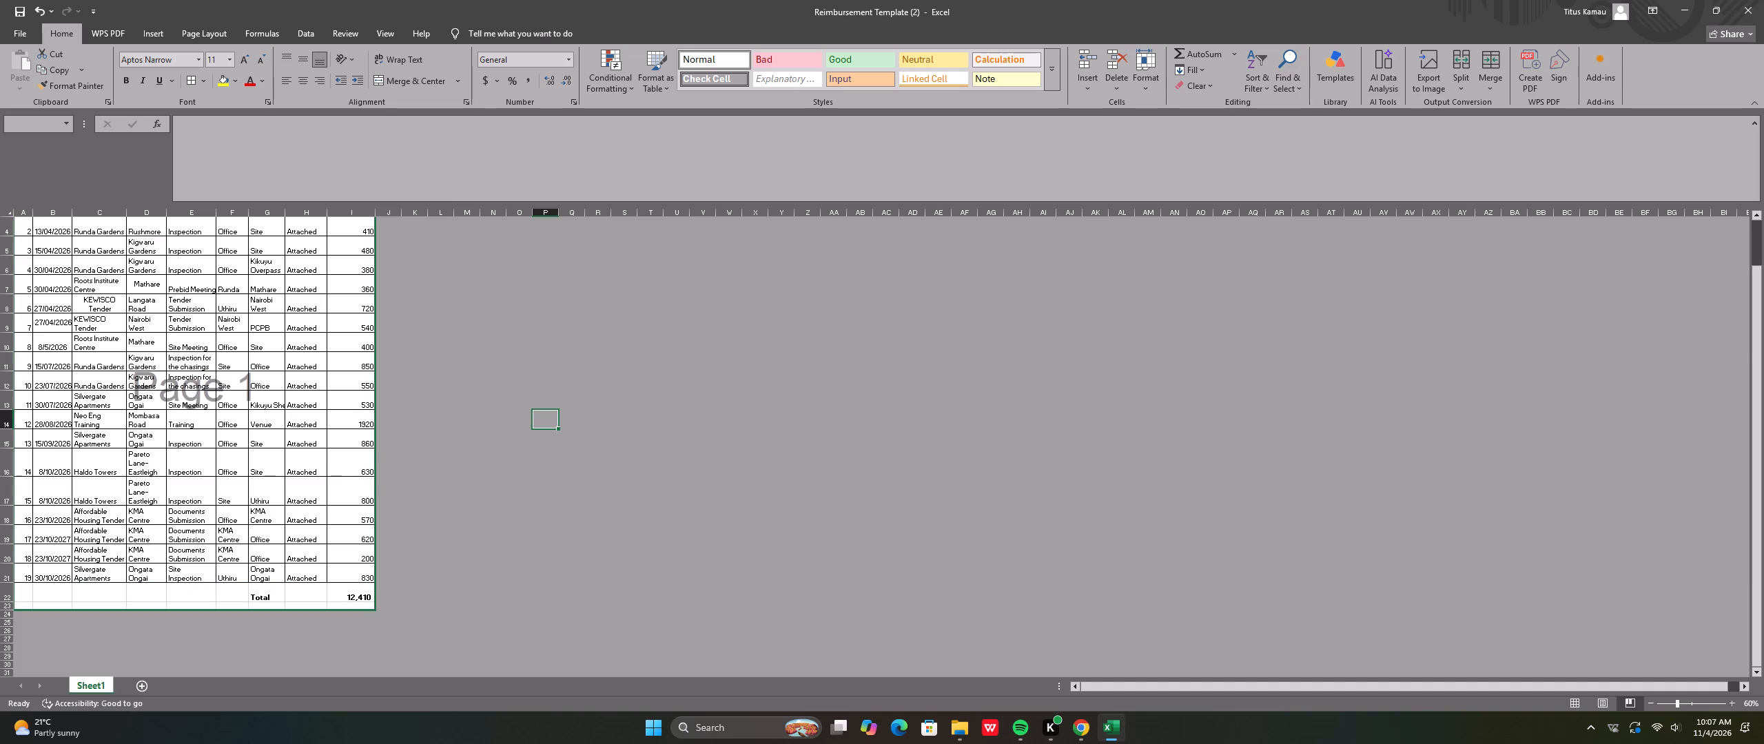
left_click_drag(208, 607, 208, 598)
left_click(551, 526)
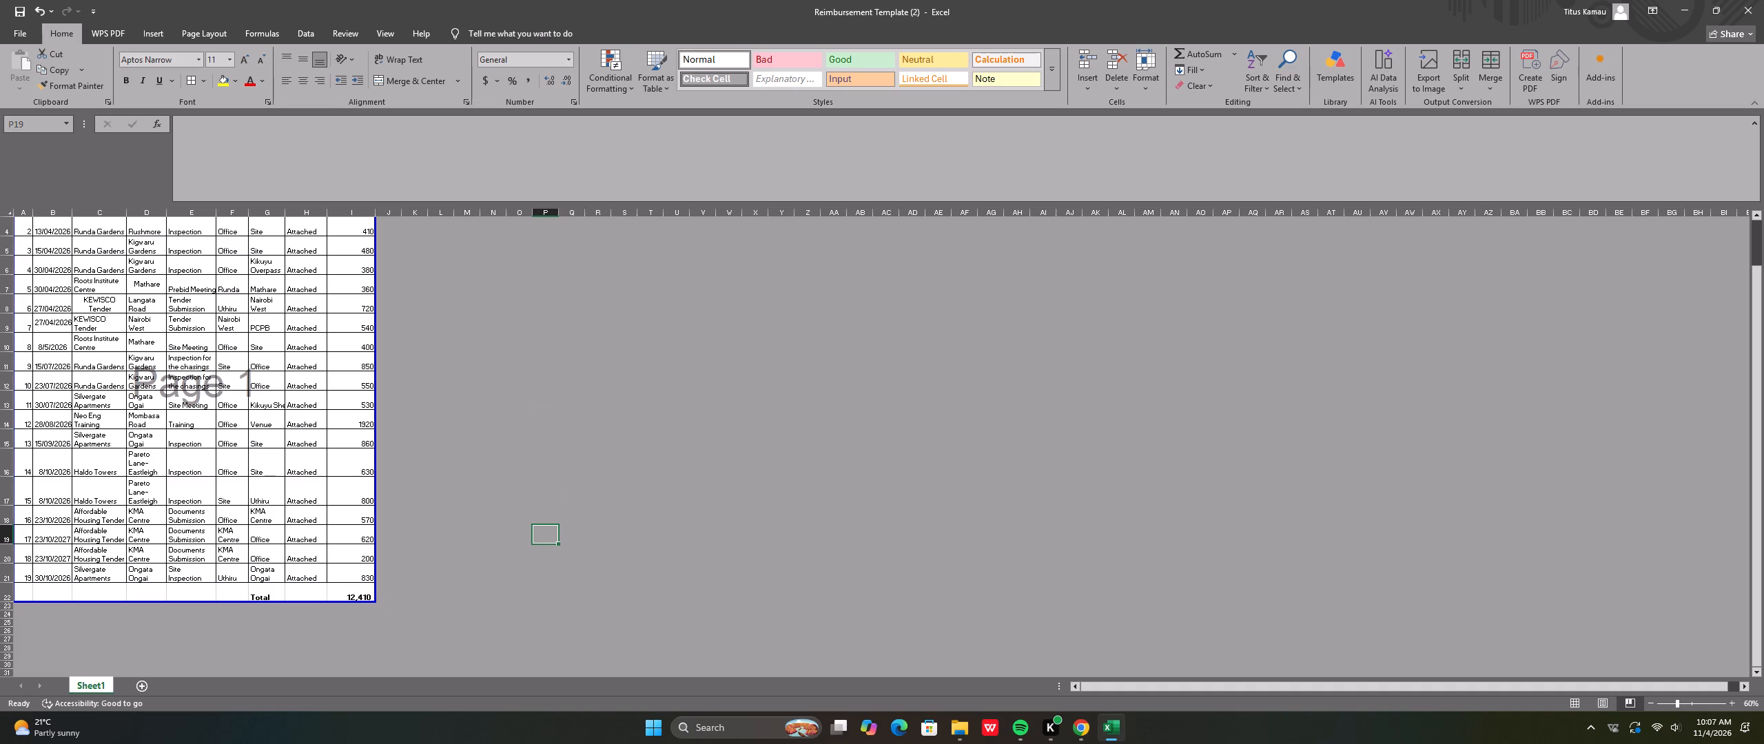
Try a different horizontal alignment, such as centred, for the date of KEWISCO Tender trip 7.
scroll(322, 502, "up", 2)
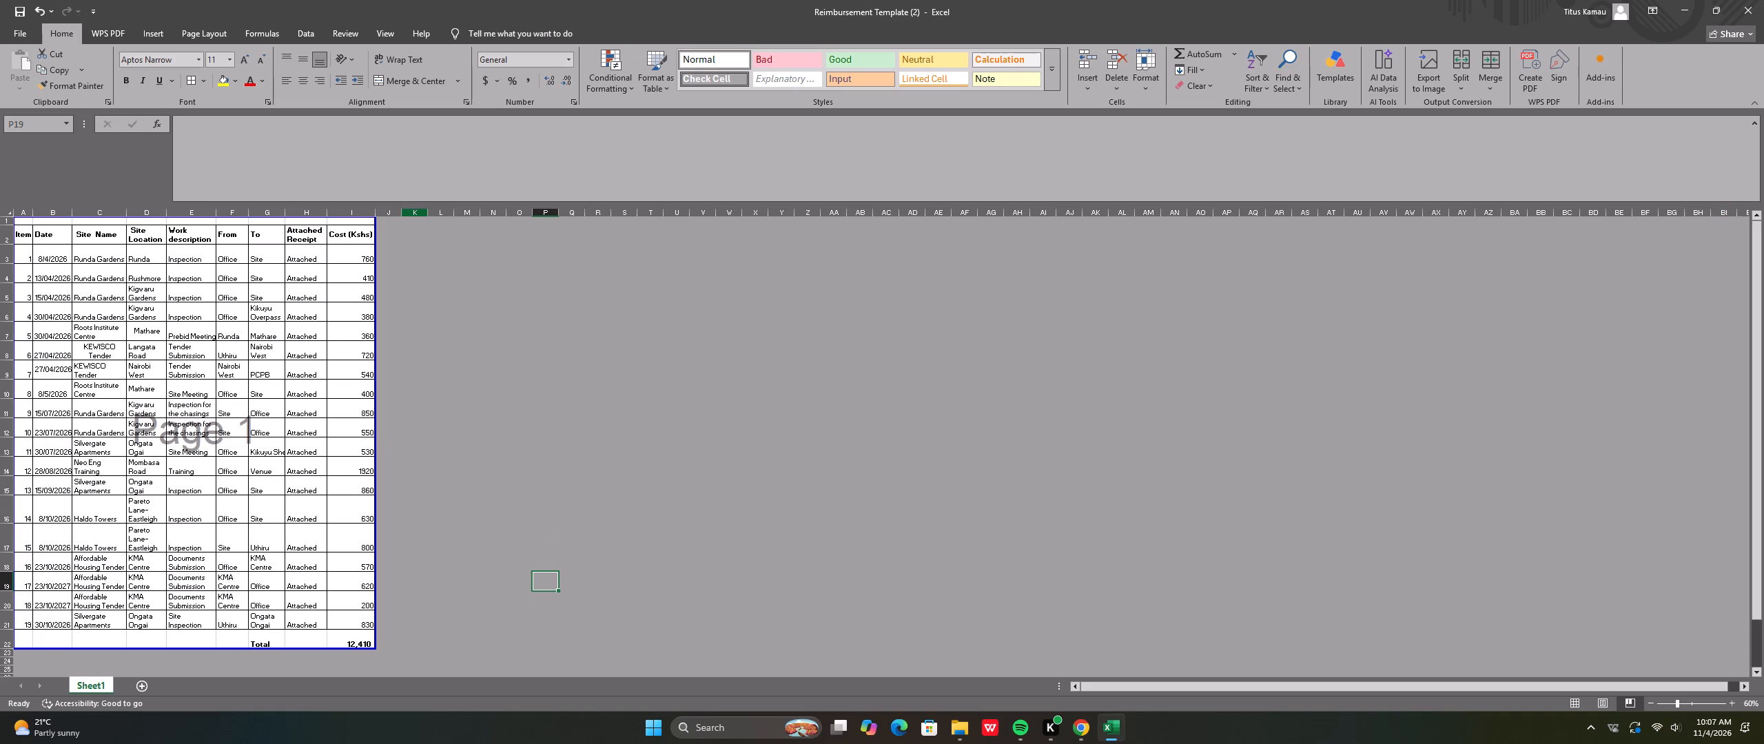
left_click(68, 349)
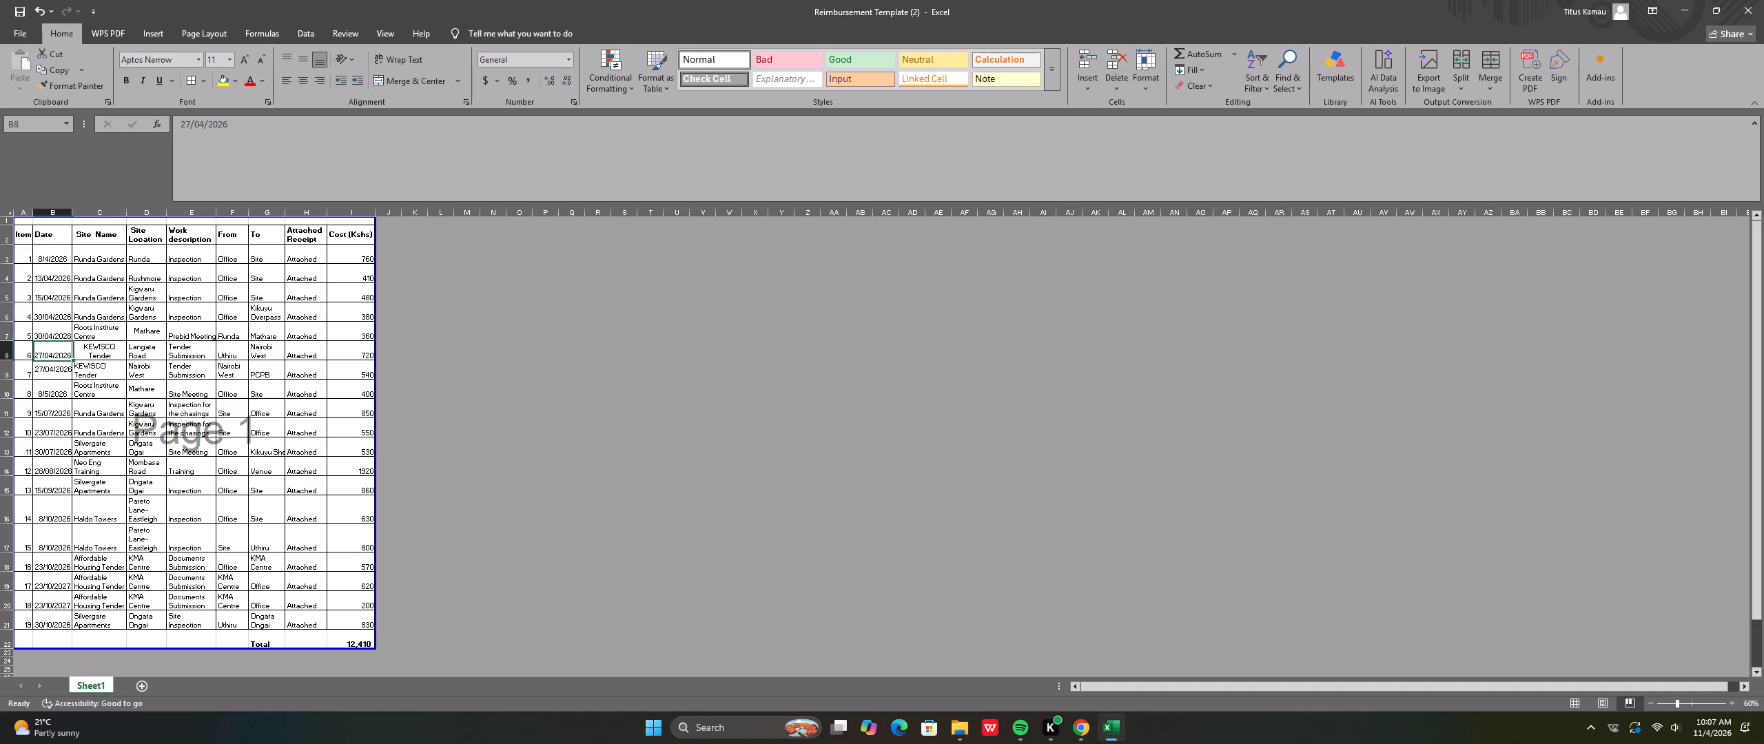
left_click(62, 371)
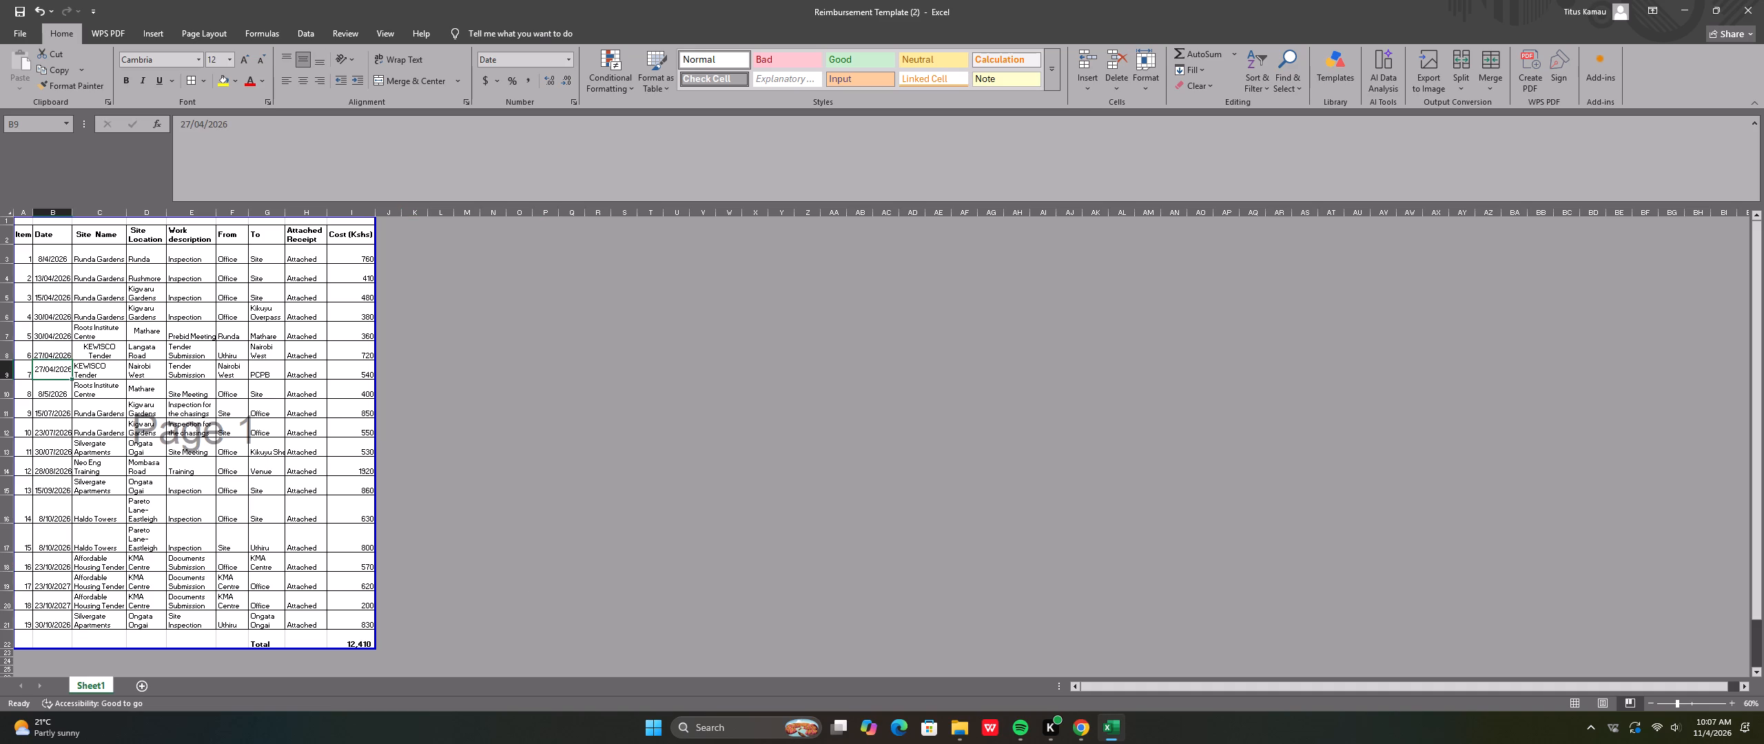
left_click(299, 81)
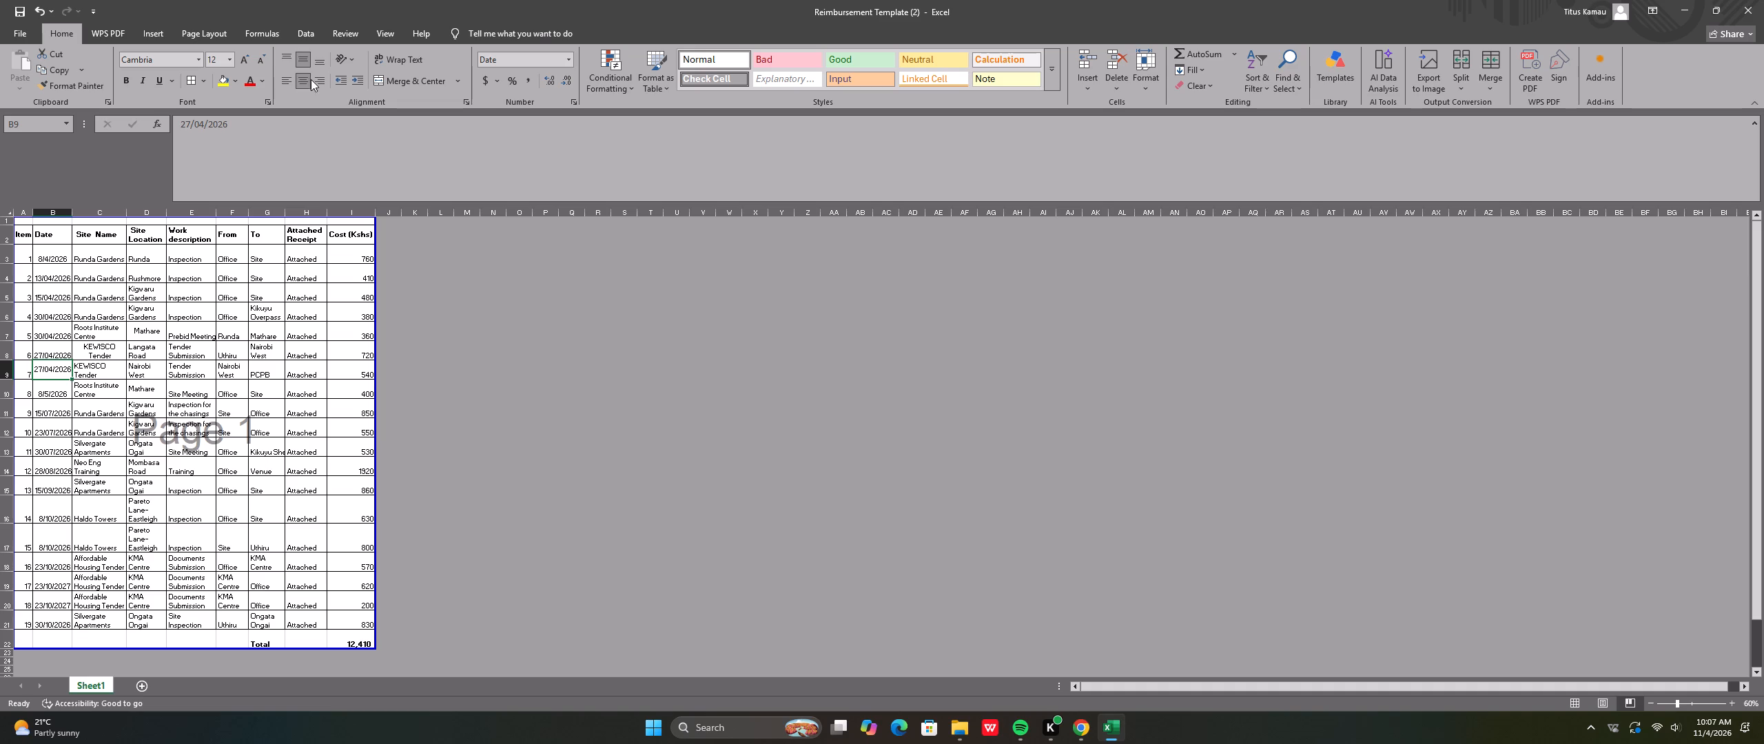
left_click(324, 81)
Copy the formatting of trip 6's date cell onto the date of trip 7.
left_click(59, 349)
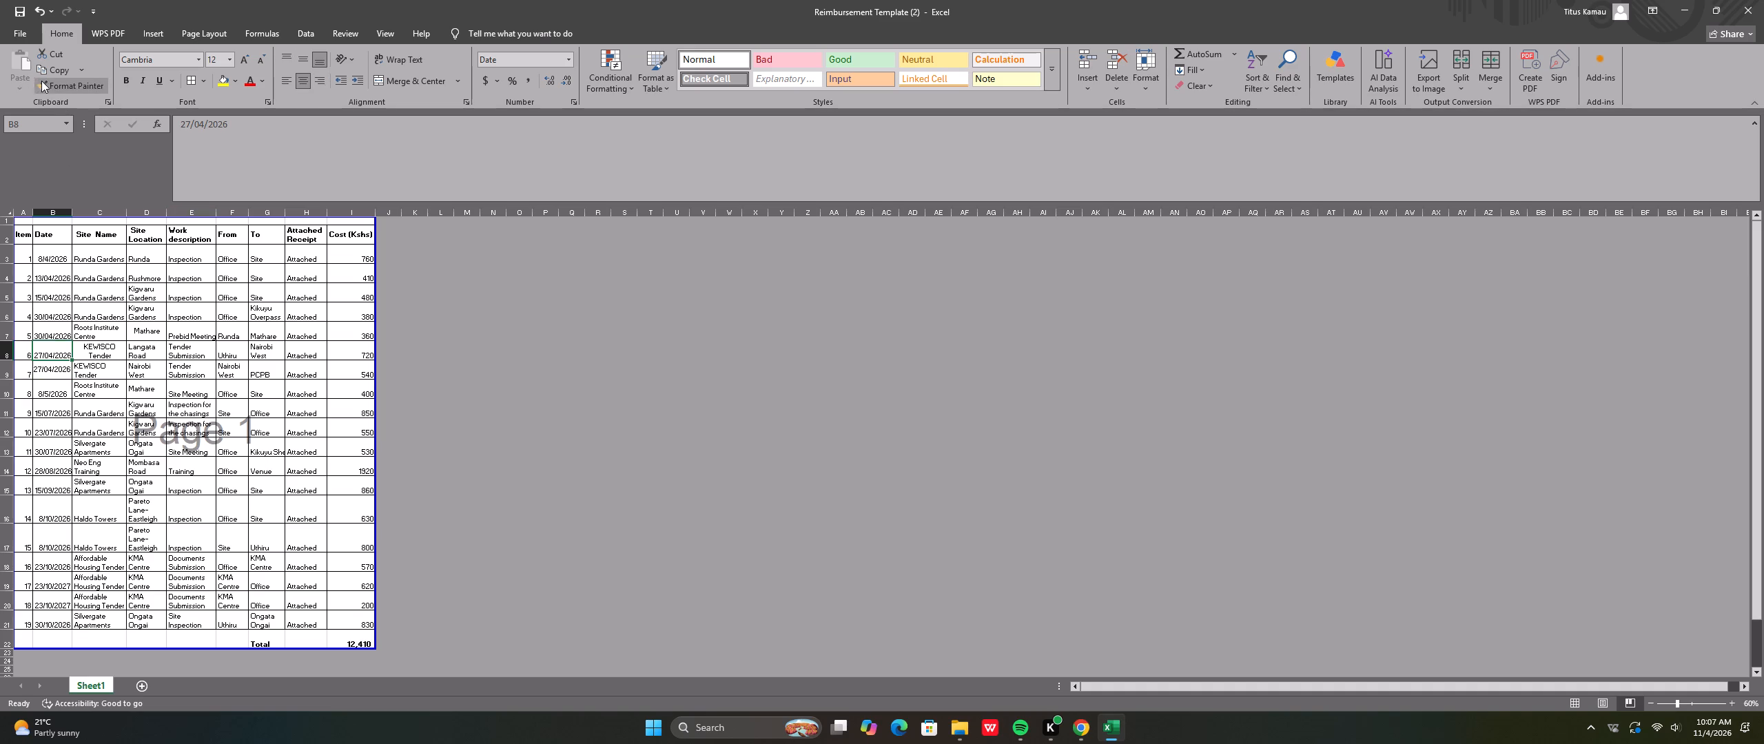
left_click(57, 90)
left_click(50, 369)
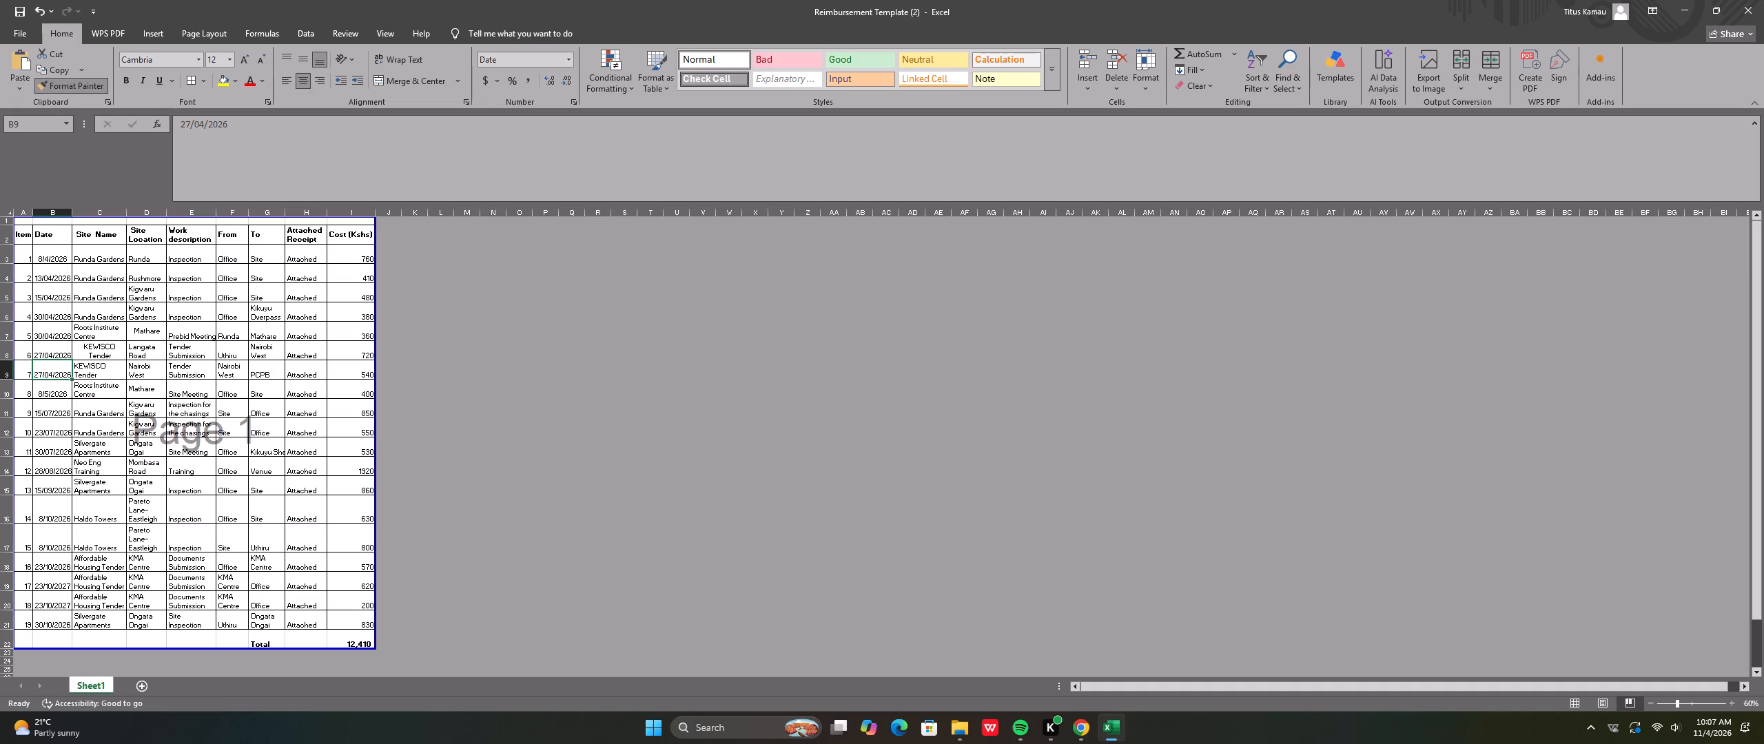
left_click(566, 420)
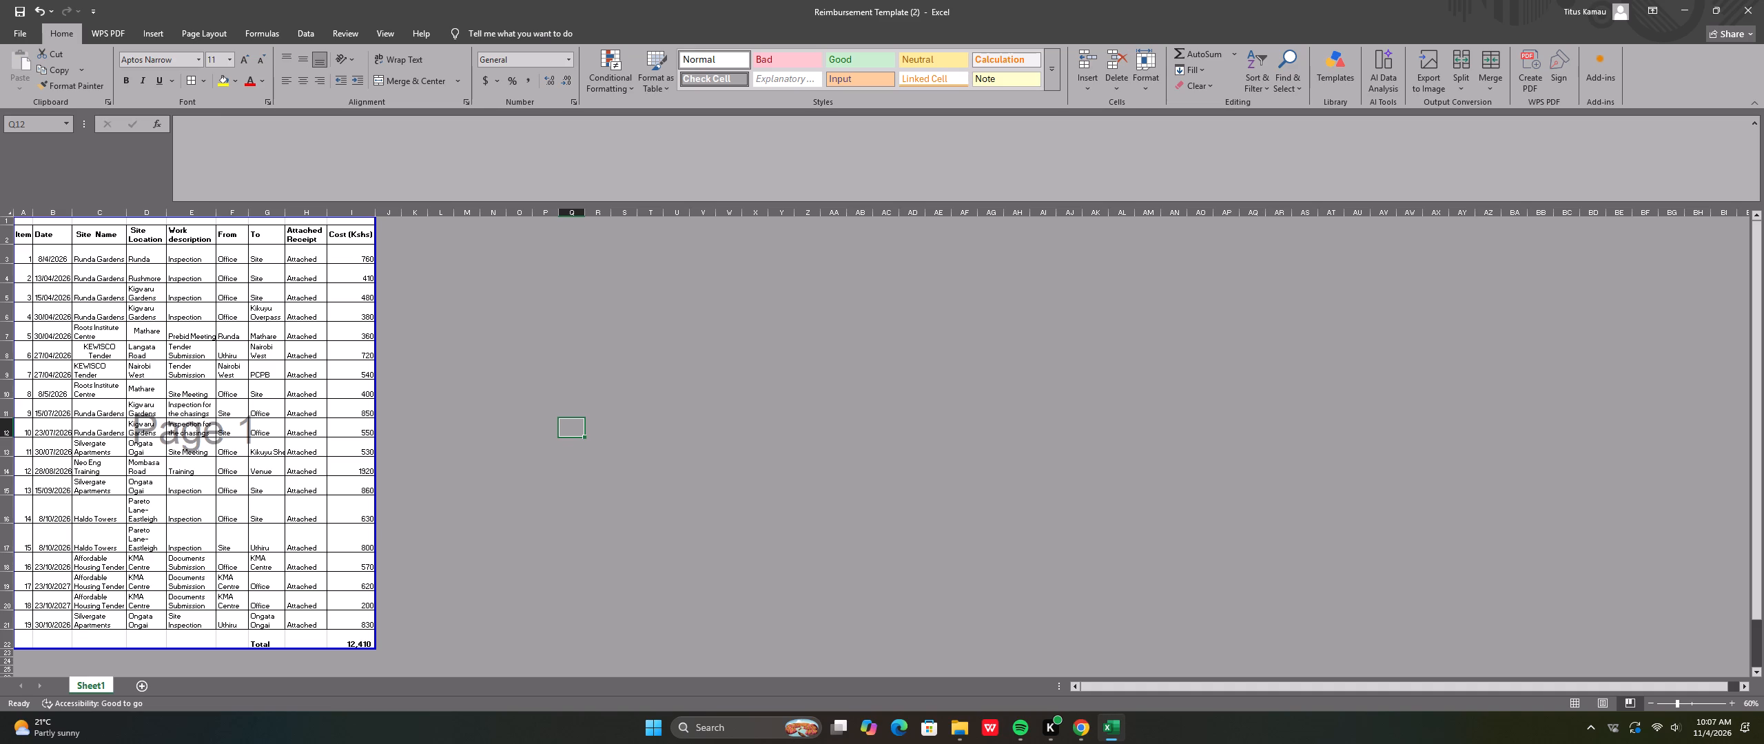
Correct the date of Affordable Housing Tender trip 17 to 23/10/2026.
double_click(59, 583)
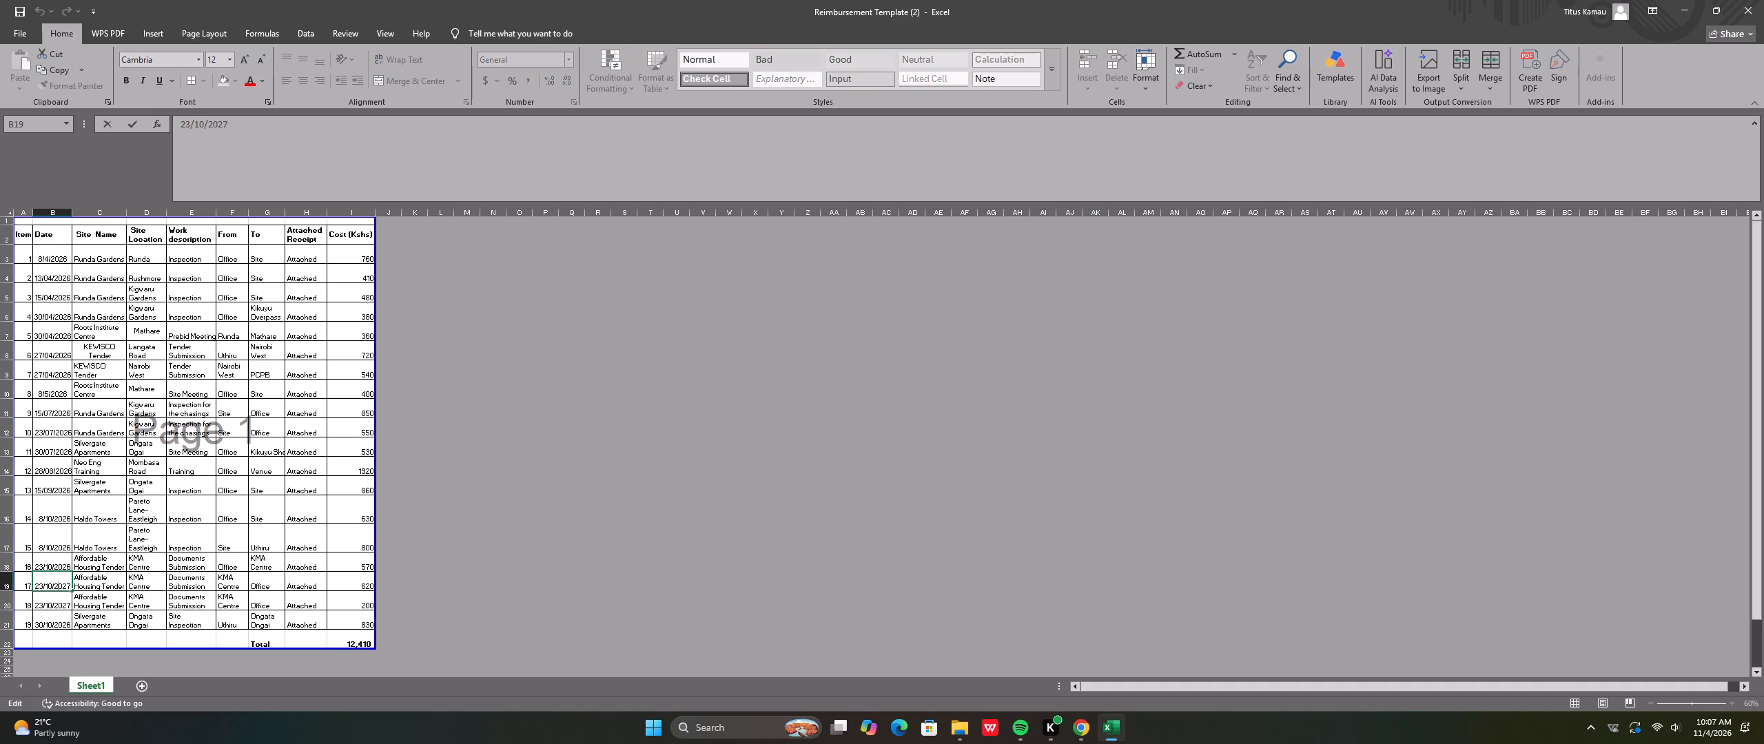
left_click(65, 588)
key("BackSpace")
key("6")
key("Delete")
key("BackSpace")
type("26")
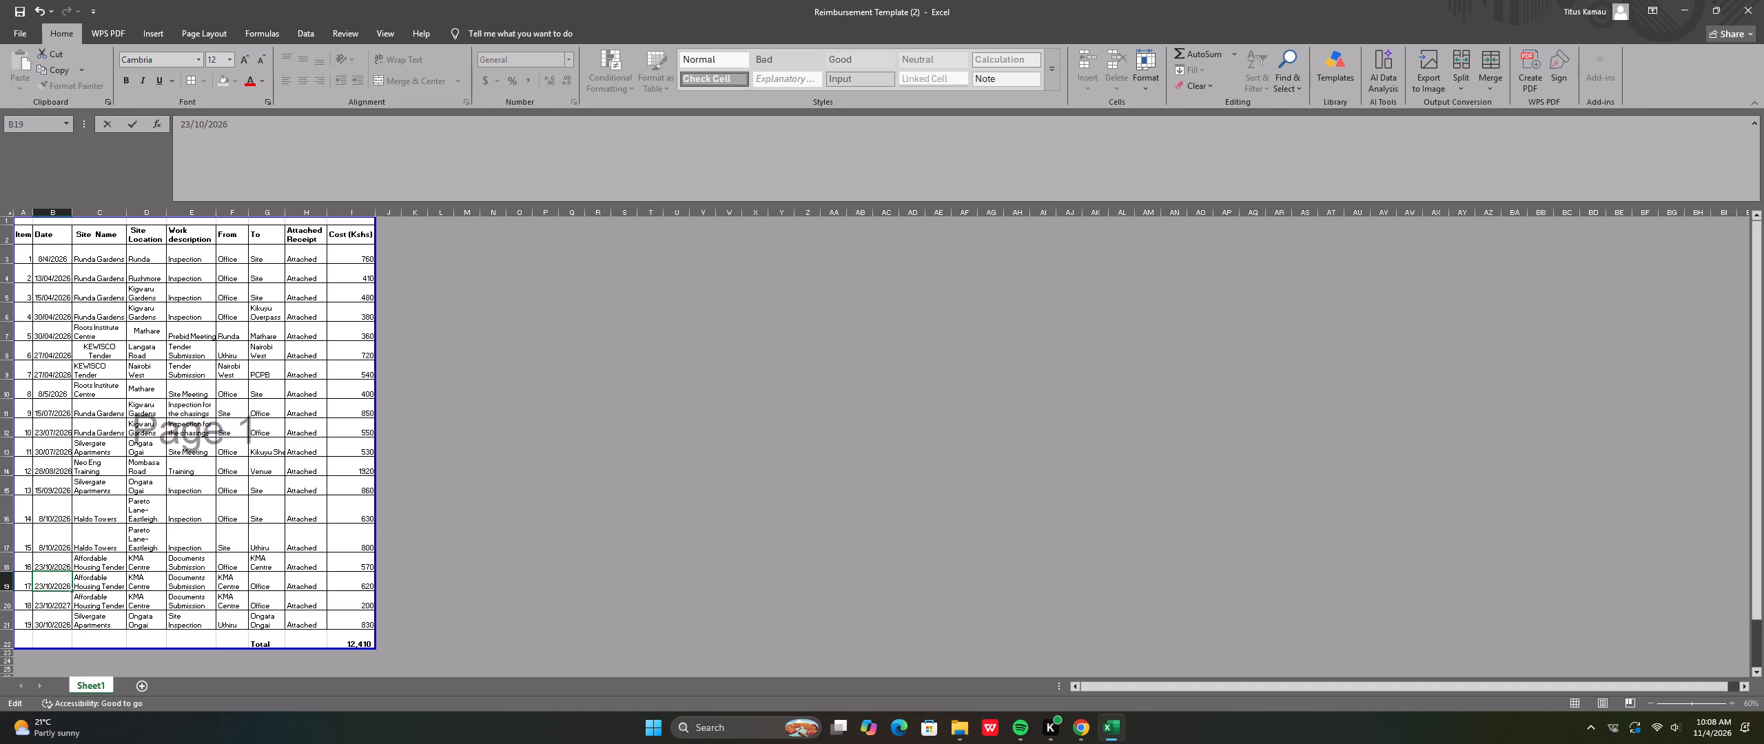
Correct the date of Affordable Housing Tender trip 18 to 23/10/2026.
double_click(64, 608)
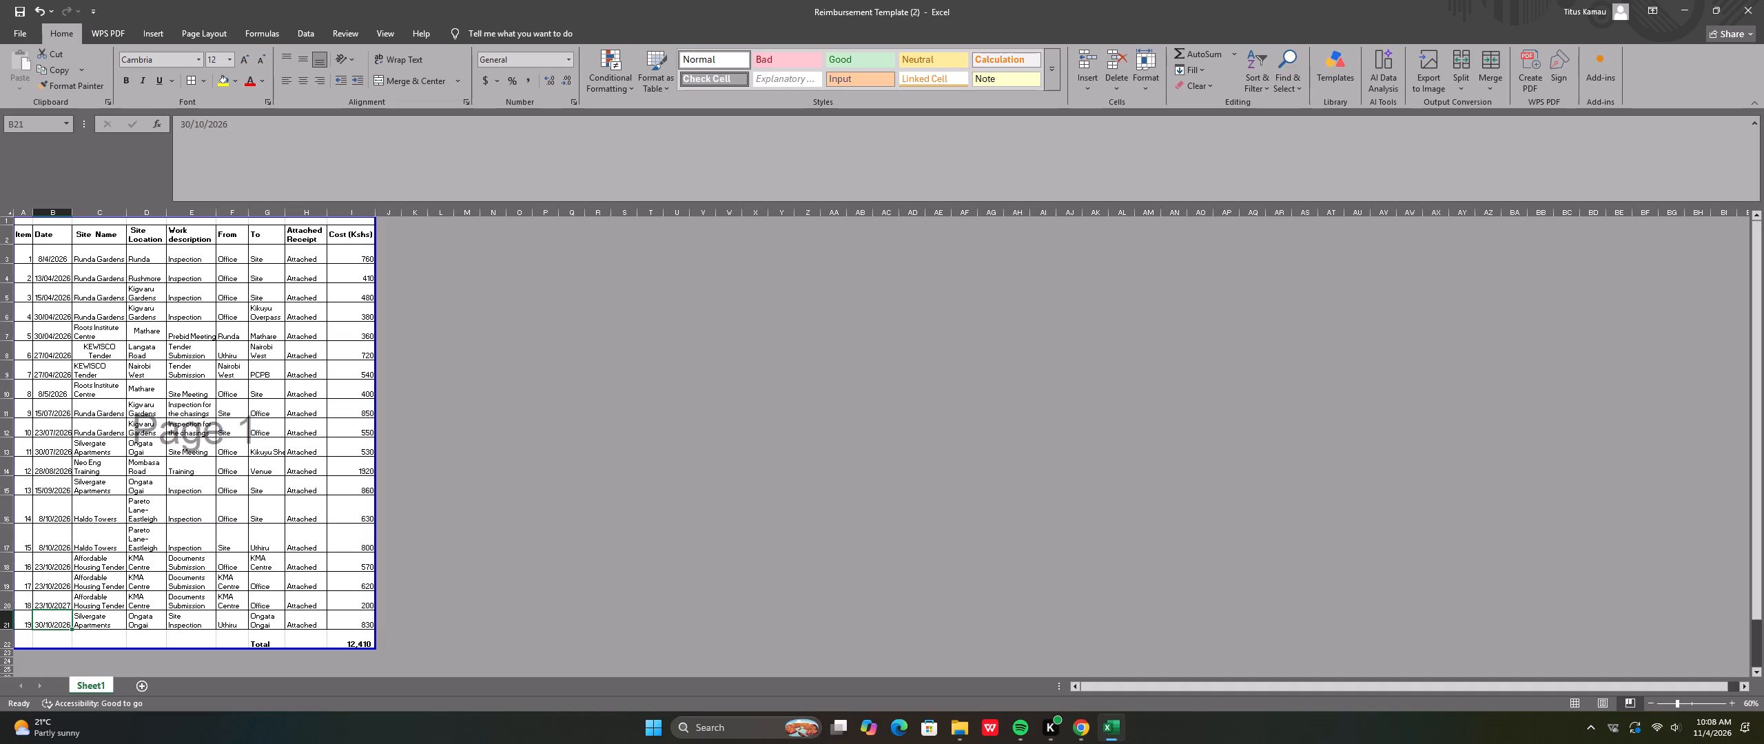
double_click(65, 603)
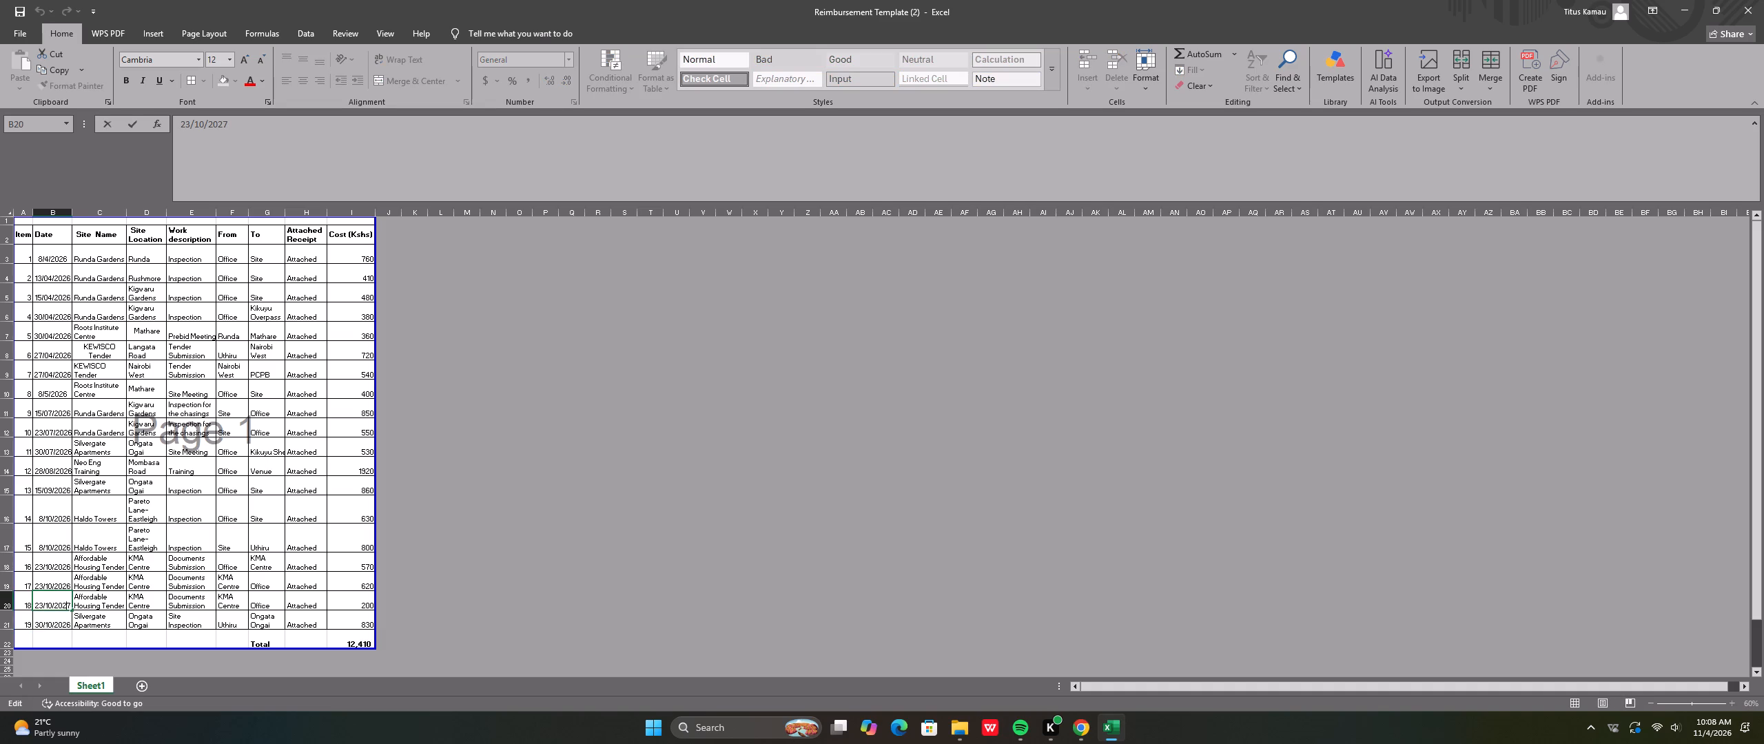
key("Delete")
key("6")
left_click(183, 552)
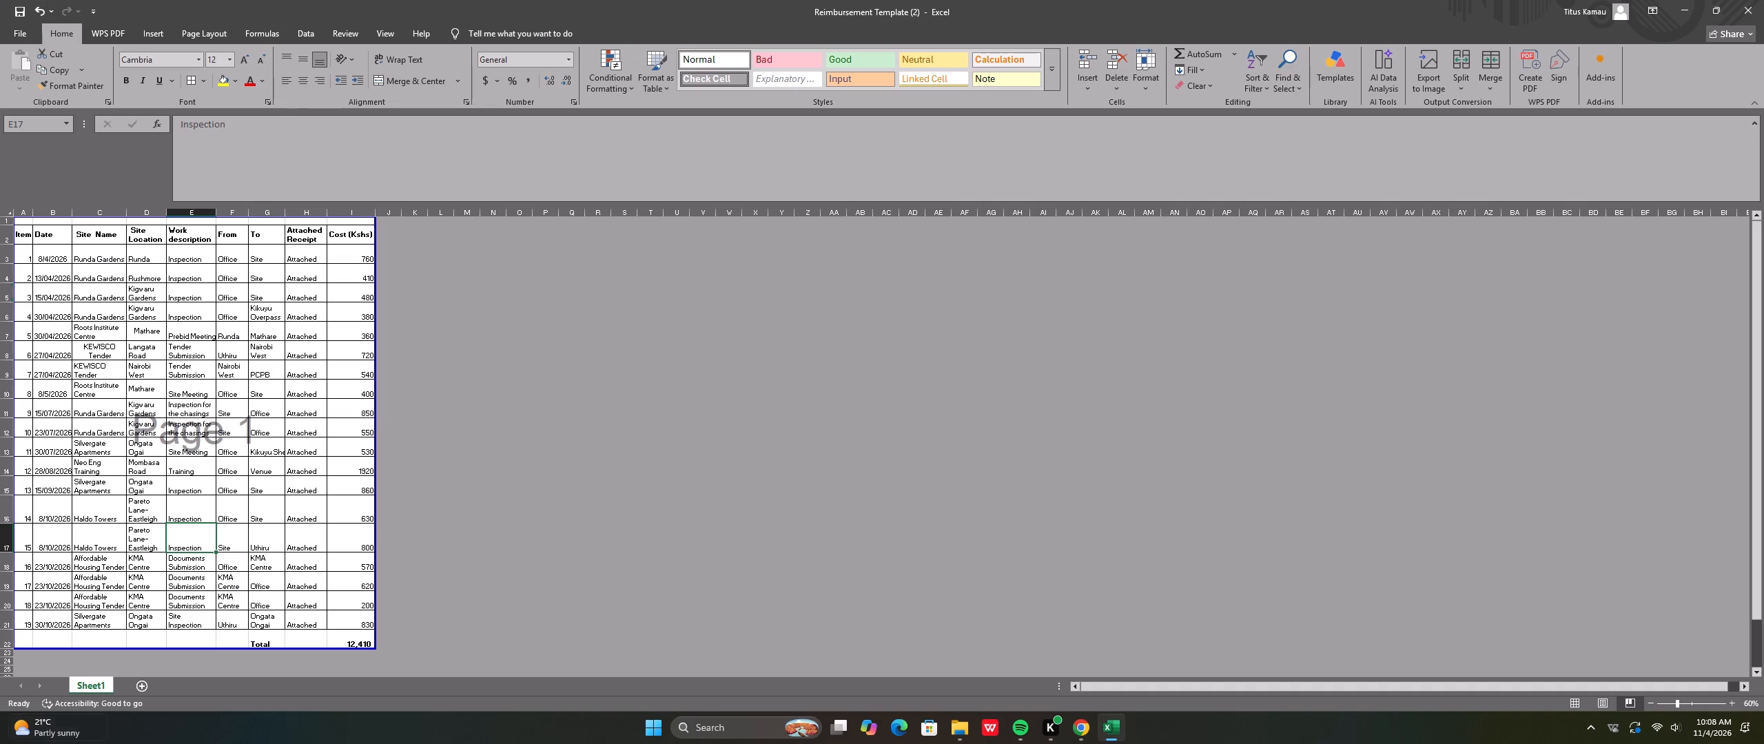
left_click(580, 416)
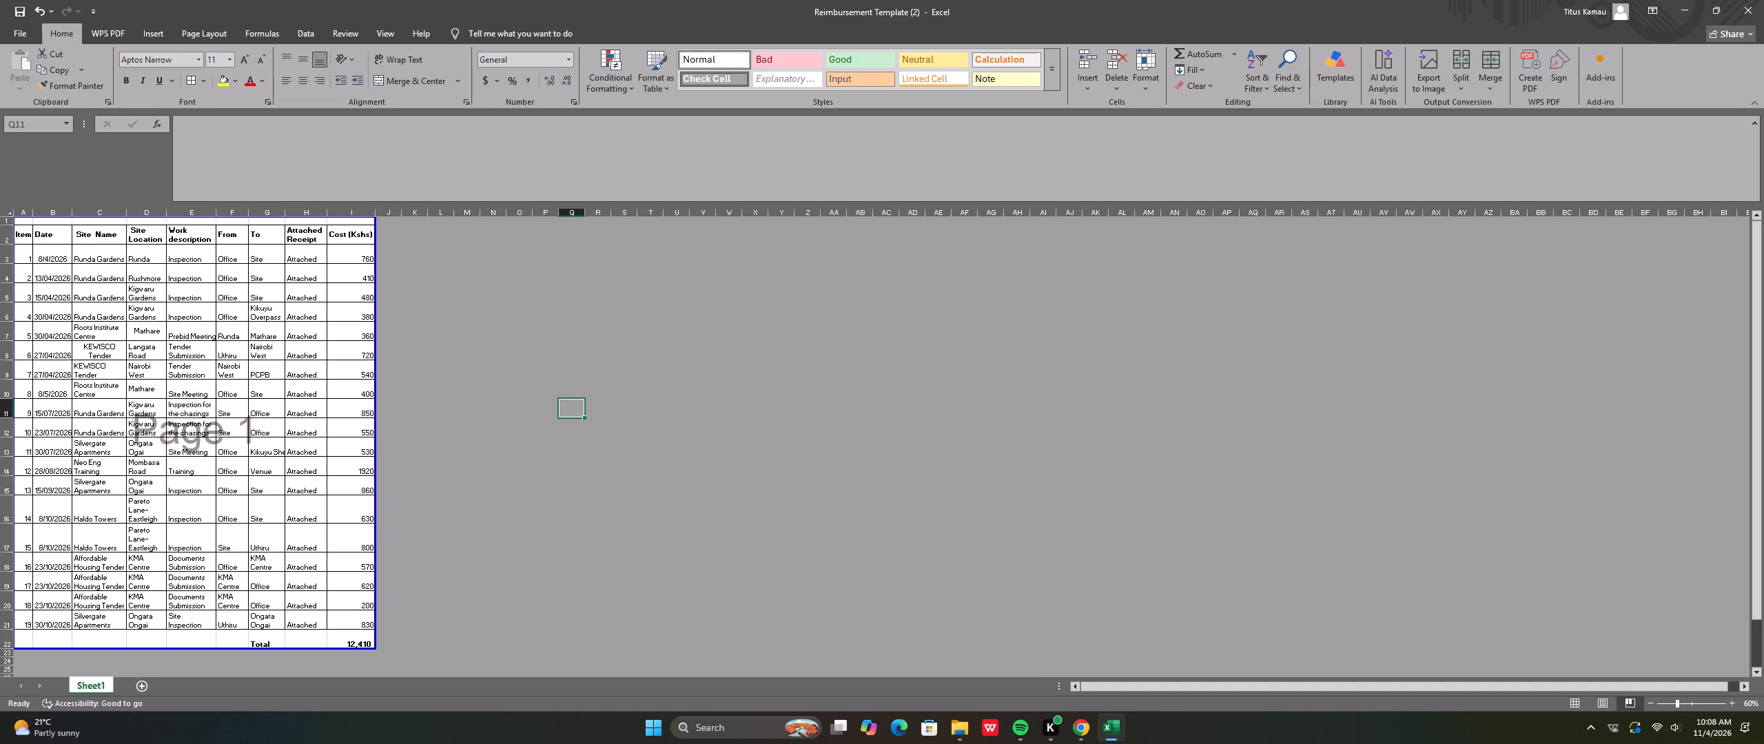
Check which cost cells the SUM formula in the Total row covers, leaving the formula as it is.
scroll(298, 577, "up", 4)
double_click(369, 641)
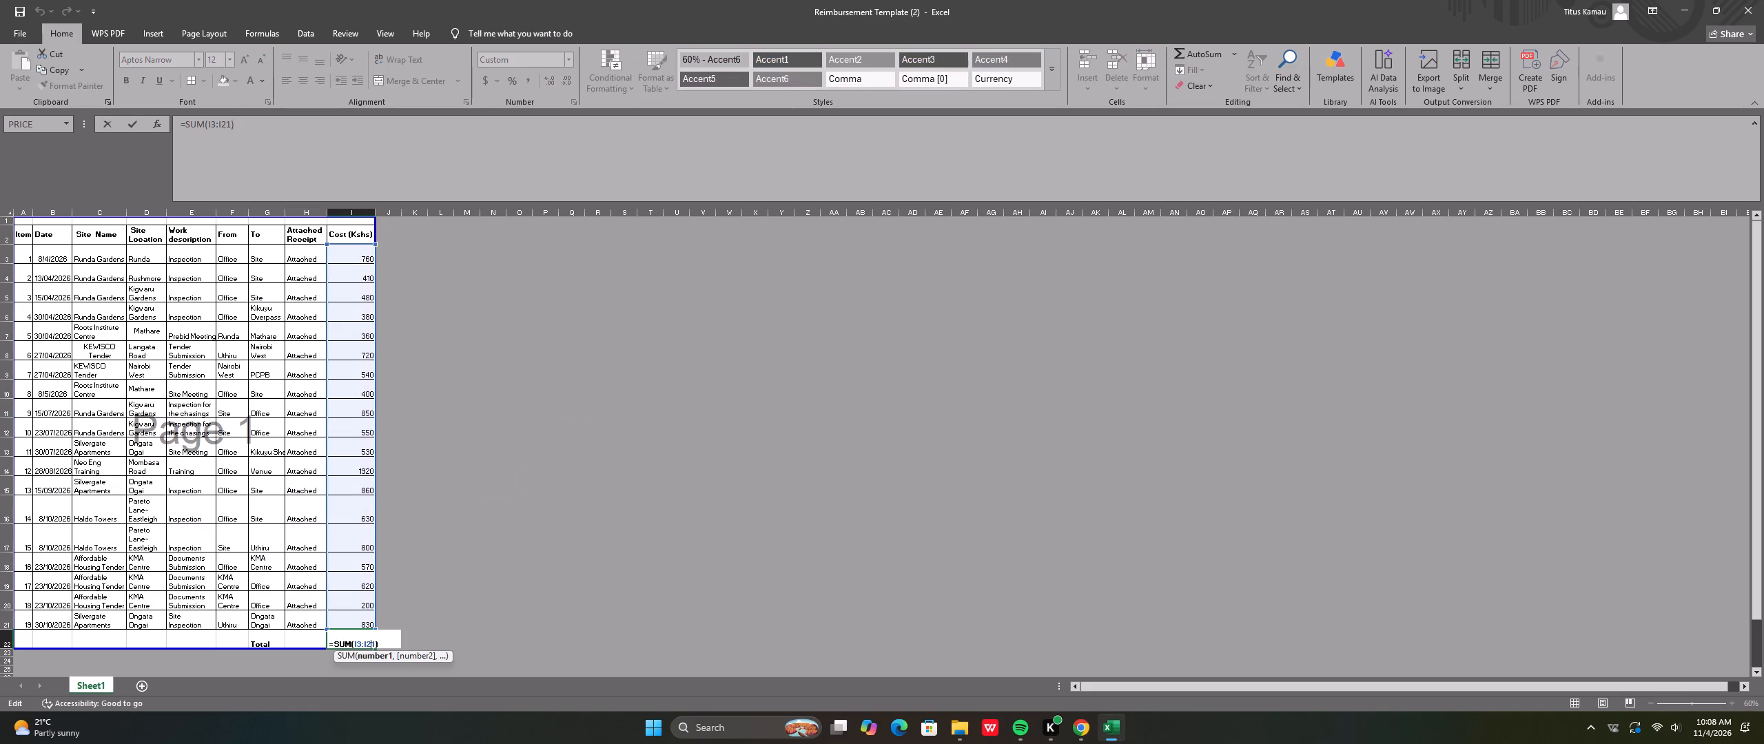
scroll(369, 641, "up", 1)
left_click(458, 601)
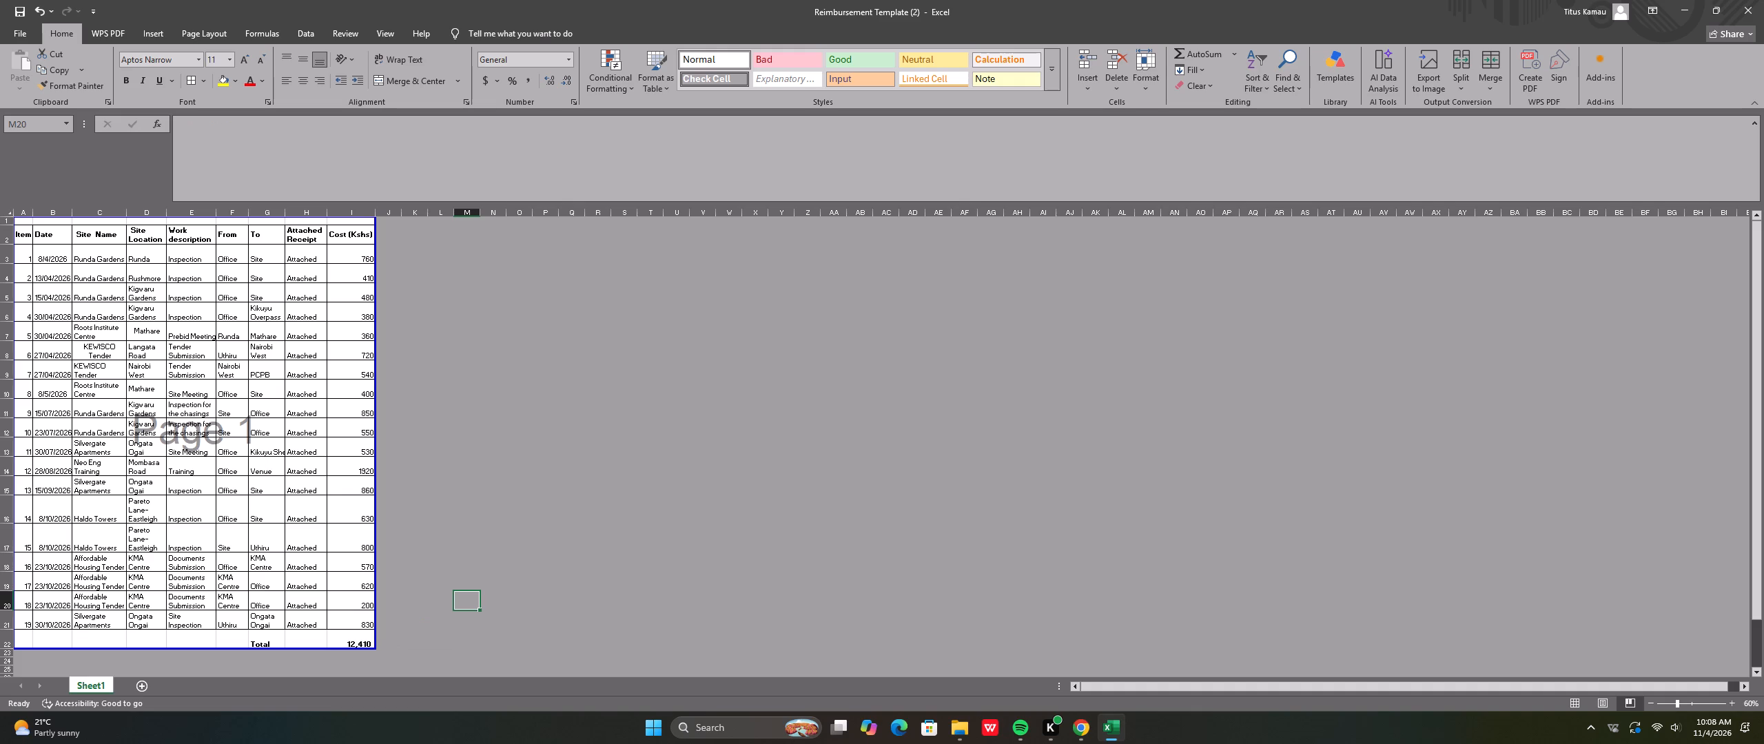
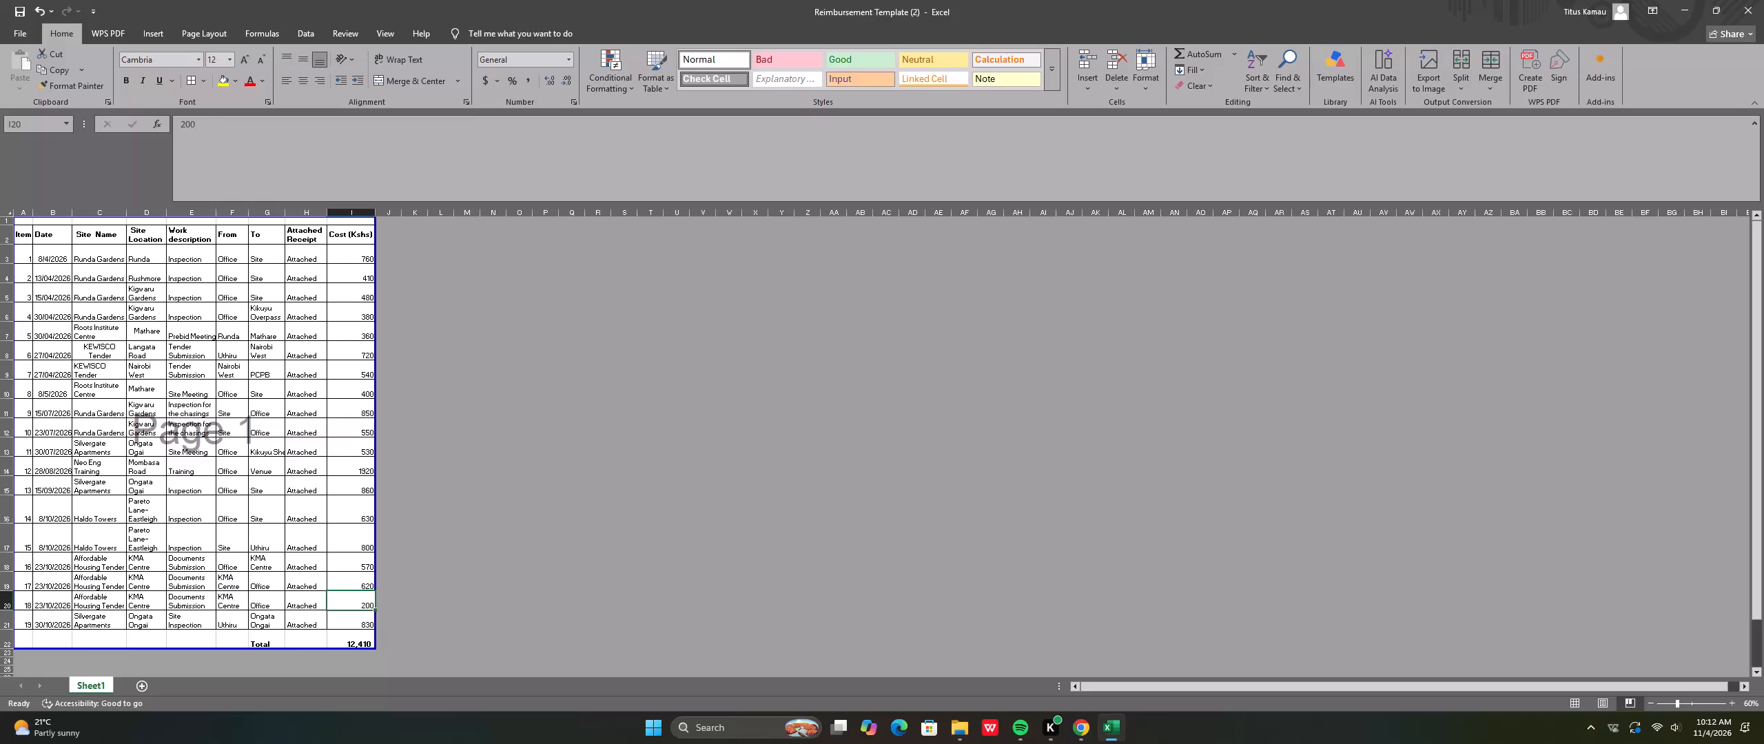
Set the cost of Affordable Housing Tender trip 18 to 210.
type("210")
key("Return")
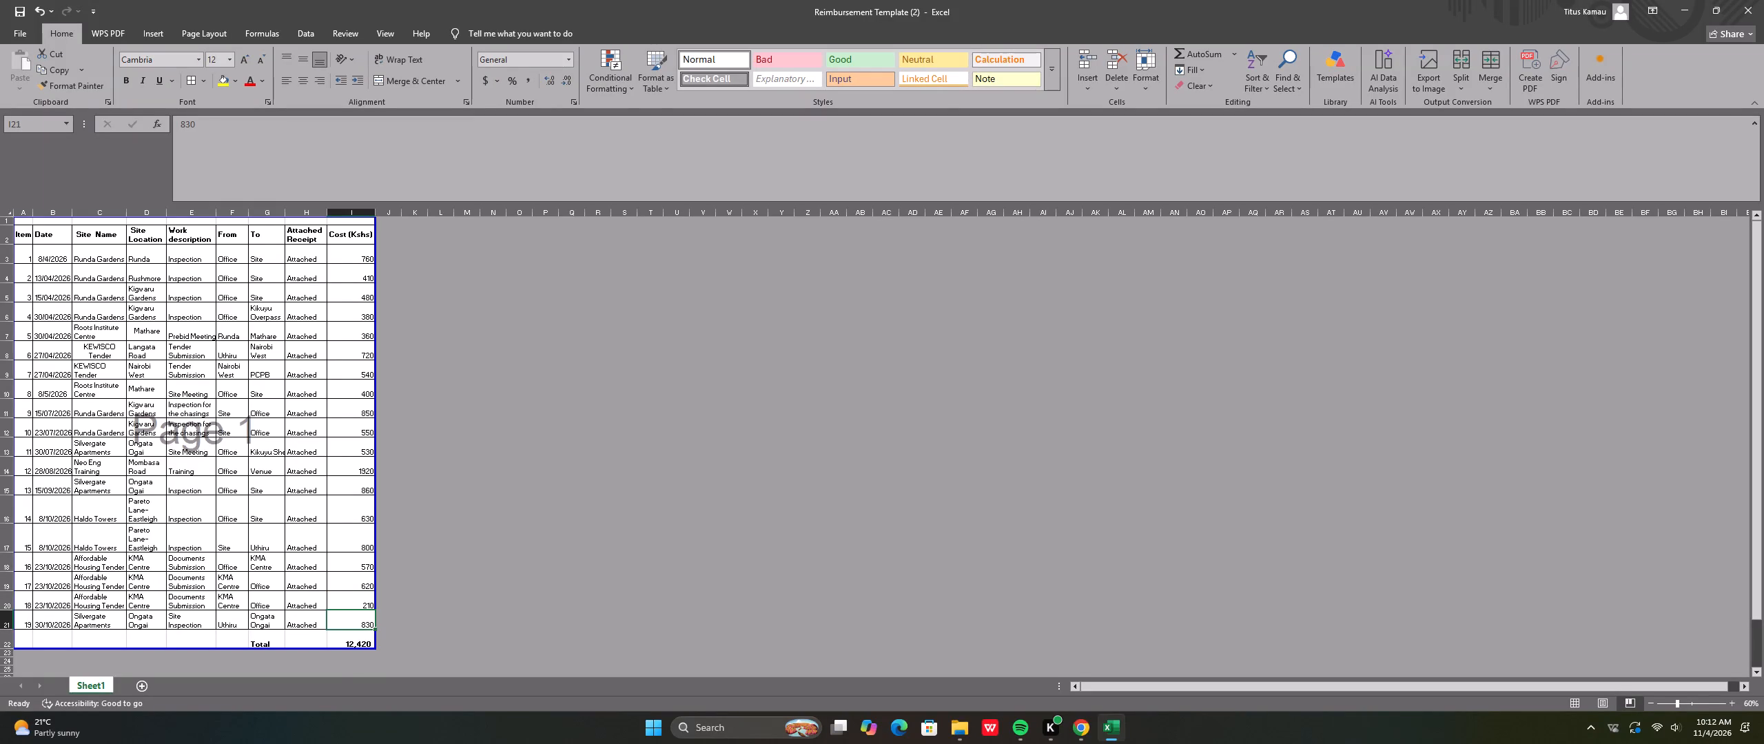
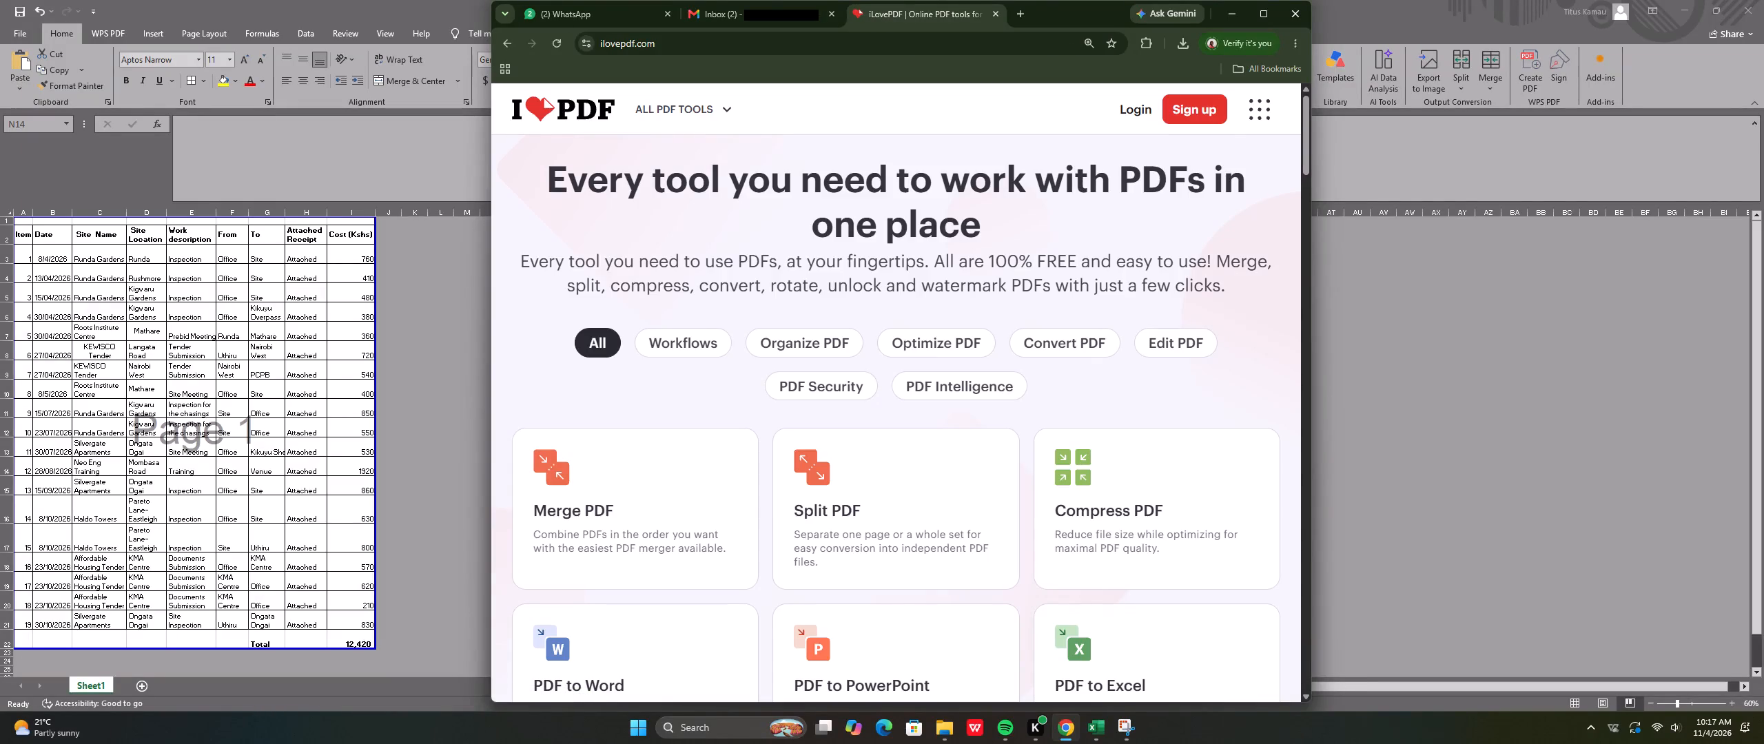
Return to the Excel reimbursement sheet and set its print orientation to portrait.
left_click(427, 315)
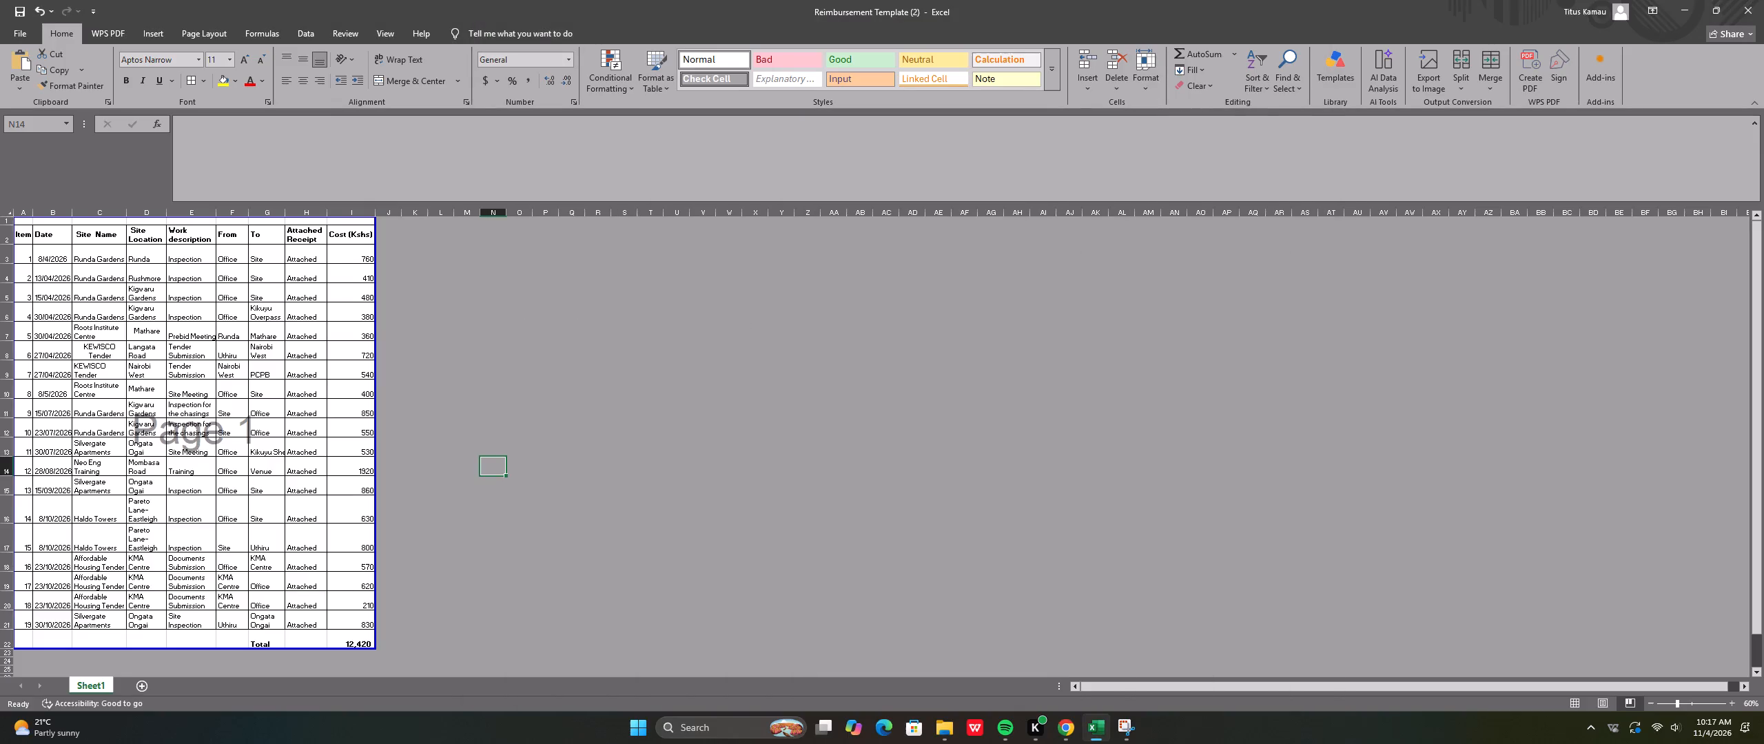
key("ctrl+p")
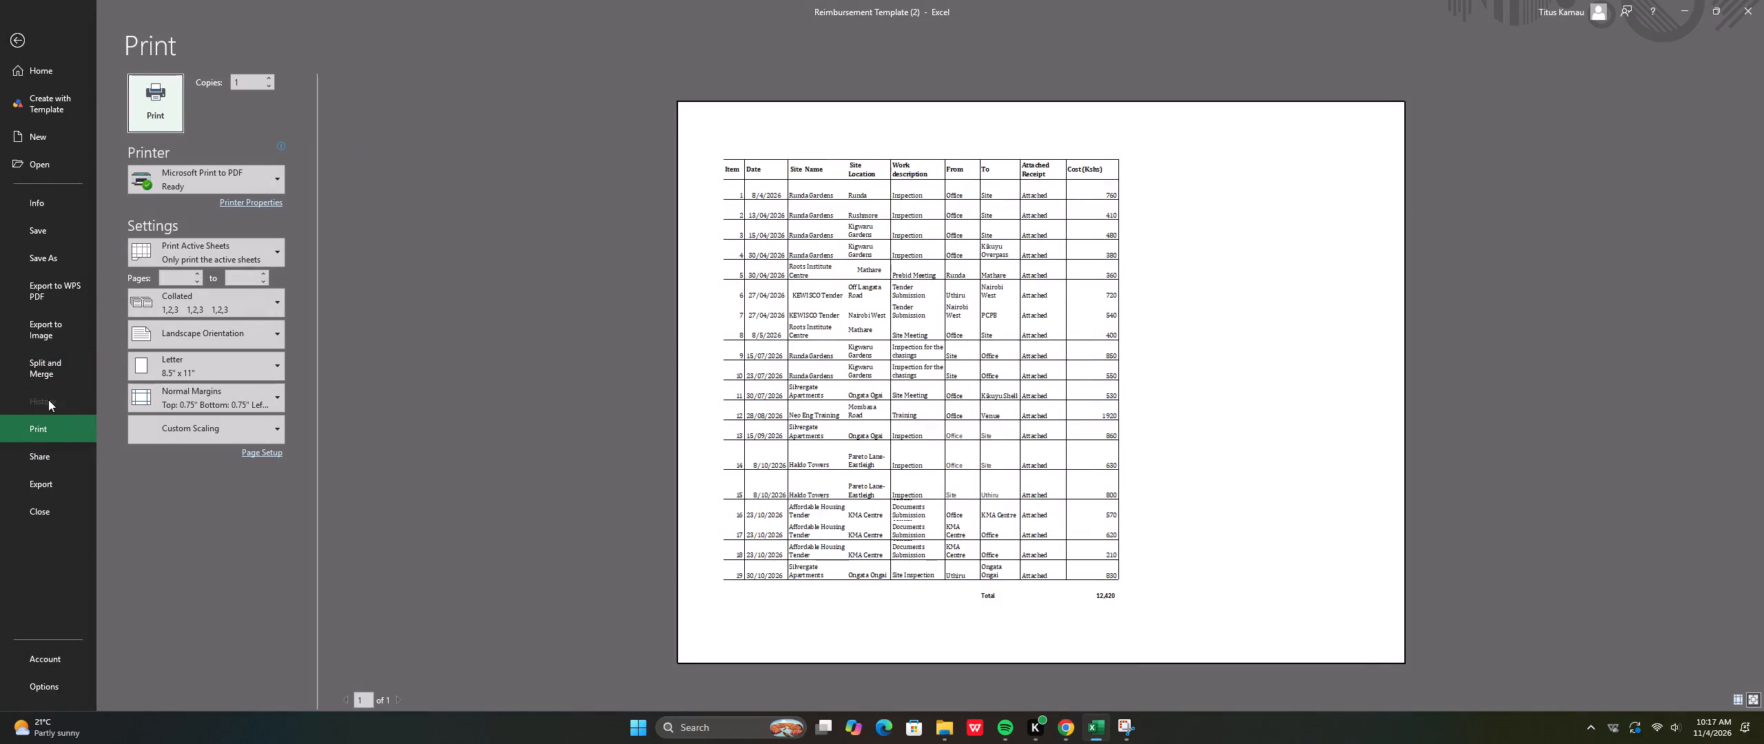
left_click(256, 327)
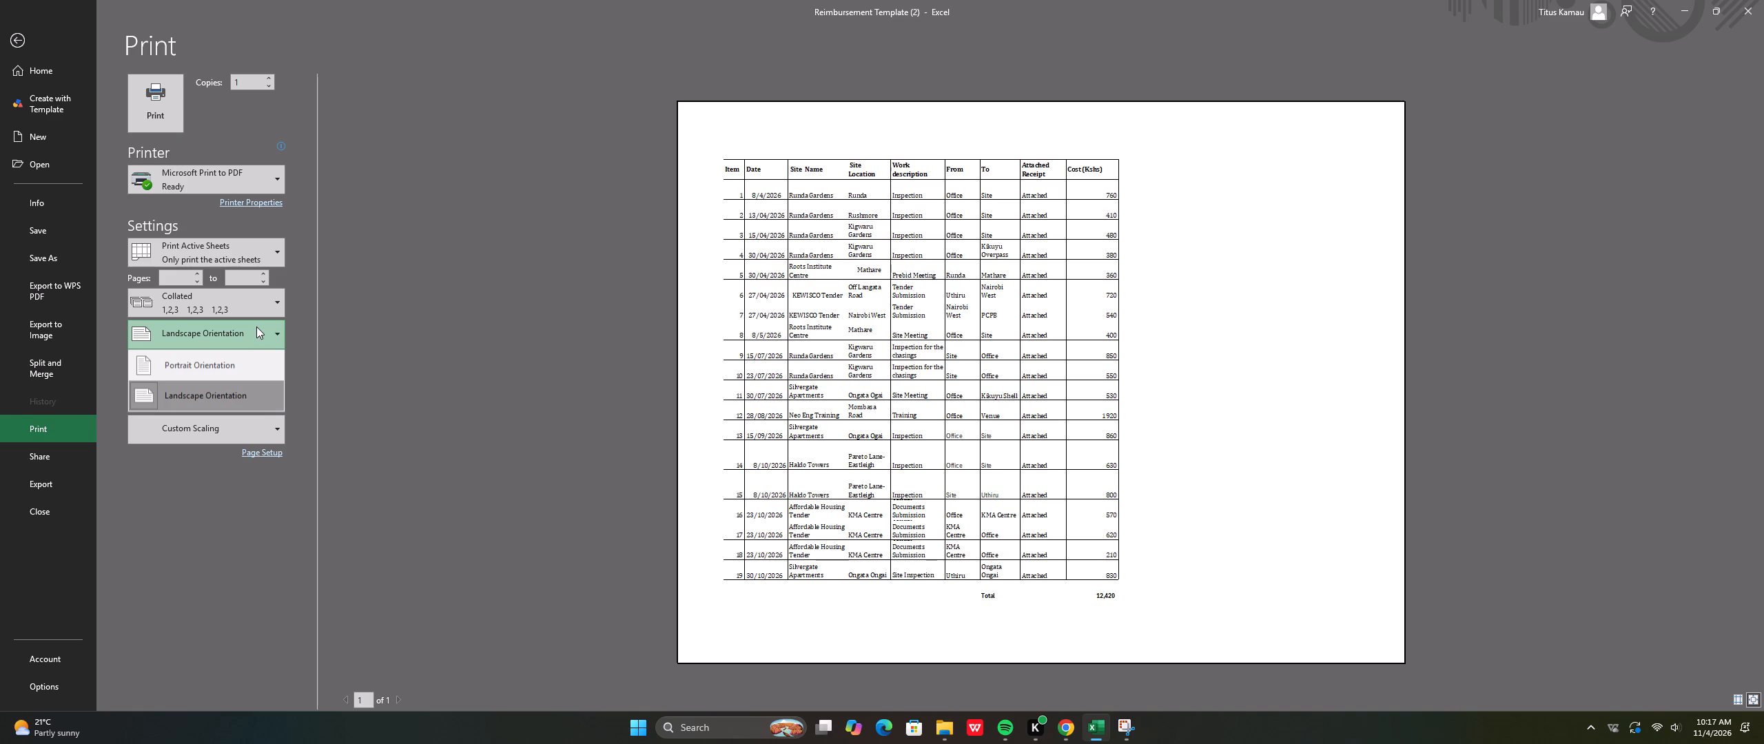
left_click(238, 355)
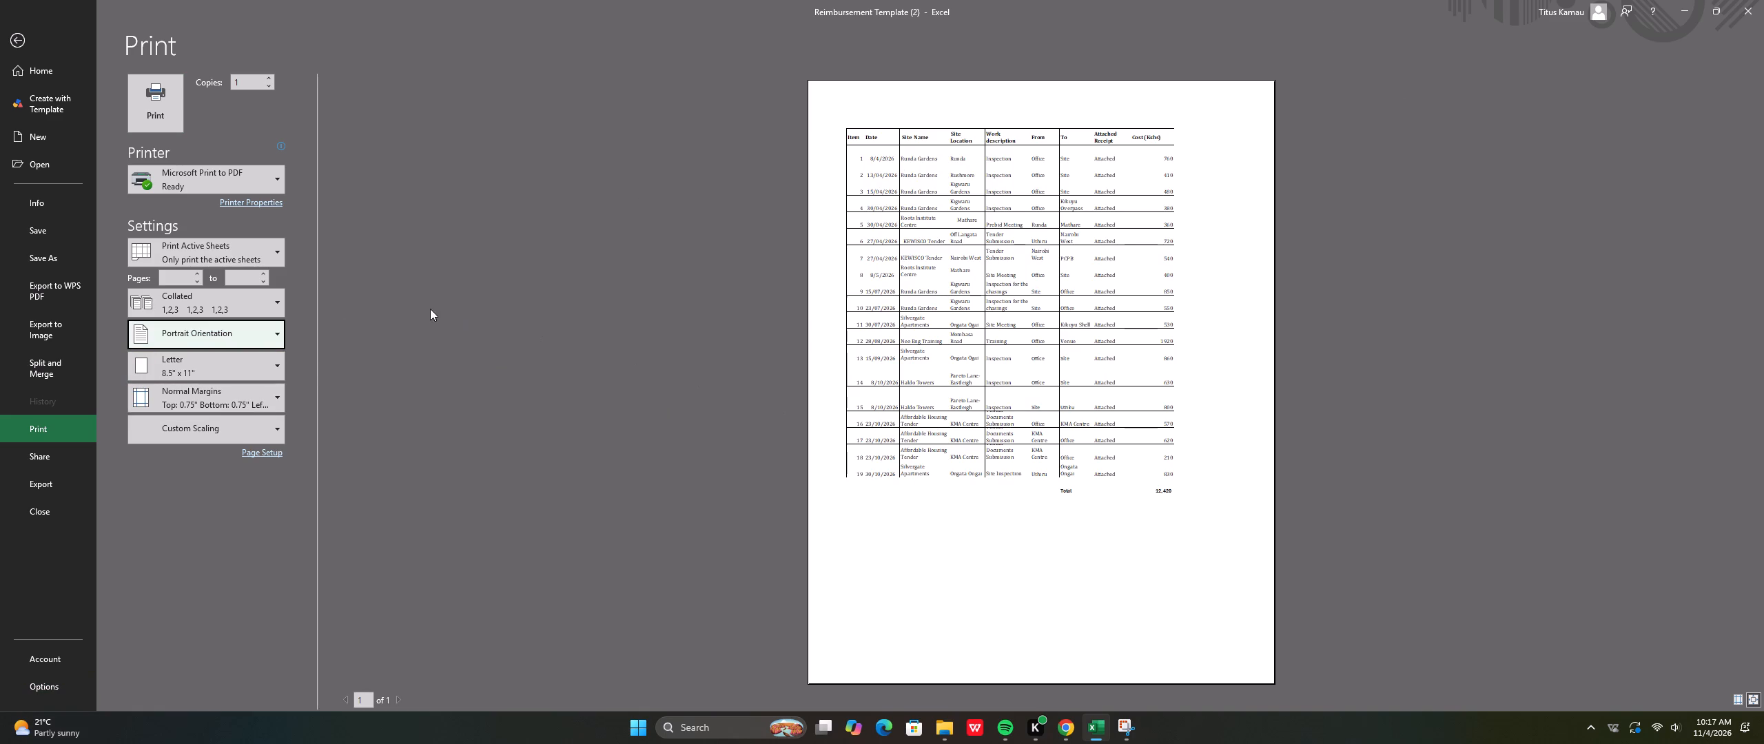
left_click(15, 37)
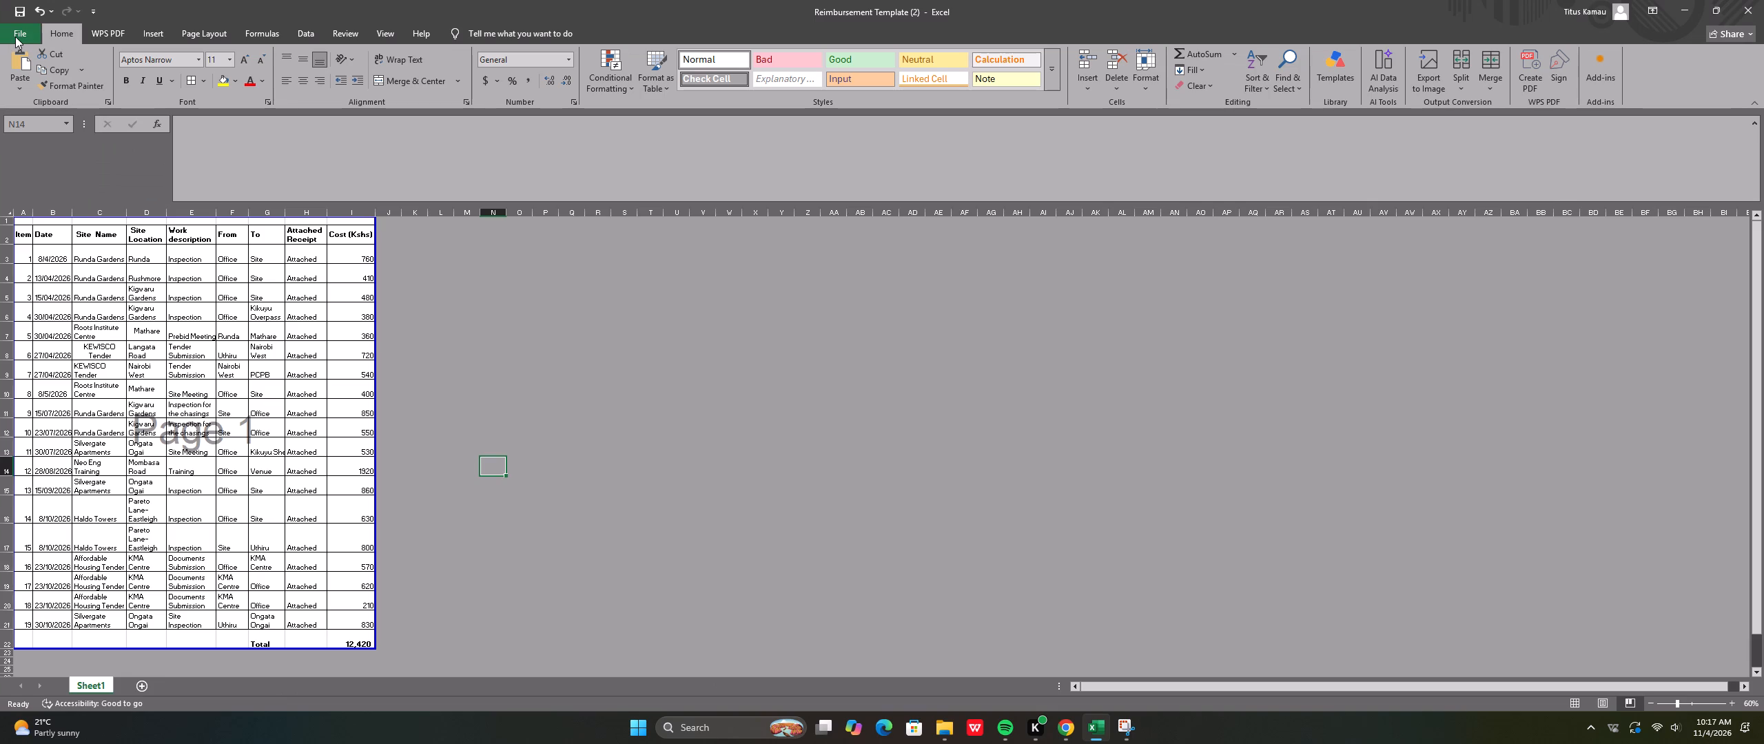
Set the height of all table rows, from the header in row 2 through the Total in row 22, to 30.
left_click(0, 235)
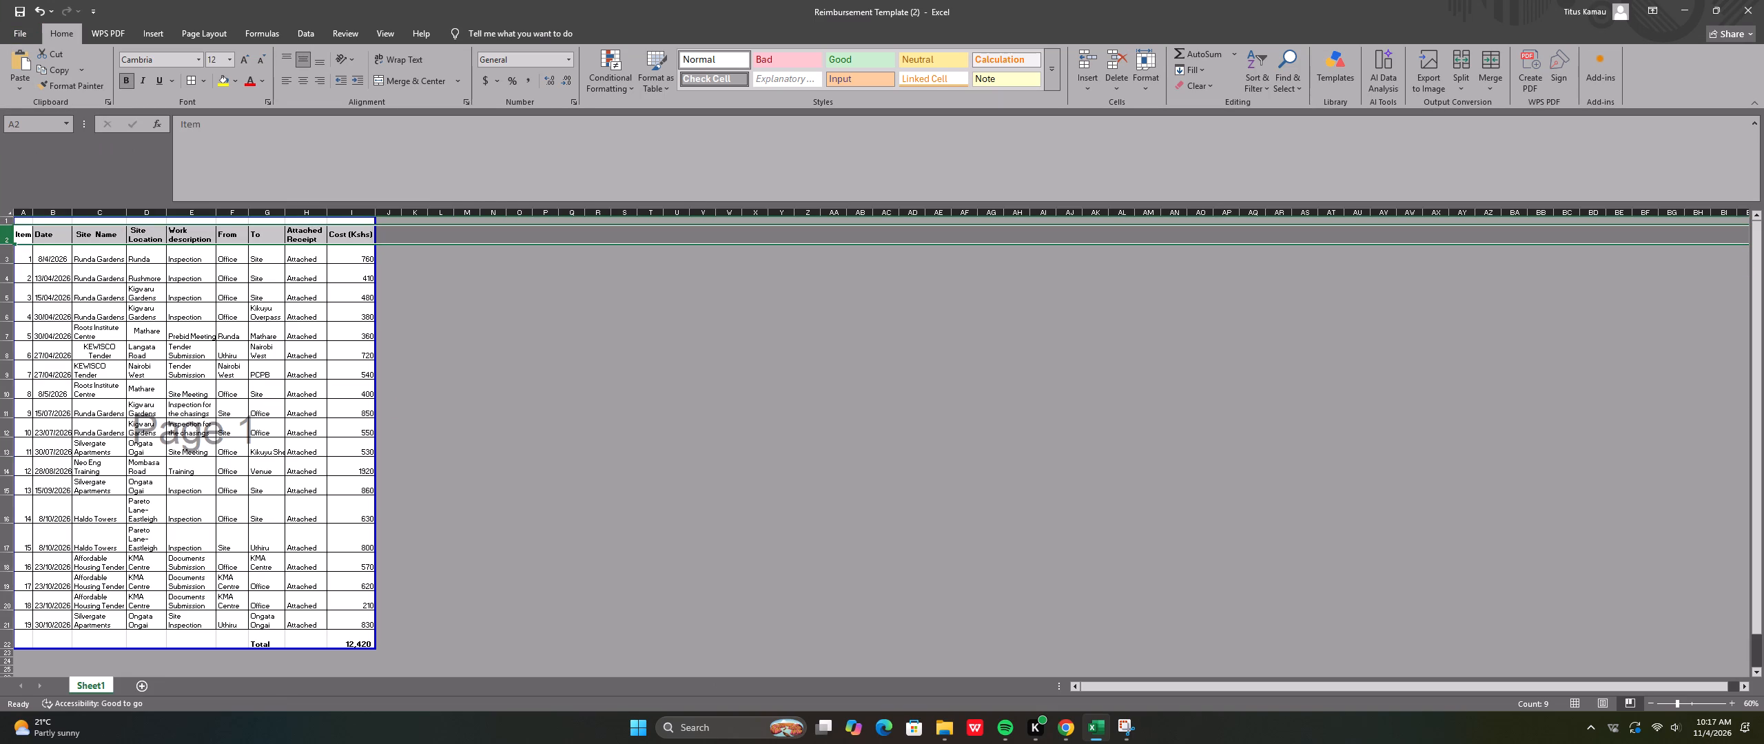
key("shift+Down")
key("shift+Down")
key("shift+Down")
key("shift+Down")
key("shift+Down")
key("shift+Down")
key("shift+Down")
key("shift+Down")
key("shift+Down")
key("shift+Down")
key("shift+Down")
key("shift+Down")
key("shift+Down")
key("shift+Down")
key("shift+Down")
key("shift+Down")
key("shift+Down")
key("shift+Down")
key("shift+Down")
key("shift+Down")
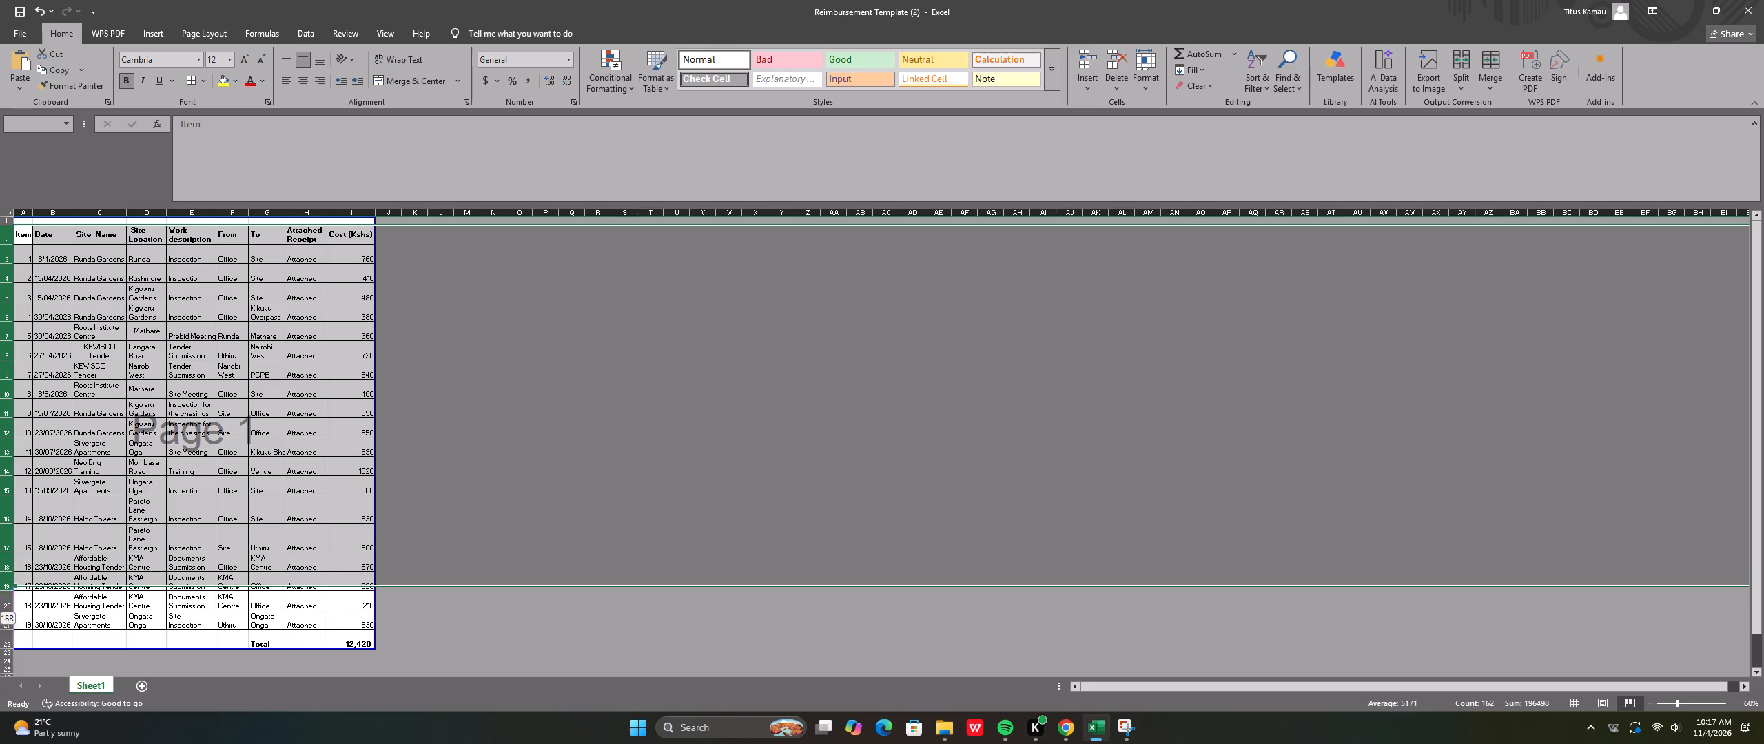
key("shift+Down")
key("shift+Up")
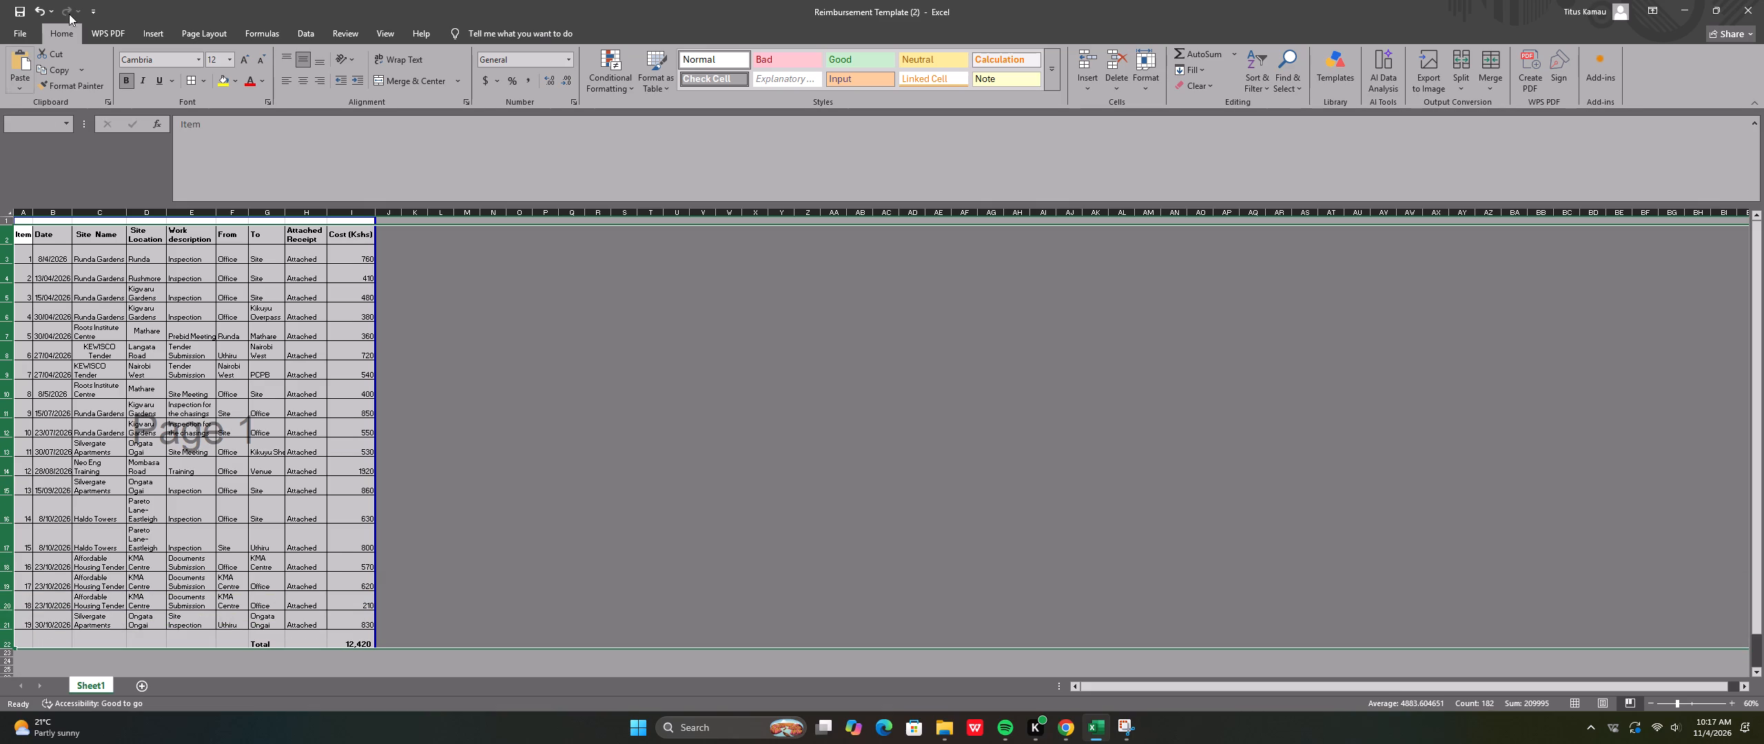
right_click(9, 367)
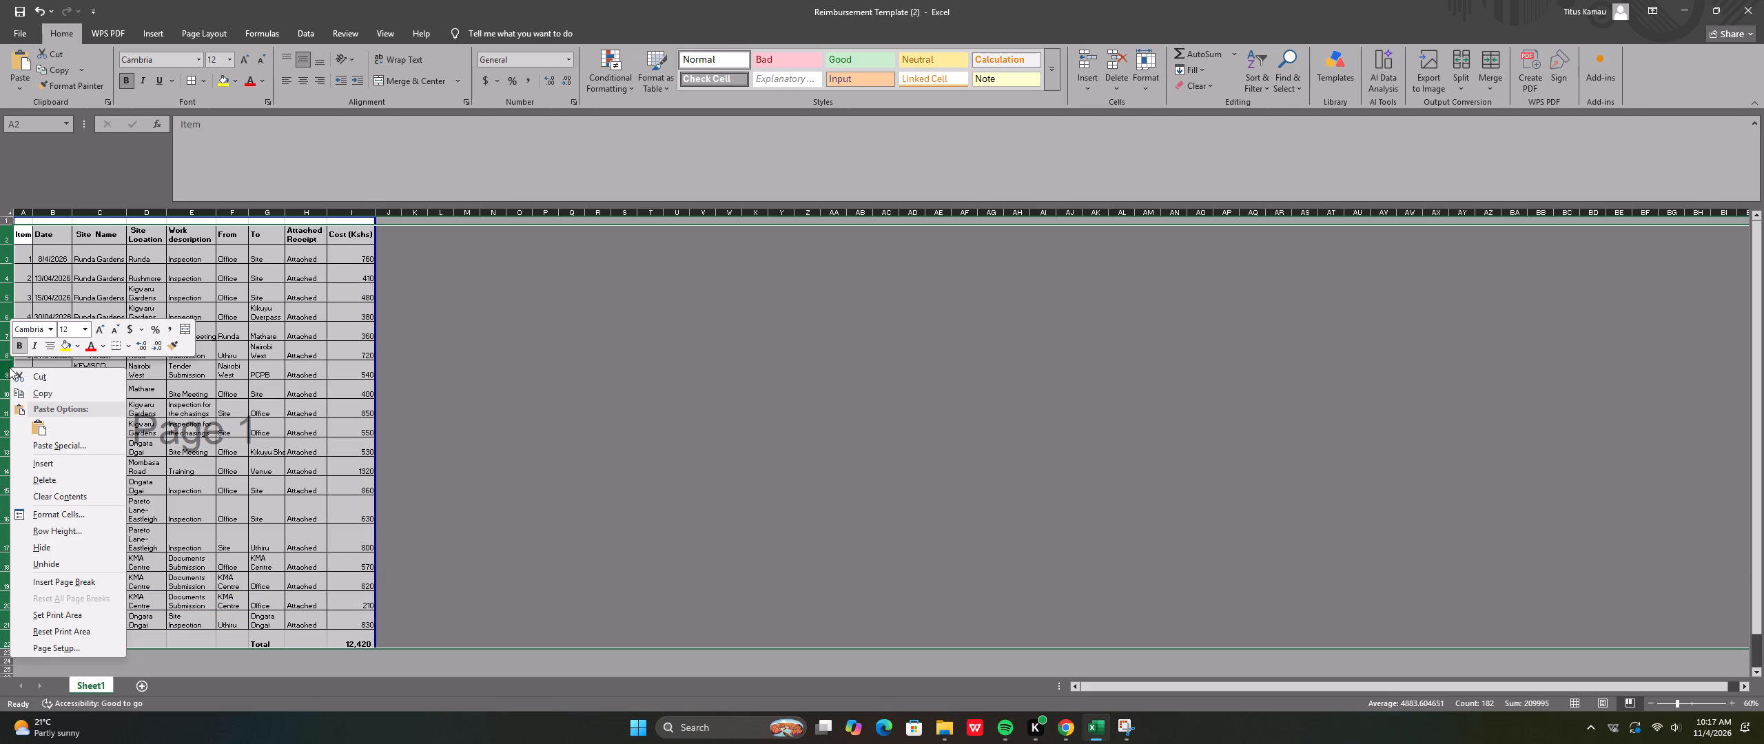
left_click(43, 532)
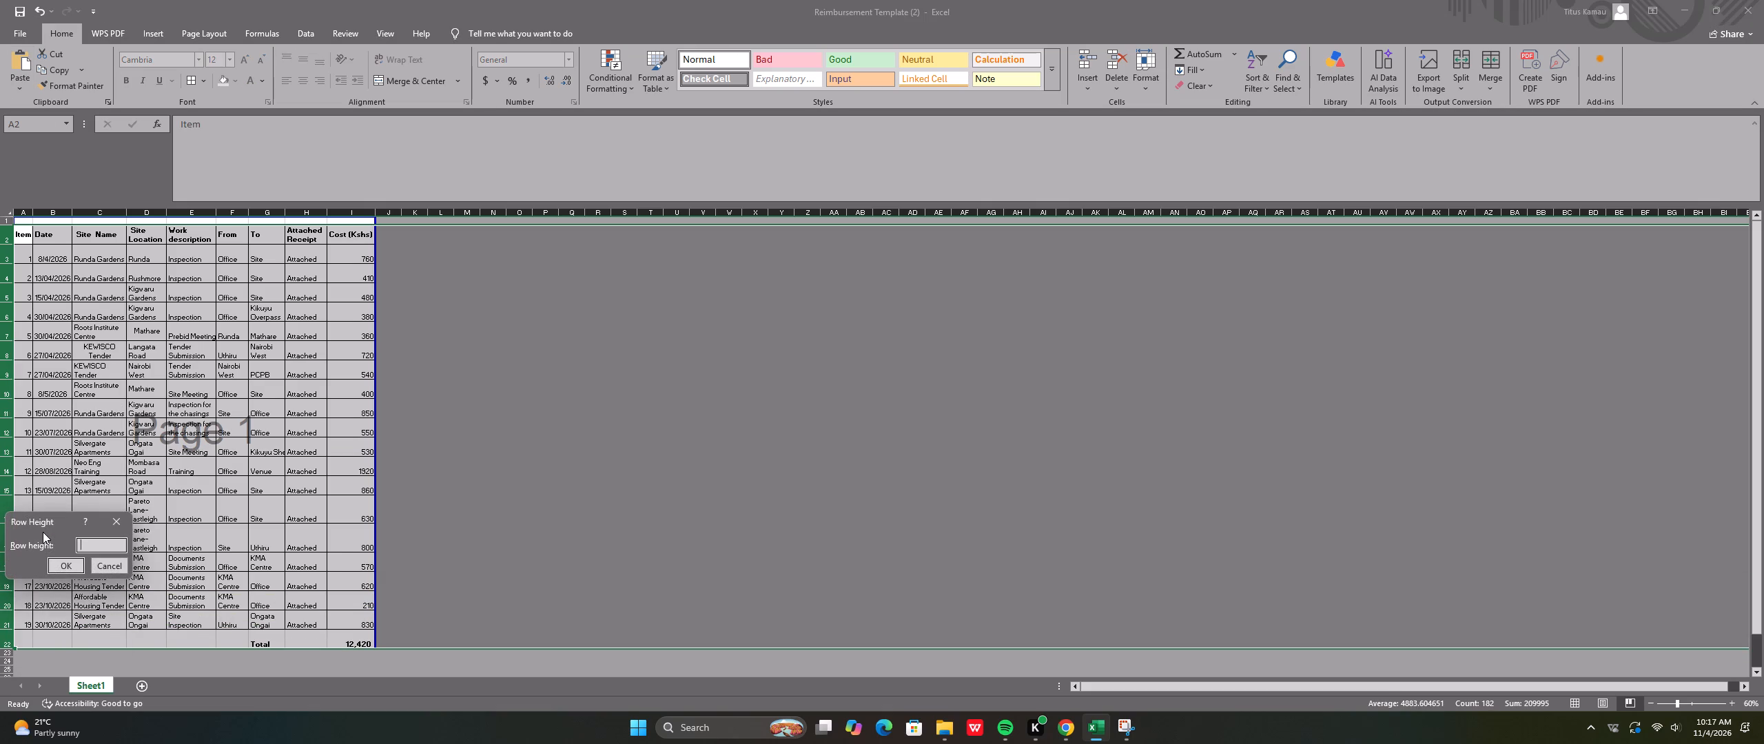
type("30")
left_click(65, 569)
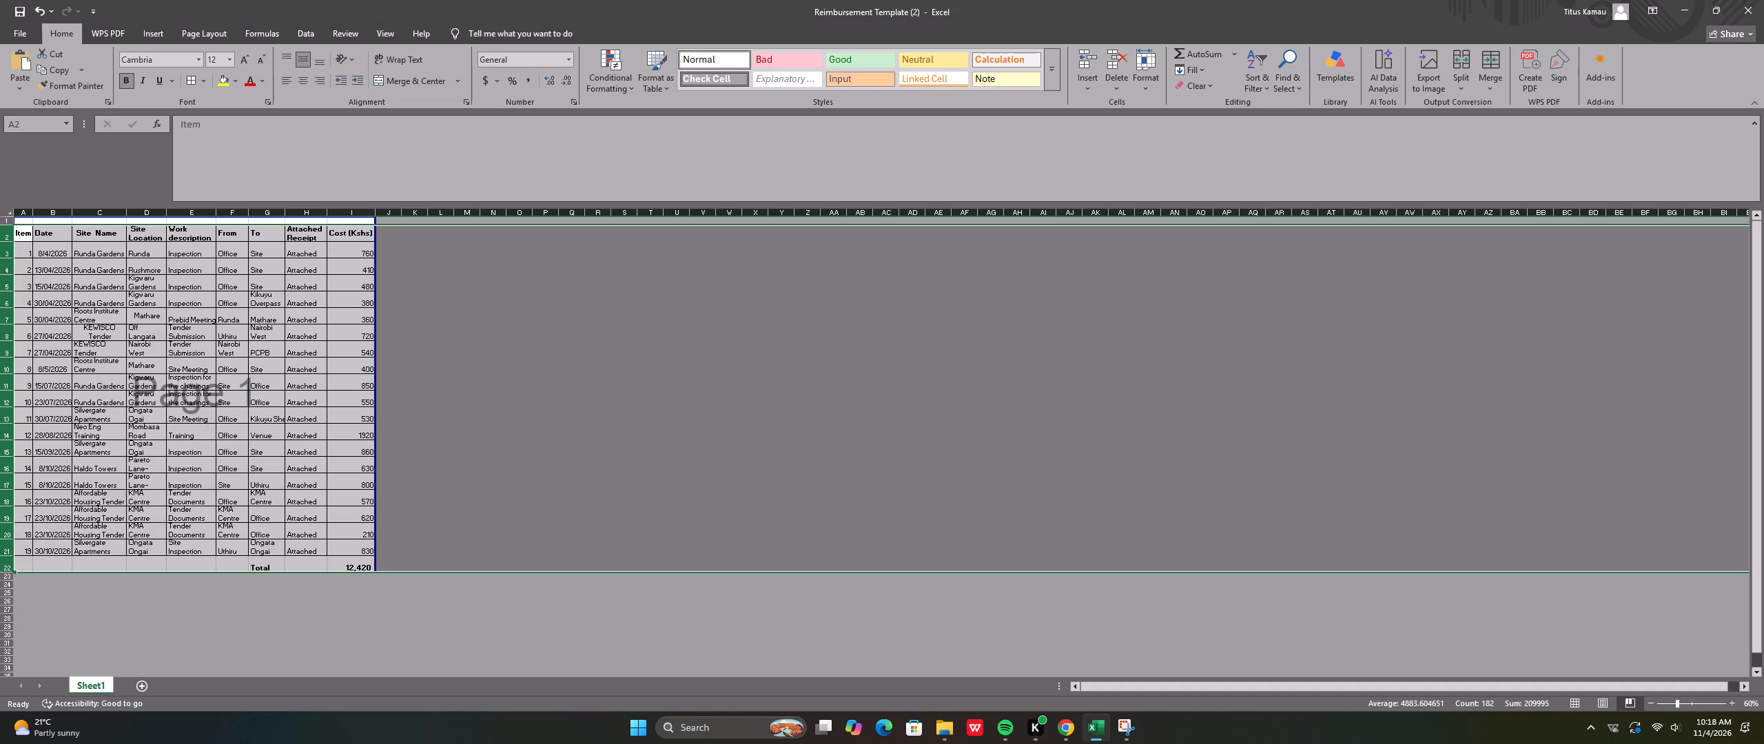
Set the height of table rows 2 through 22, header to Total, to 35.
right_click(6, 390)
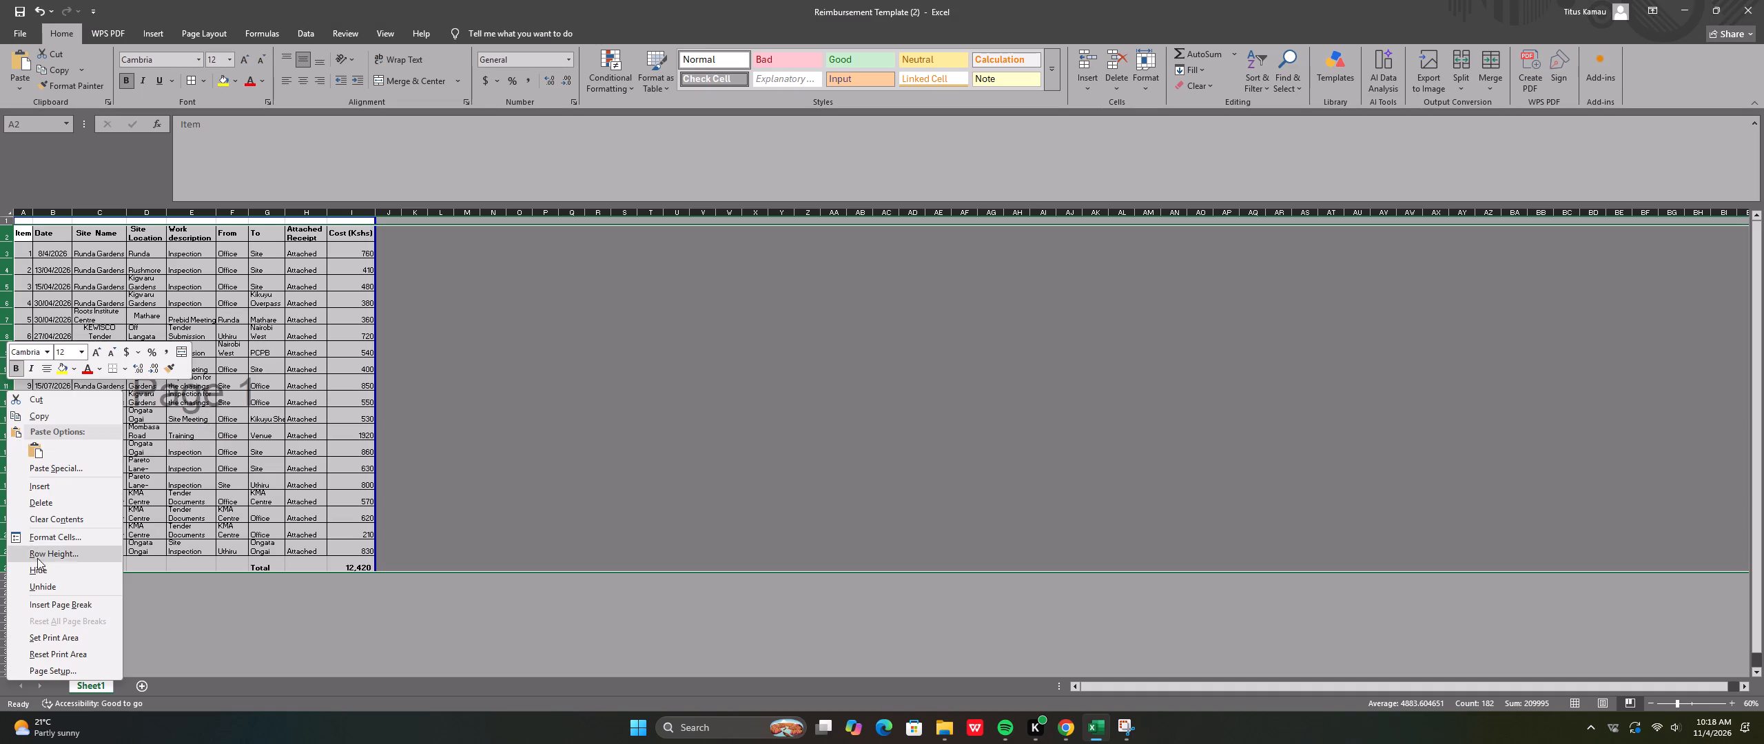
left_click(45, 554)
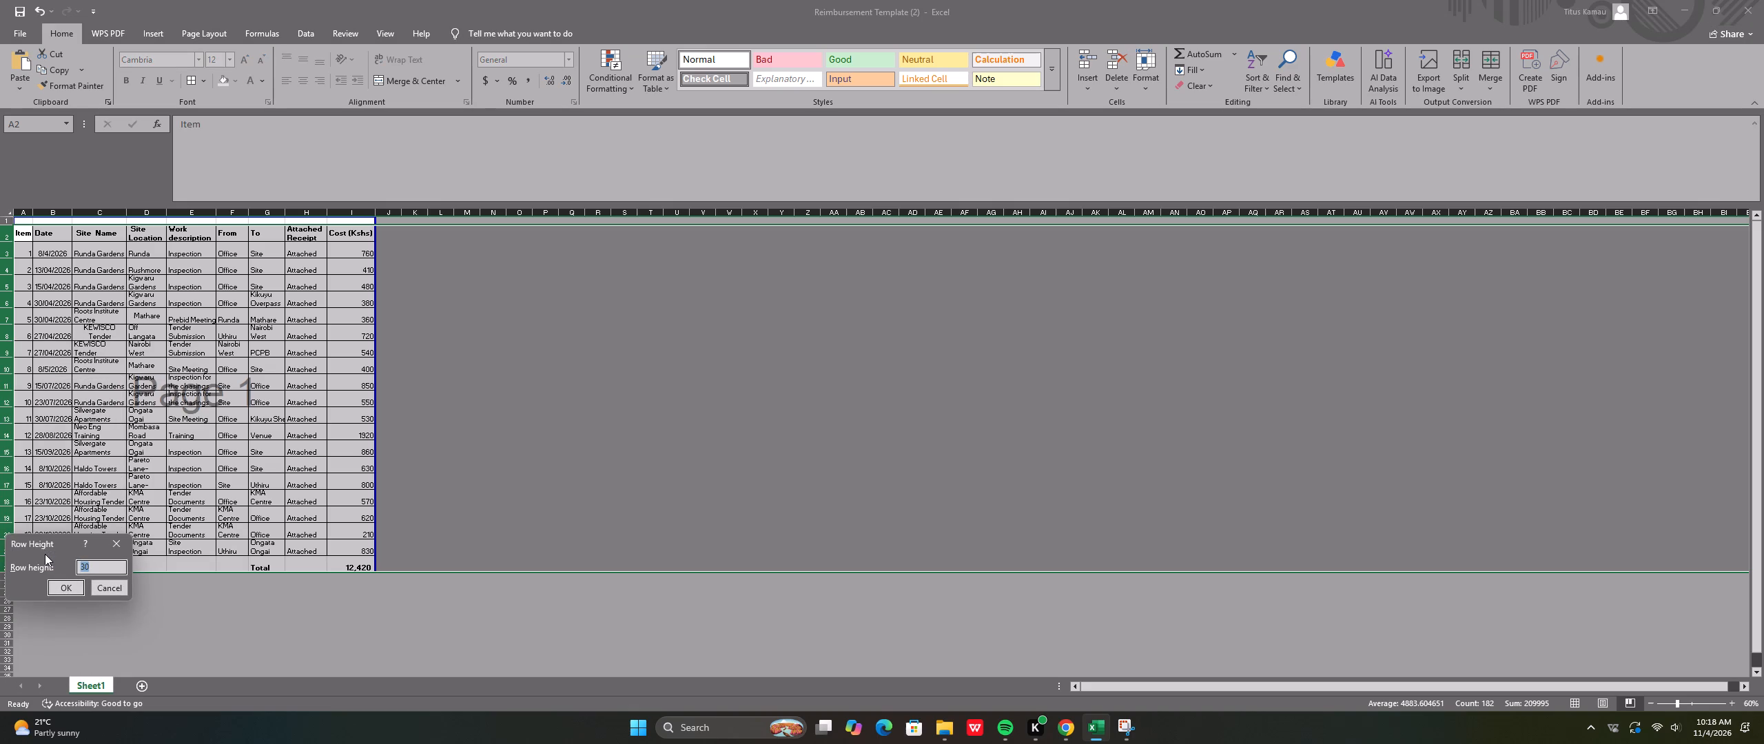
type("35")
left_click(79, 588)
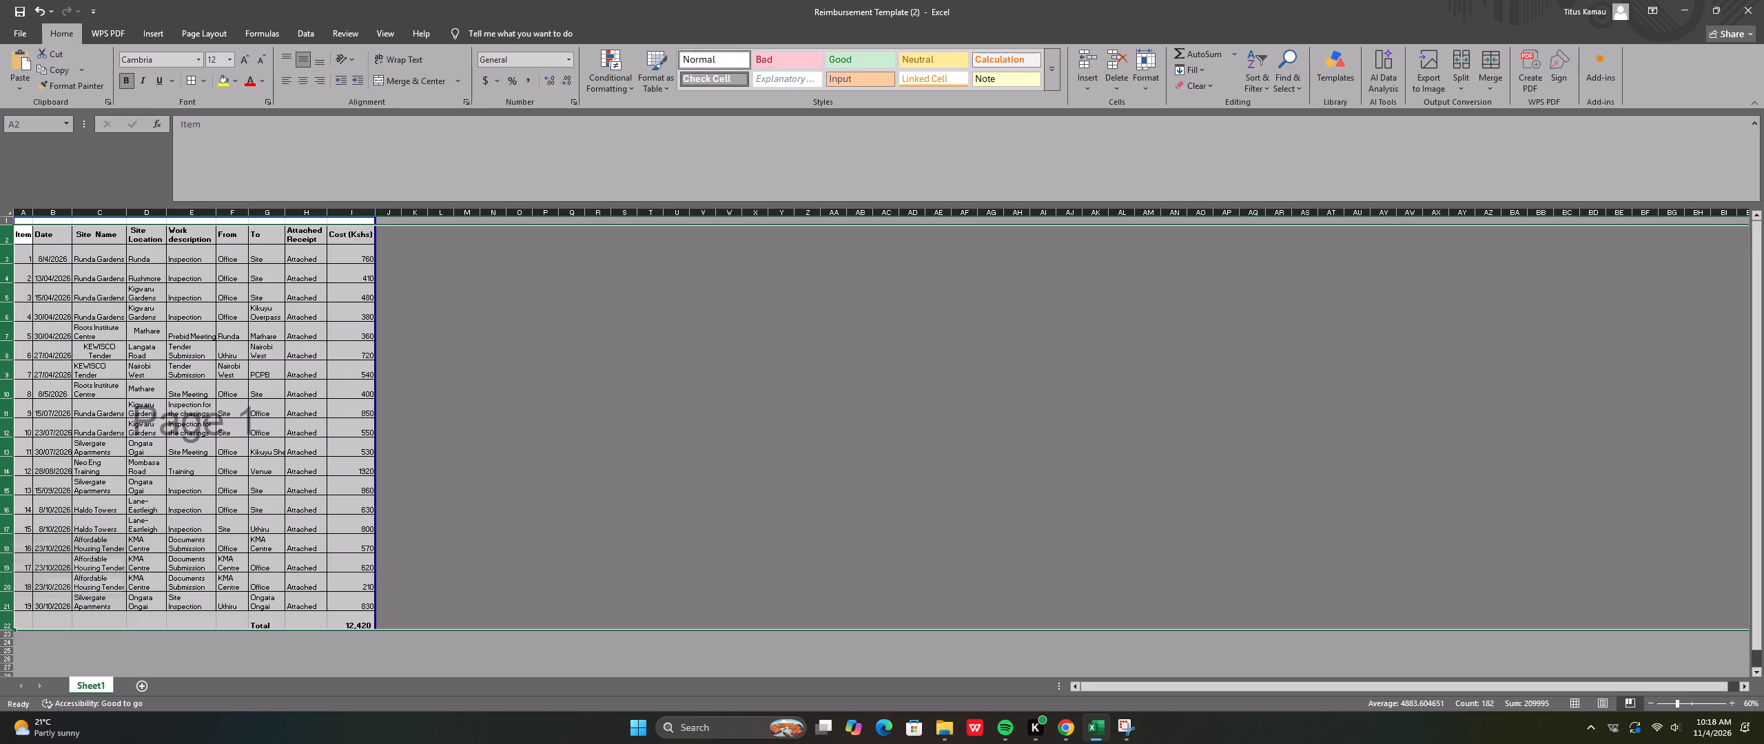
left_click(472, 642)
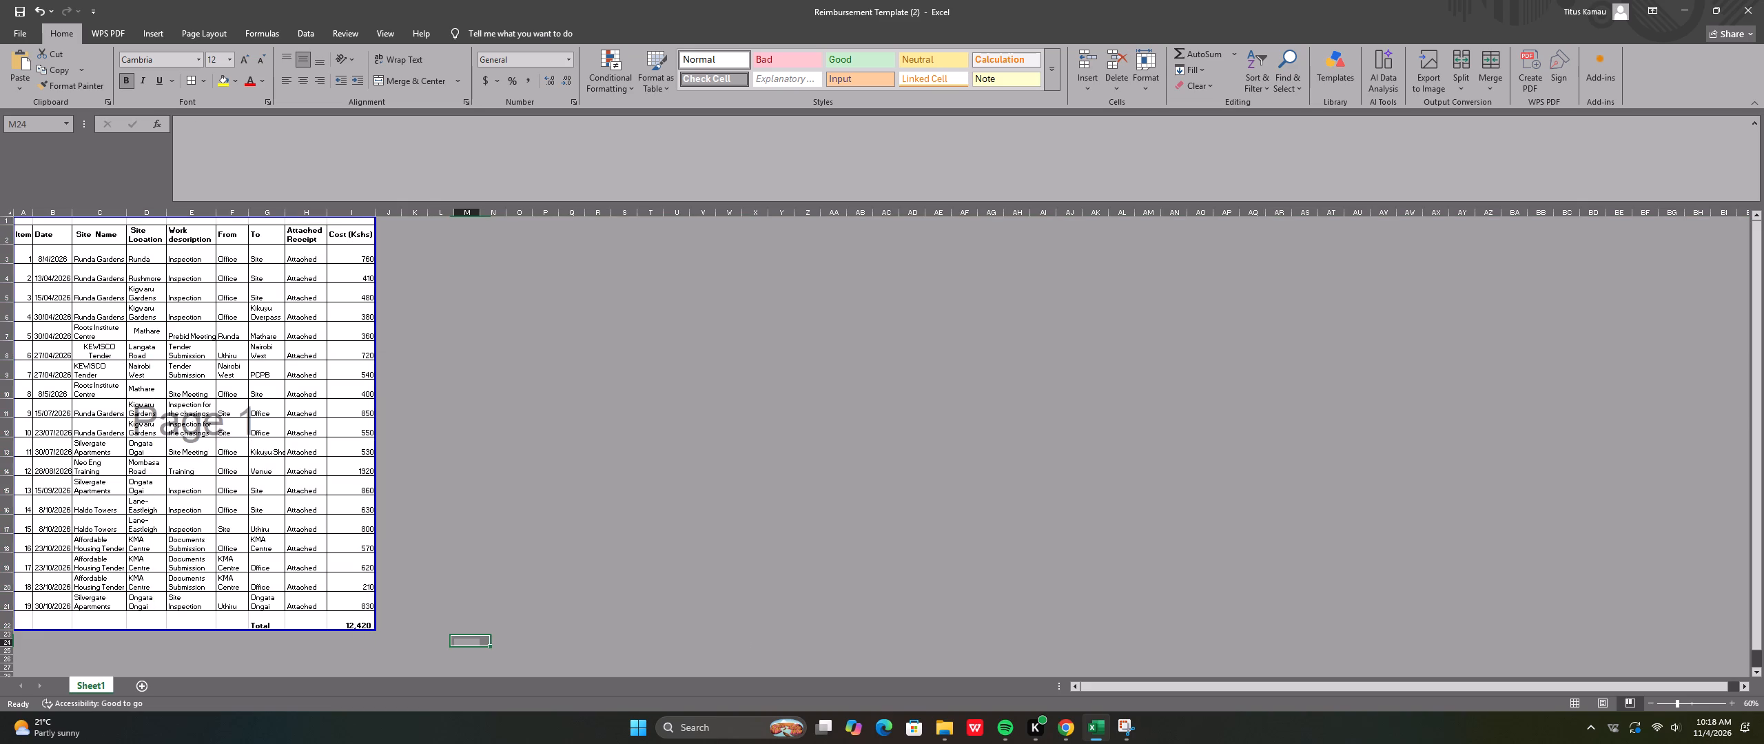
Check the portrait print preview of the reimbursement table with the adjusted row heights.
key("ctrl+p")
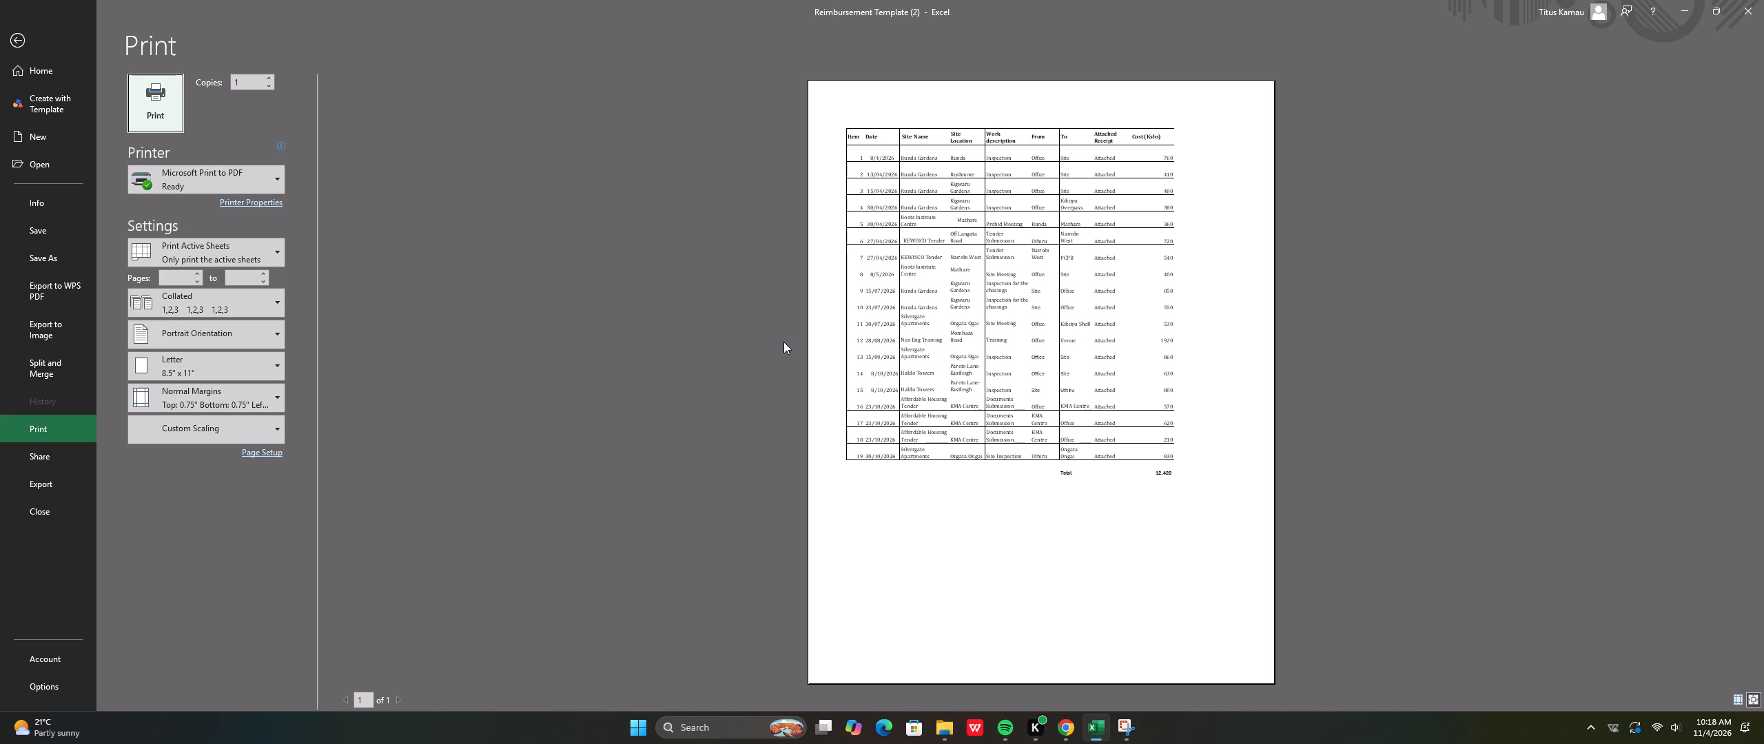
left_click(26, 39)
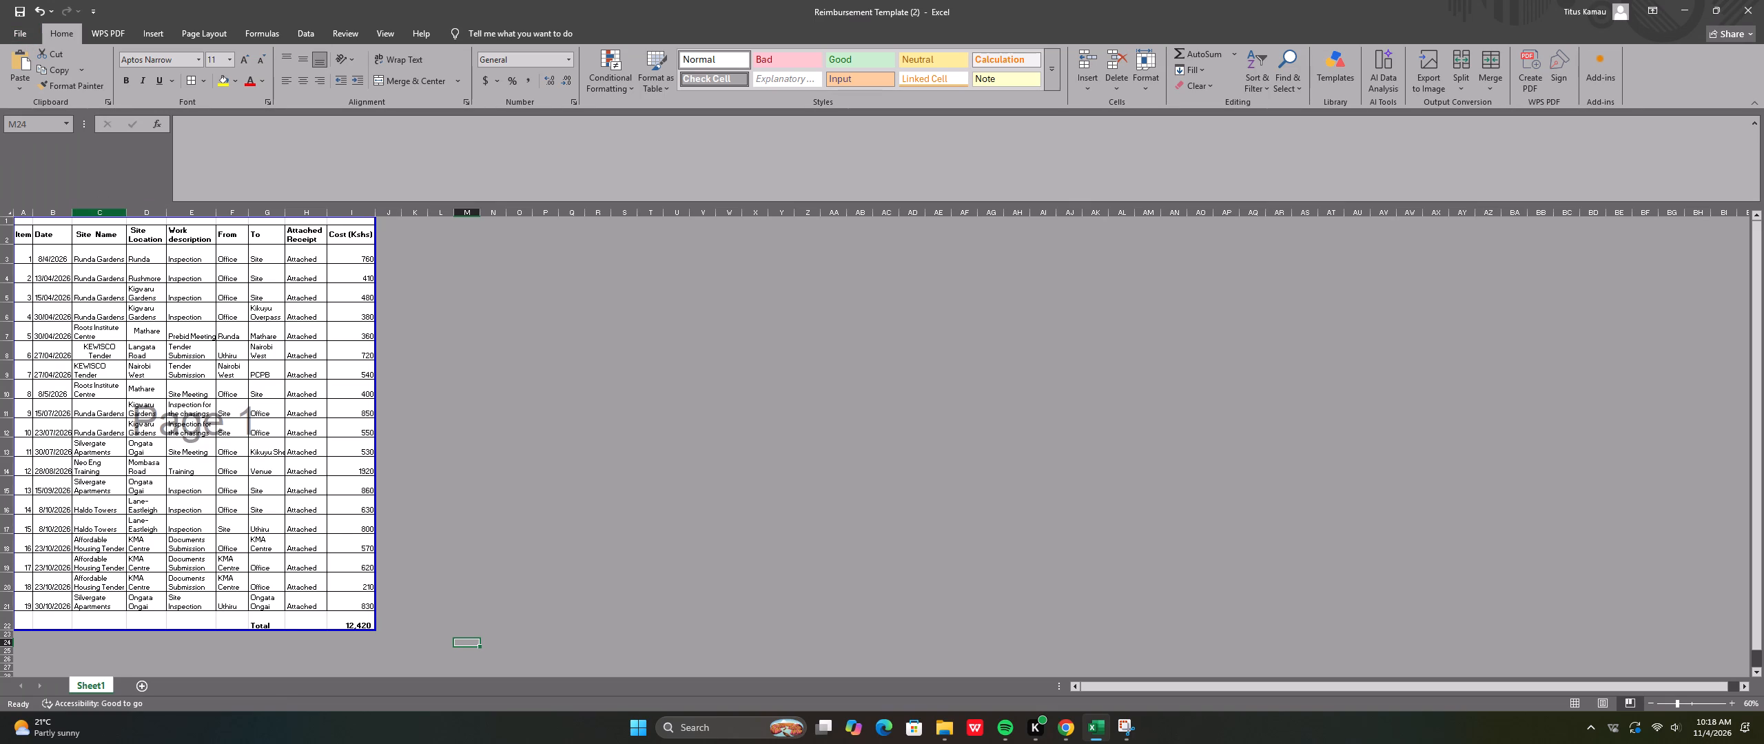
Shorten the work description of Runda Gardens trip 9 to "Inspection" by removing "for the chasings".
left_click(204, 410)
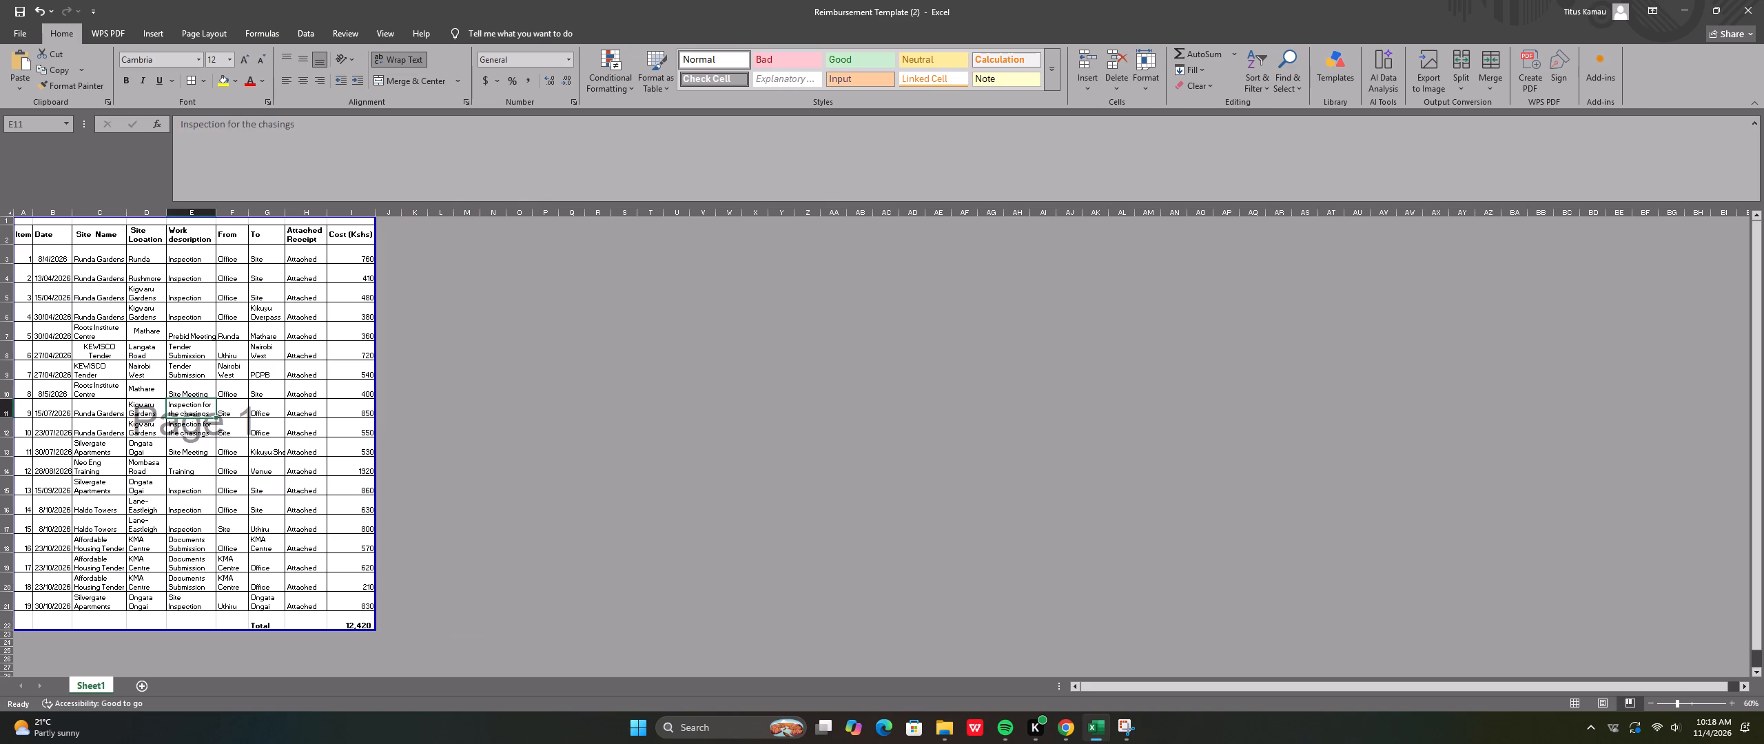
left_click(293, 126)
left_click_drag(300, 125, 275, 127)
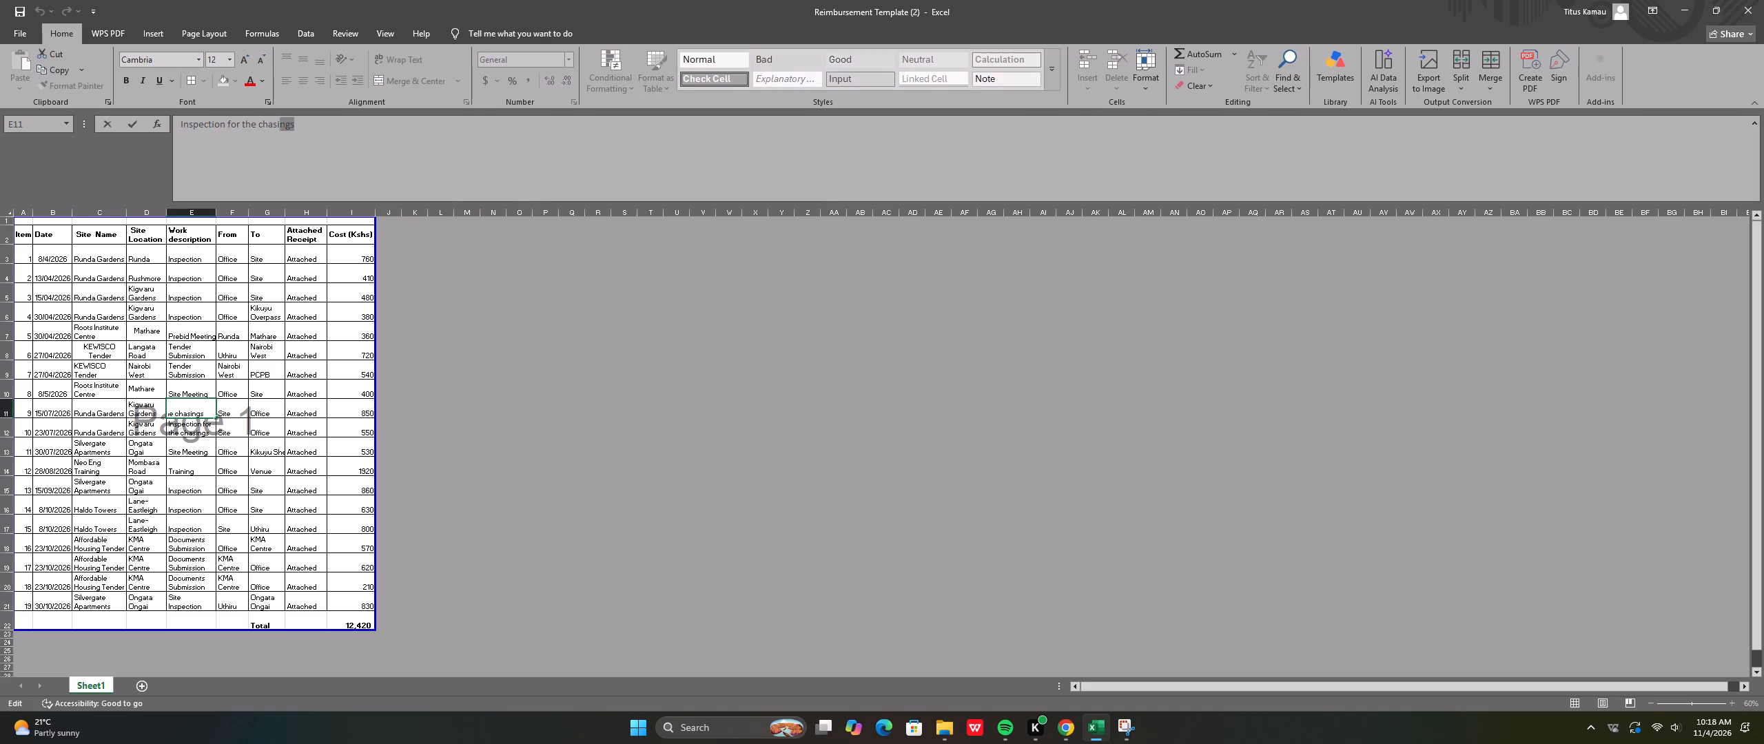
left_click_drag(275, 127, 227, 132)
left_click_drag(306, 121, 228, 127)
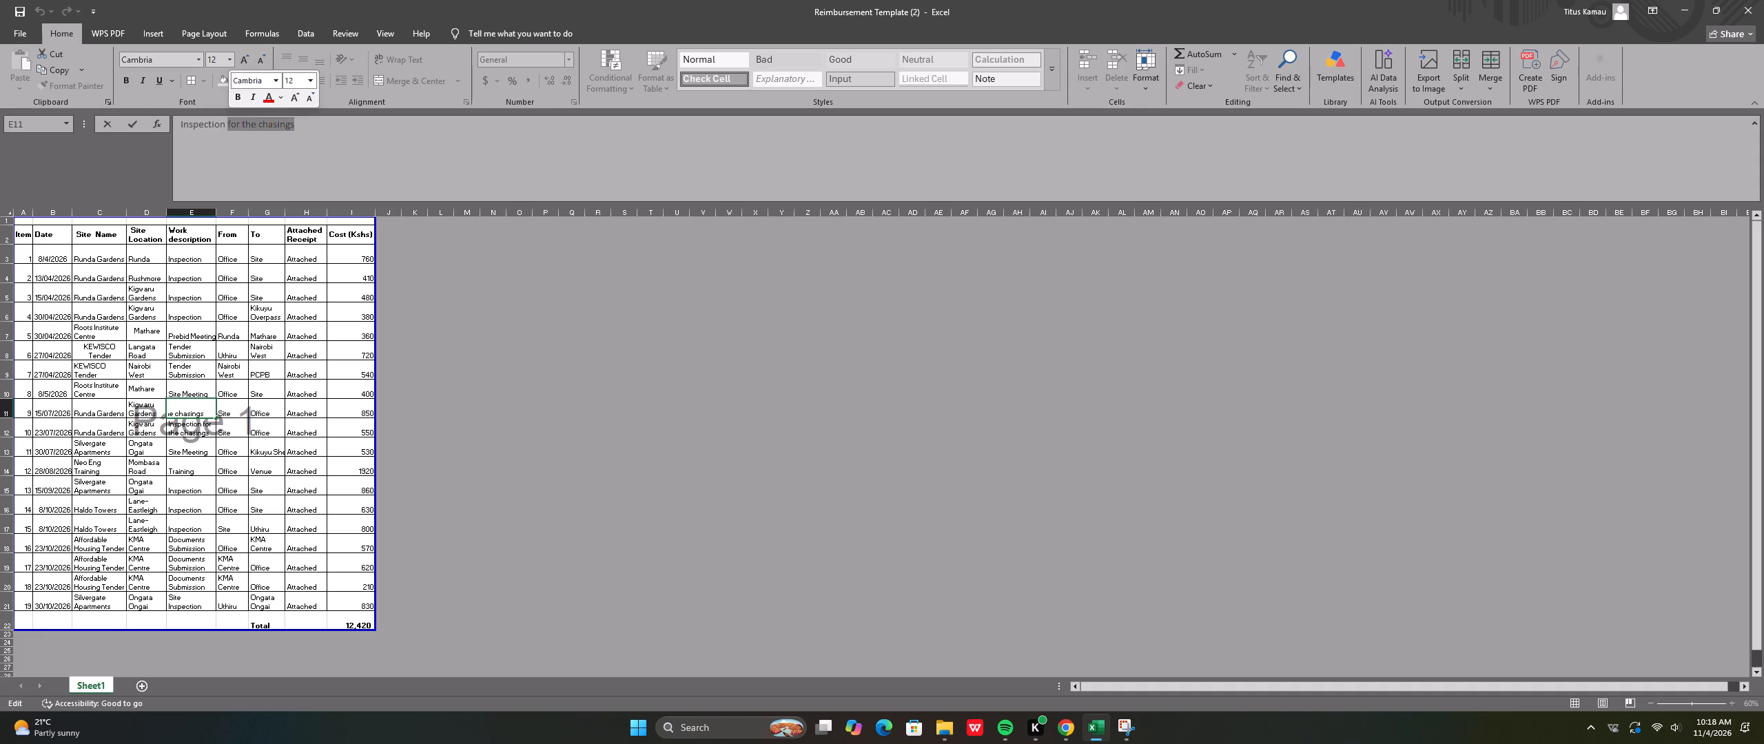
key("Delete")
left_click(572, 482)
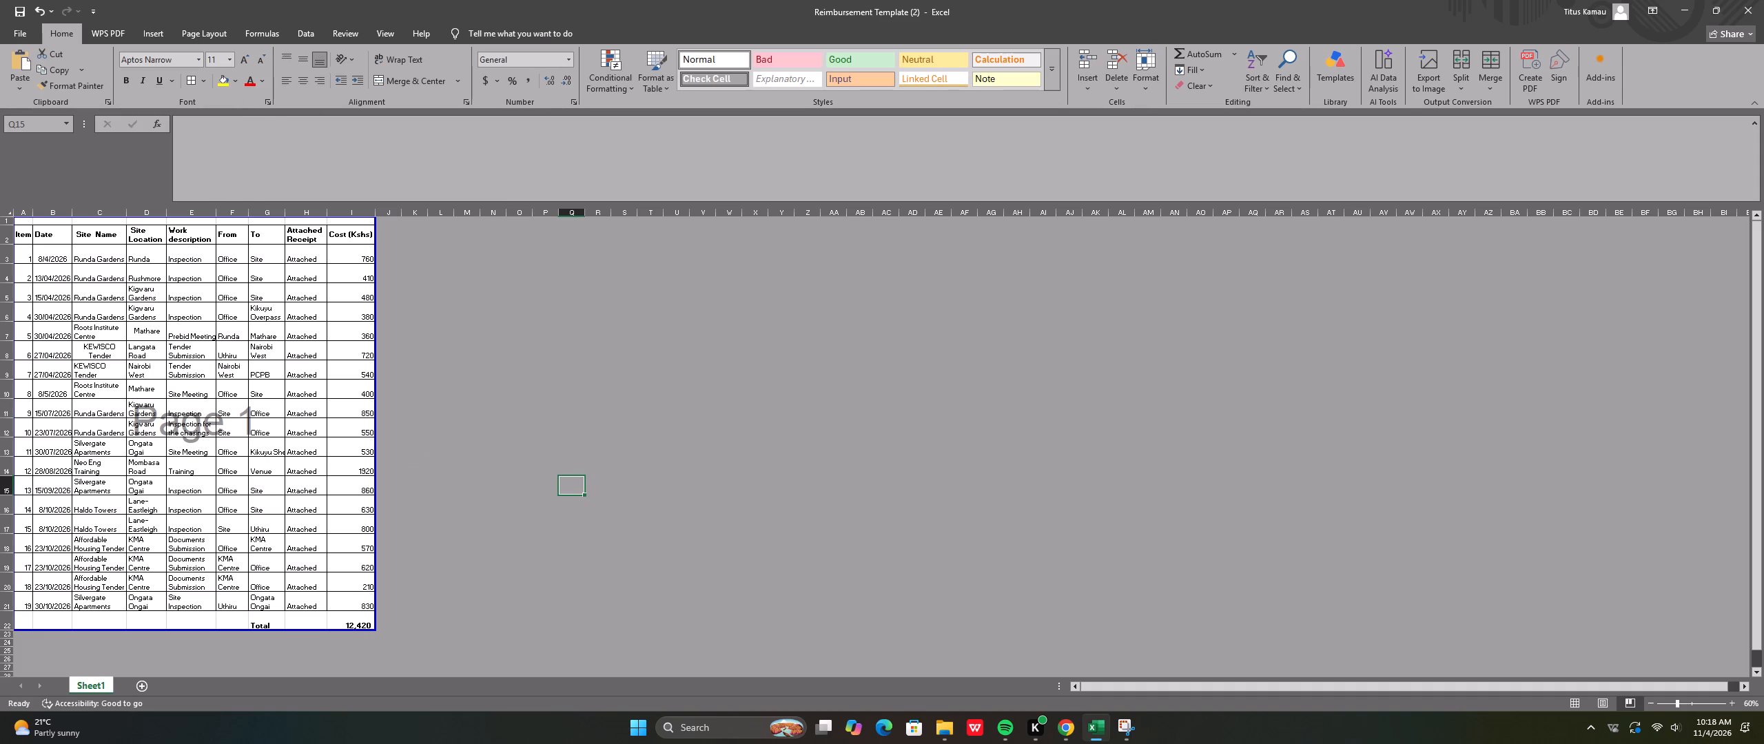
Fill the work description "Inspection" from trip 9 down to Runda Gardens trip 10.
left_click(203, 410)
left_click_drag(213, 416, 213, 433)
left_click(502, 439)
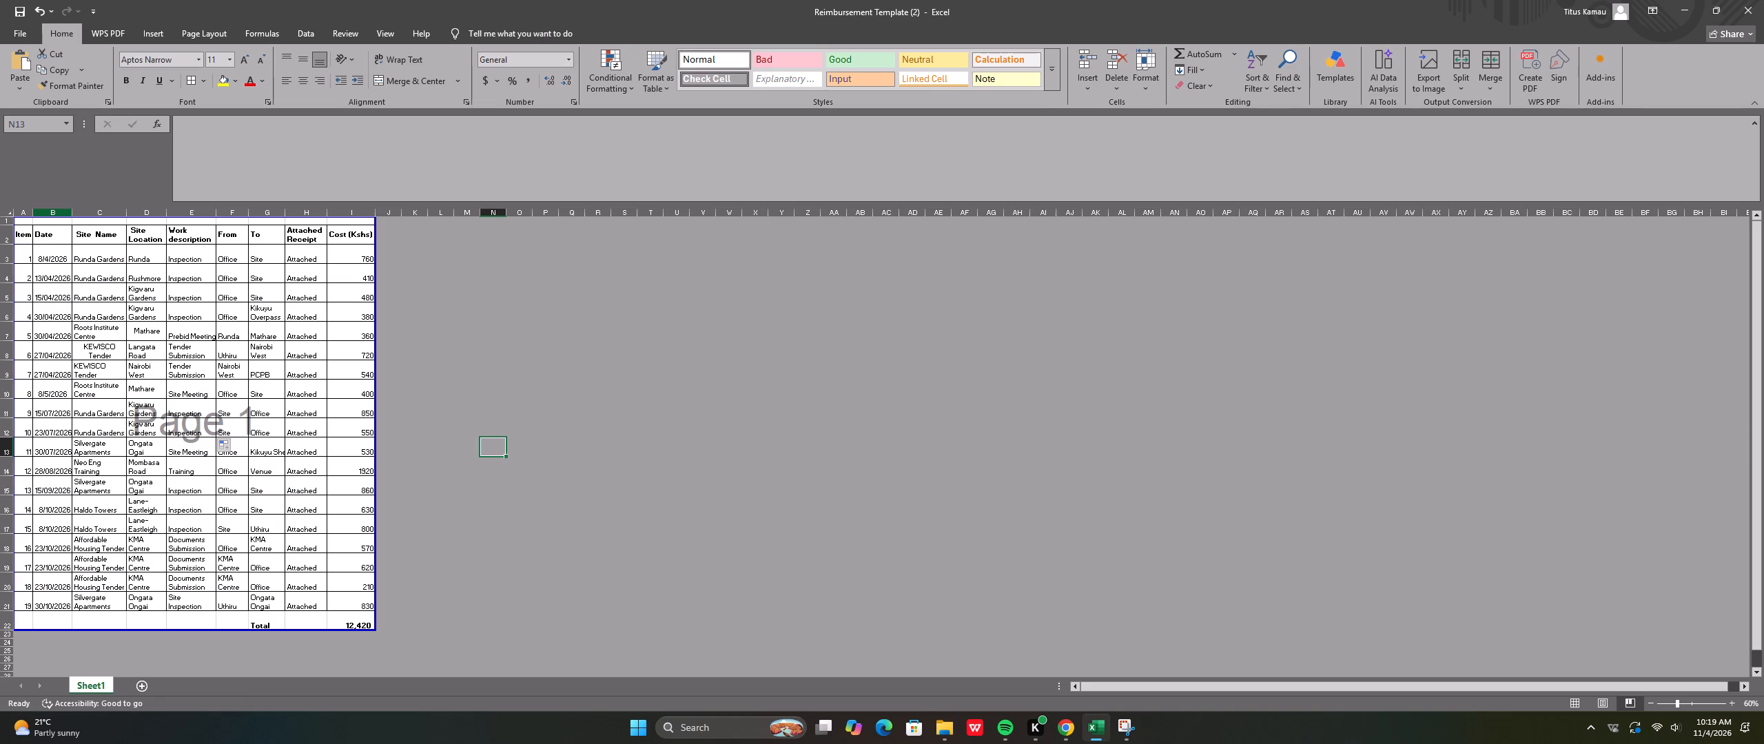
Increase the row heights of Affordable Housing Tender trips 16, 17 and 18 to fit the three-line "Tender Documents Submission" text.
left_click_drag(10, 554, 8, 558)
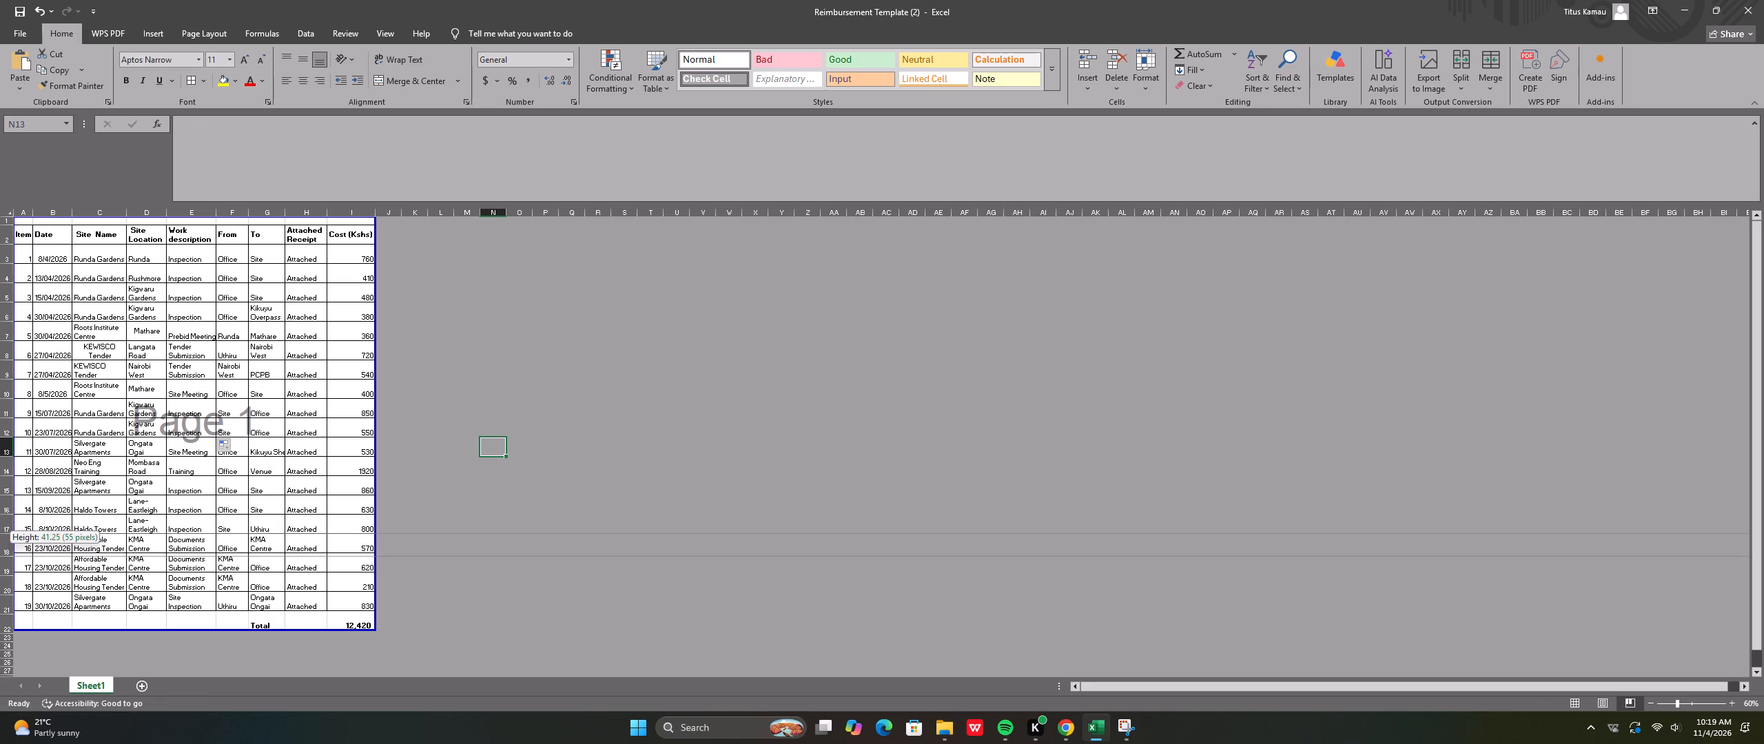
left_click_drag(8, 558, 8, 566)
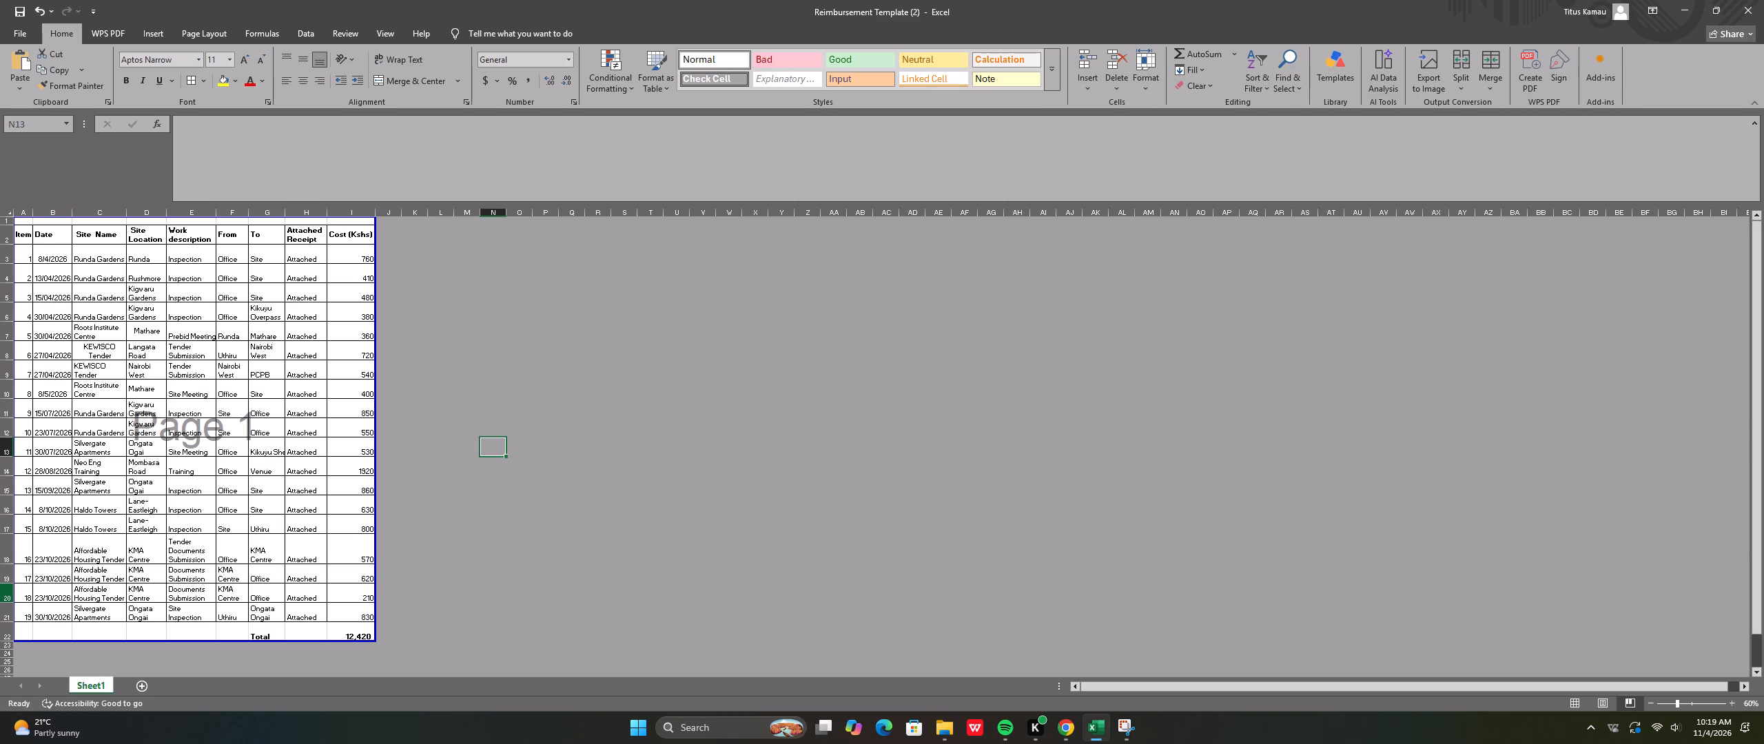
left_click_drag(8, 584, 8, 595)
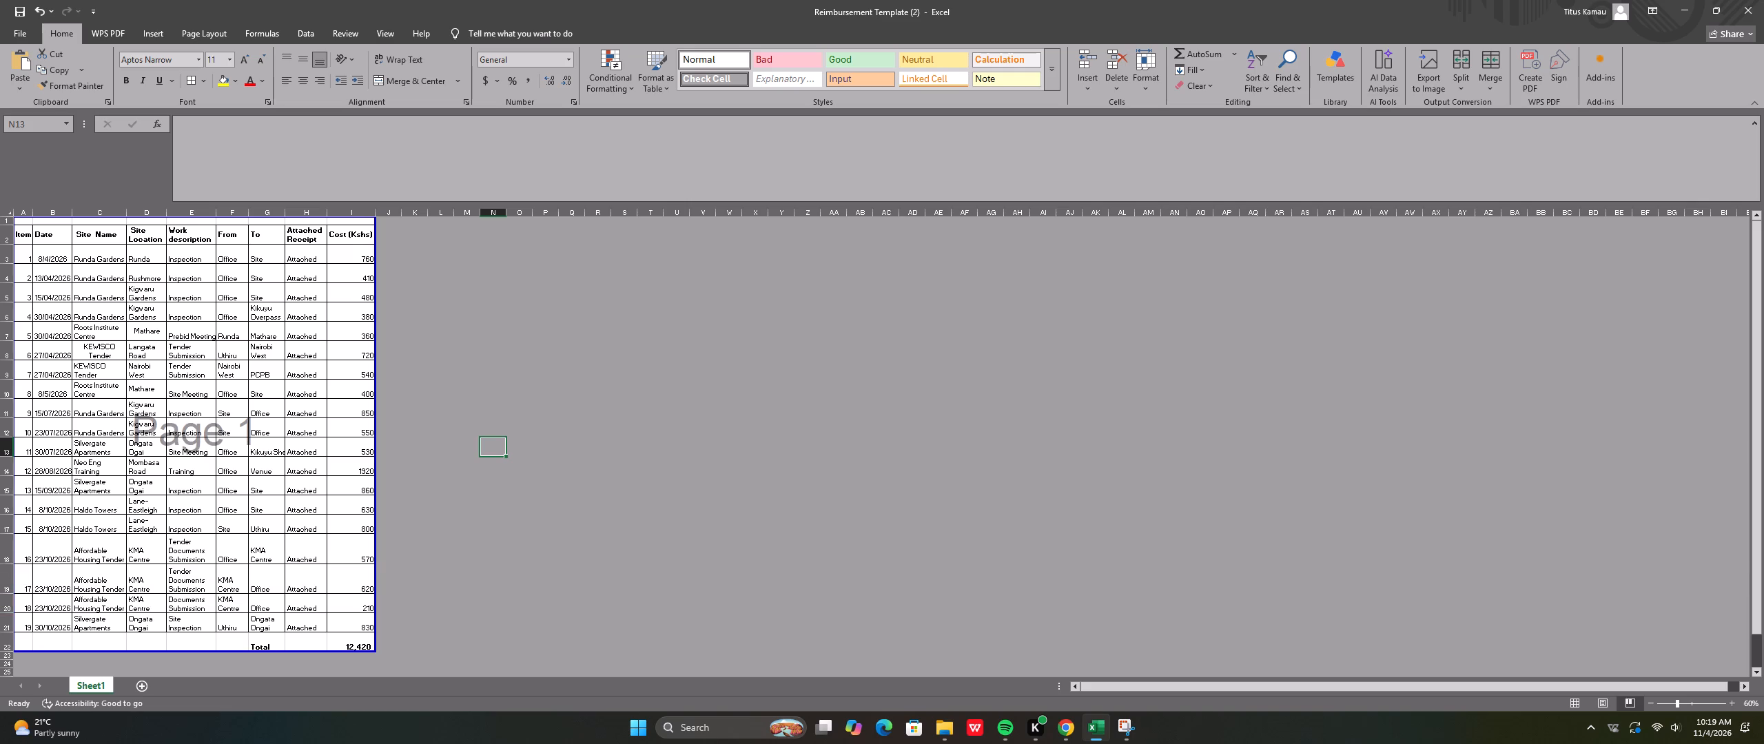
left_click_drag(10, 613, 8, 620)
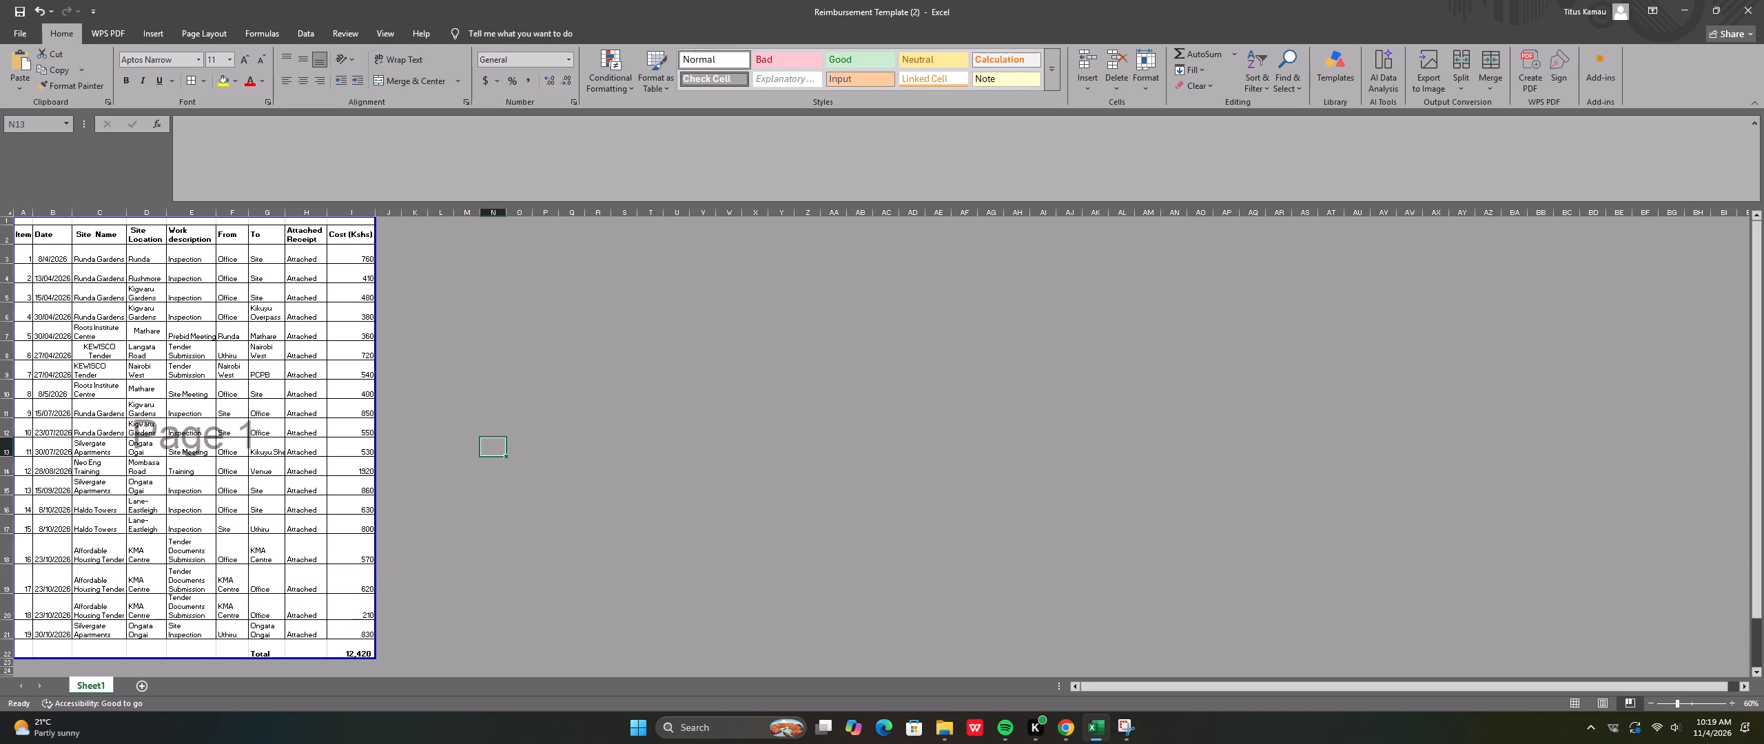
left_click(8, 620)
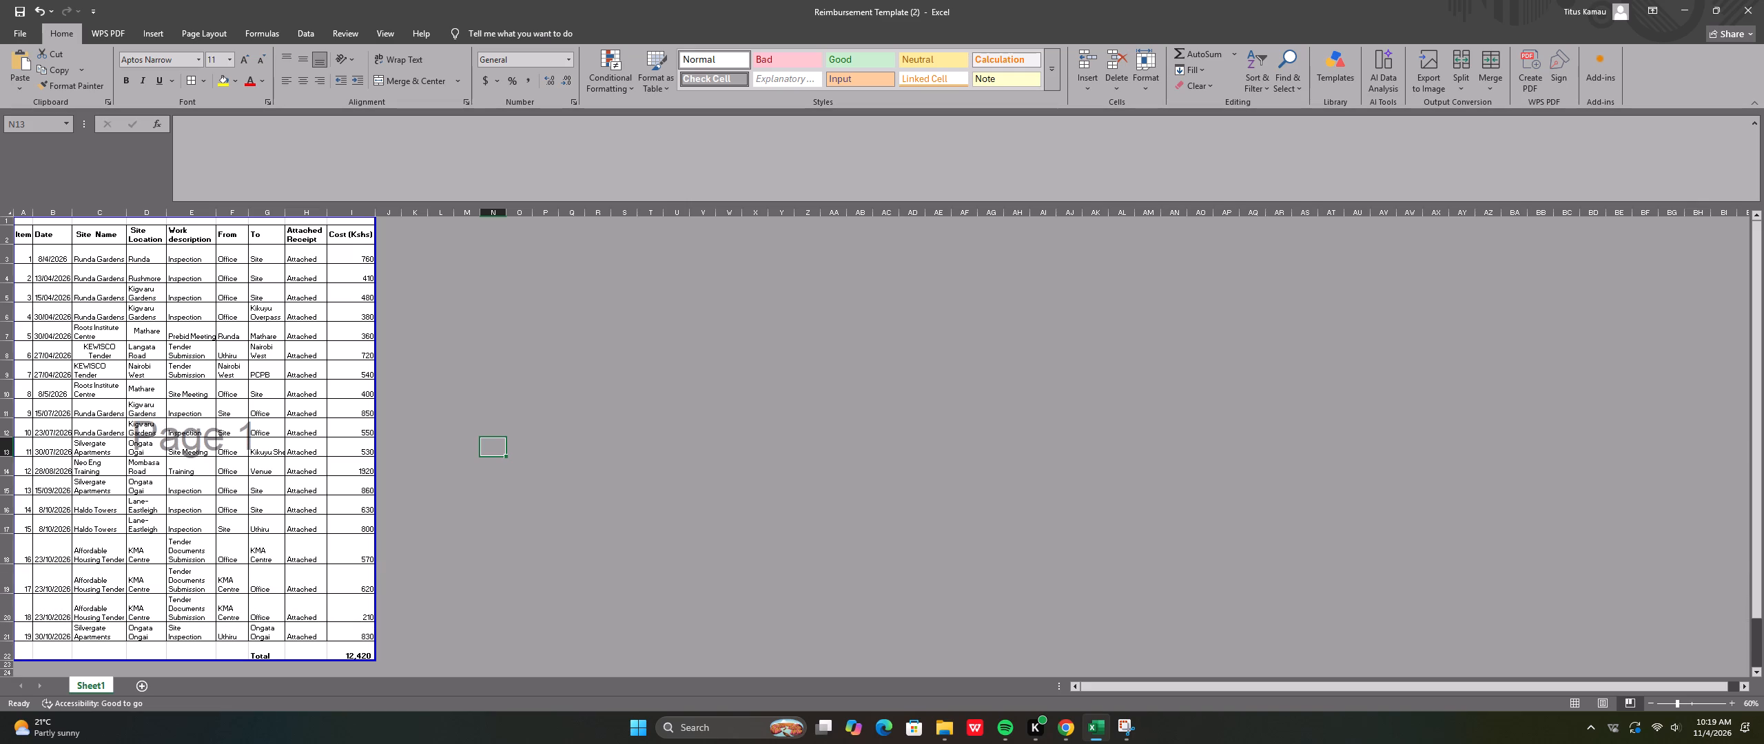
left_click(563, 555)
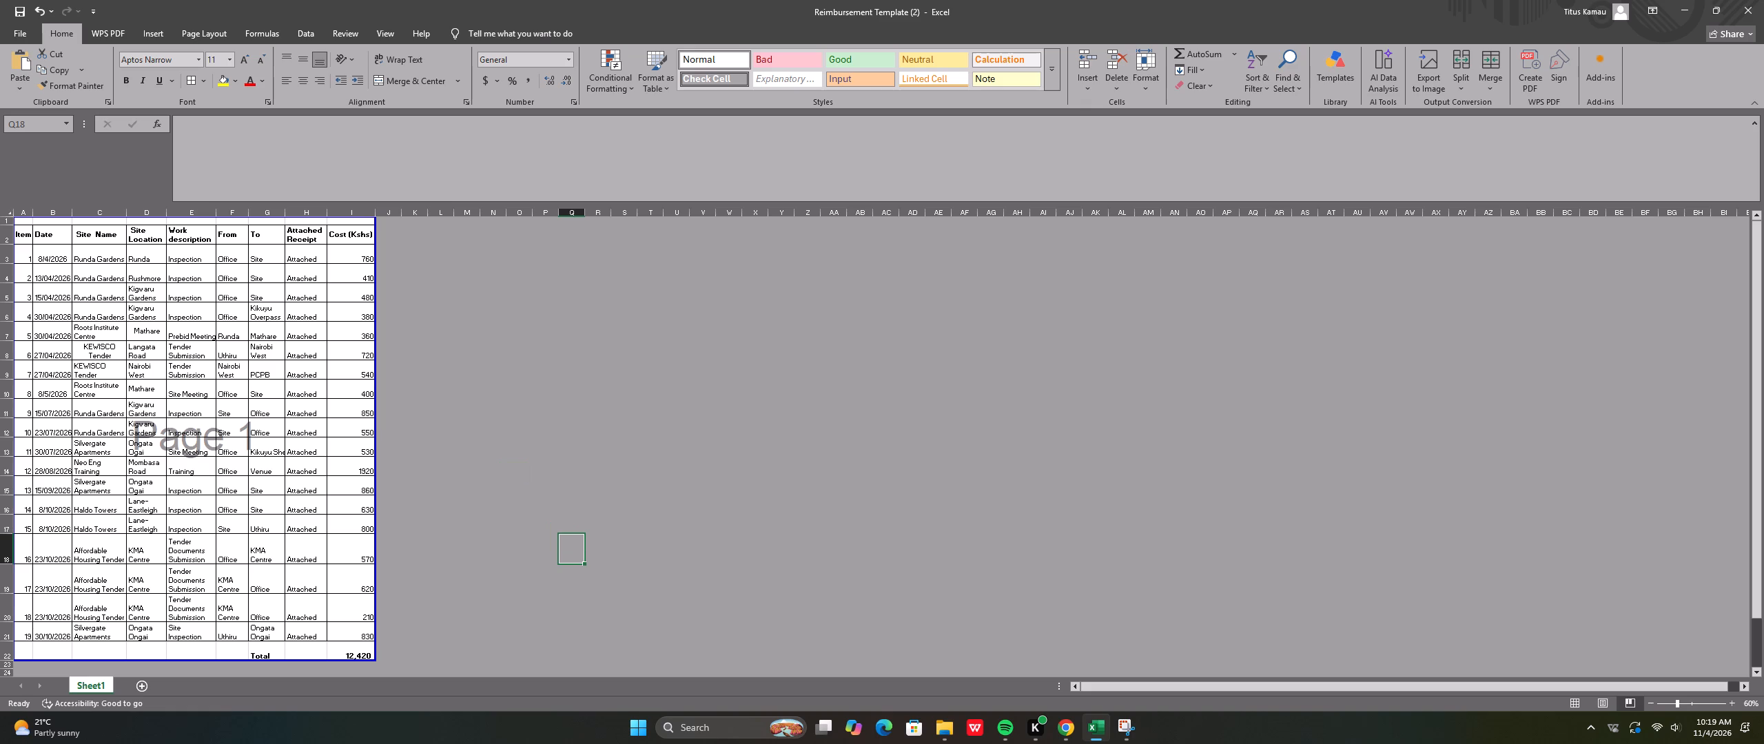
Increase the row heights of Haldo Towers trips 14 and 15 to fit their three-line site locations.
left_click_drag(6, 514, 6, 529)
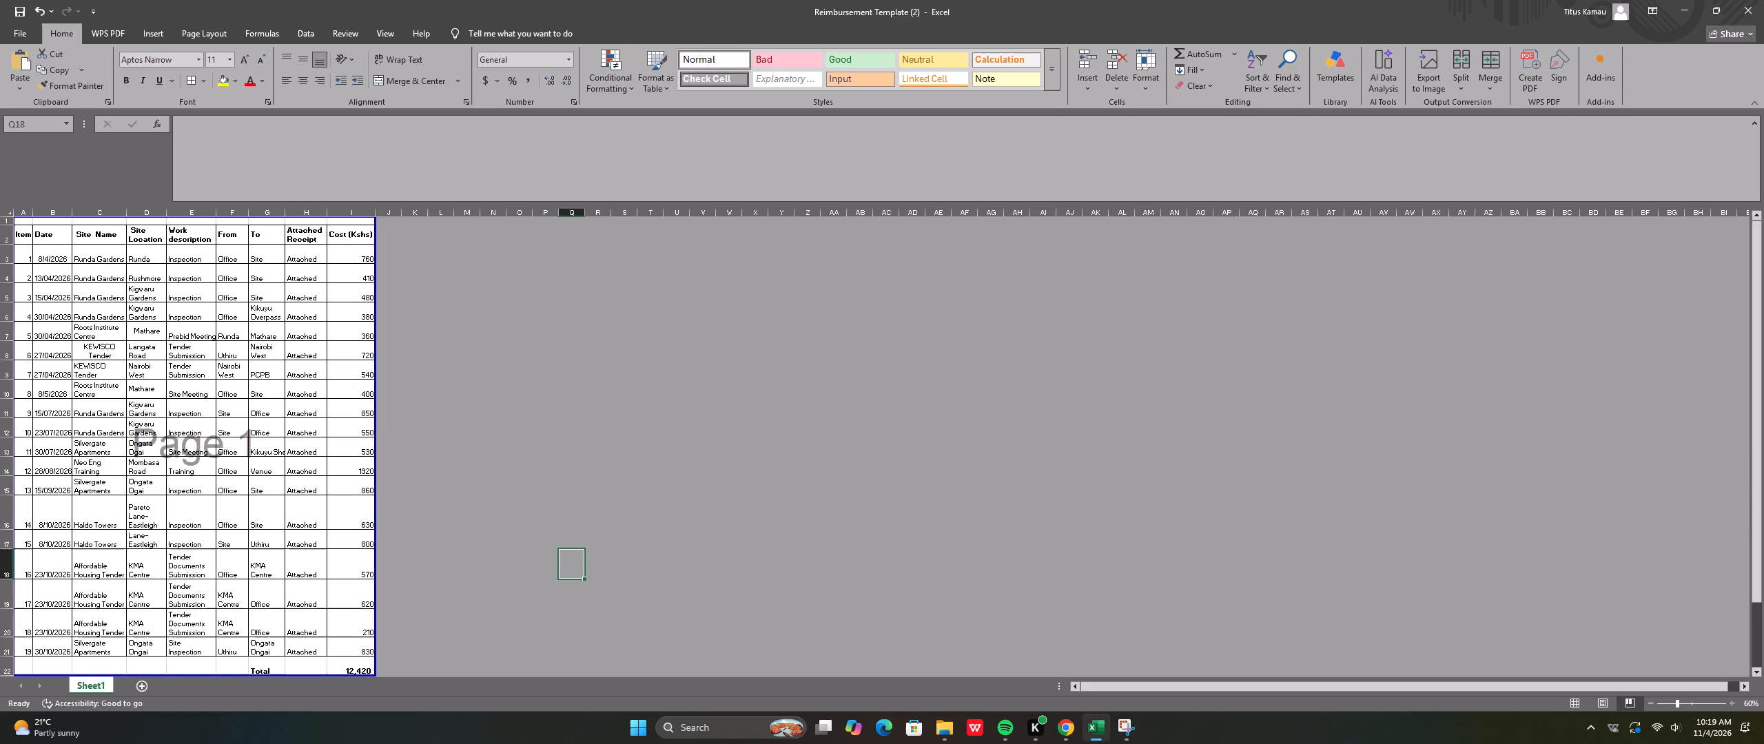
left_click_drag(5, 550, 5, 559)
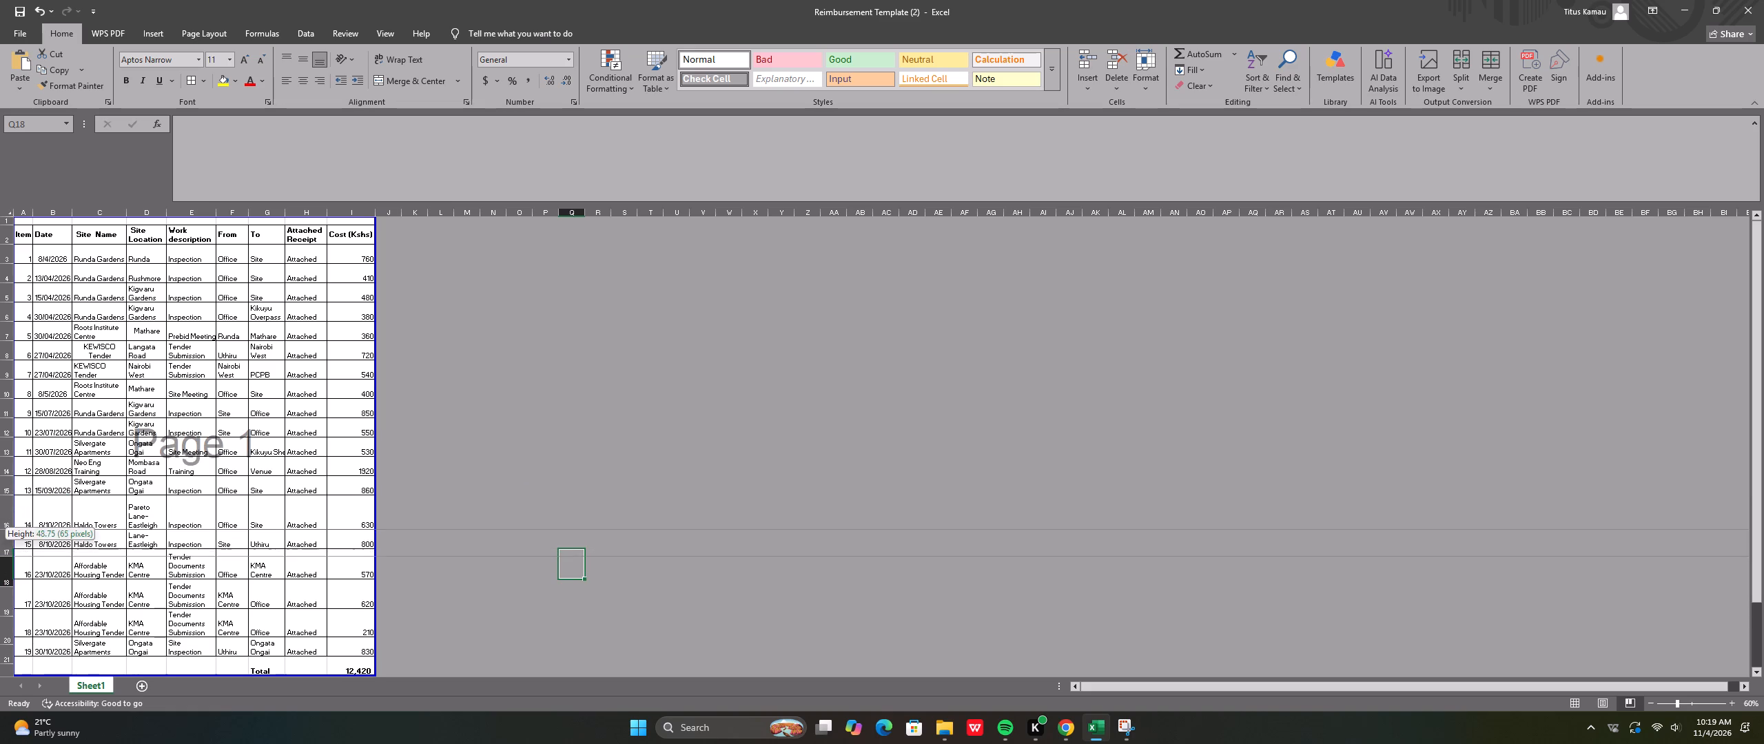
left_click_drag(5, 559, 5, 559)
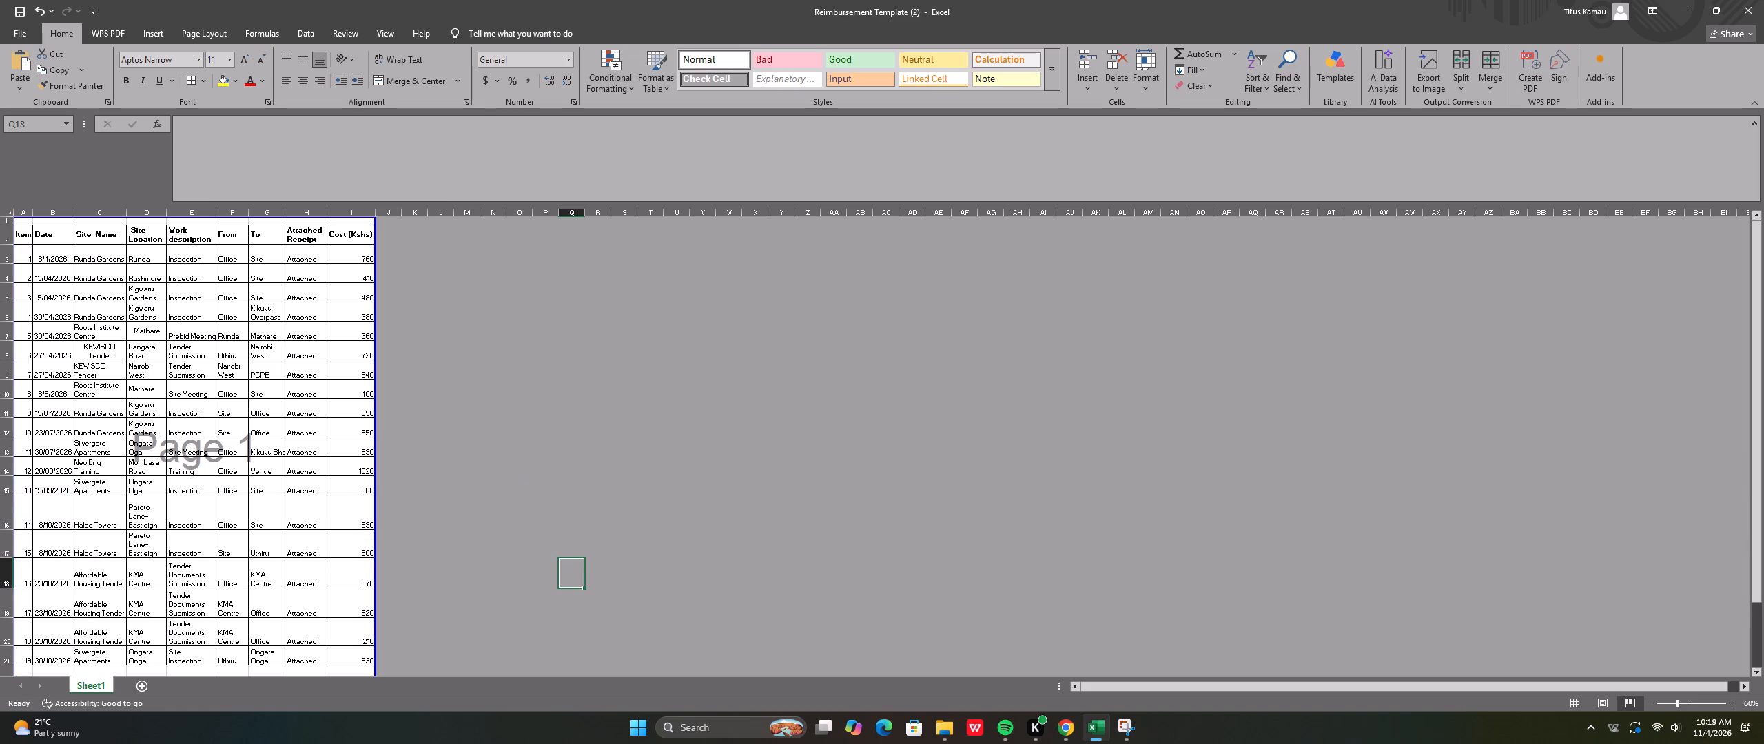
left_click(572, 468)
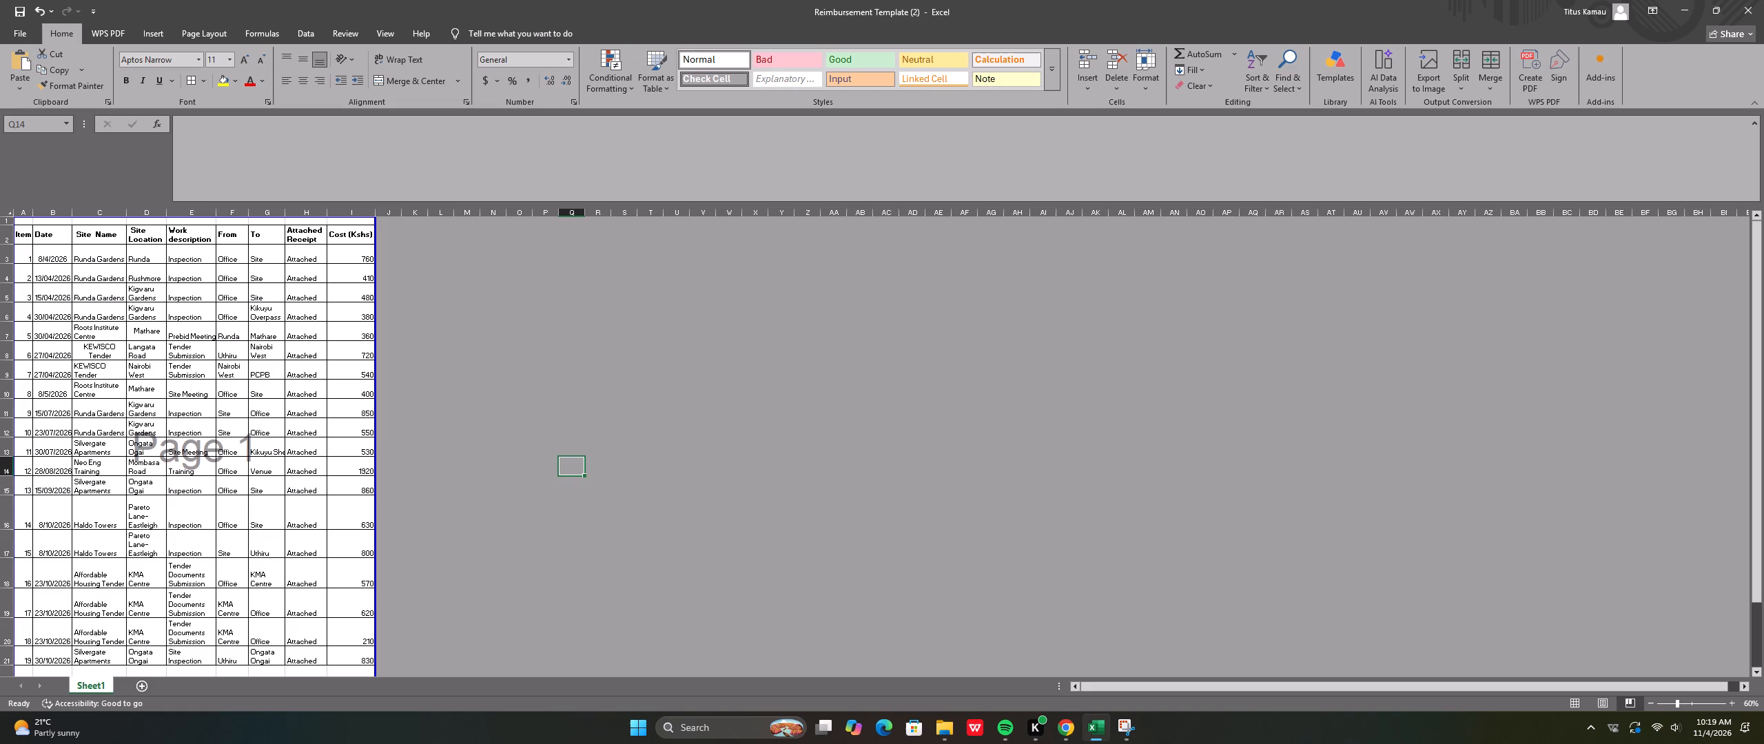
Review the reimbursement table's layout and borders in the print preview.
scroll(479, 456, "up", 1)
scroll(479, 456, "down", 2)
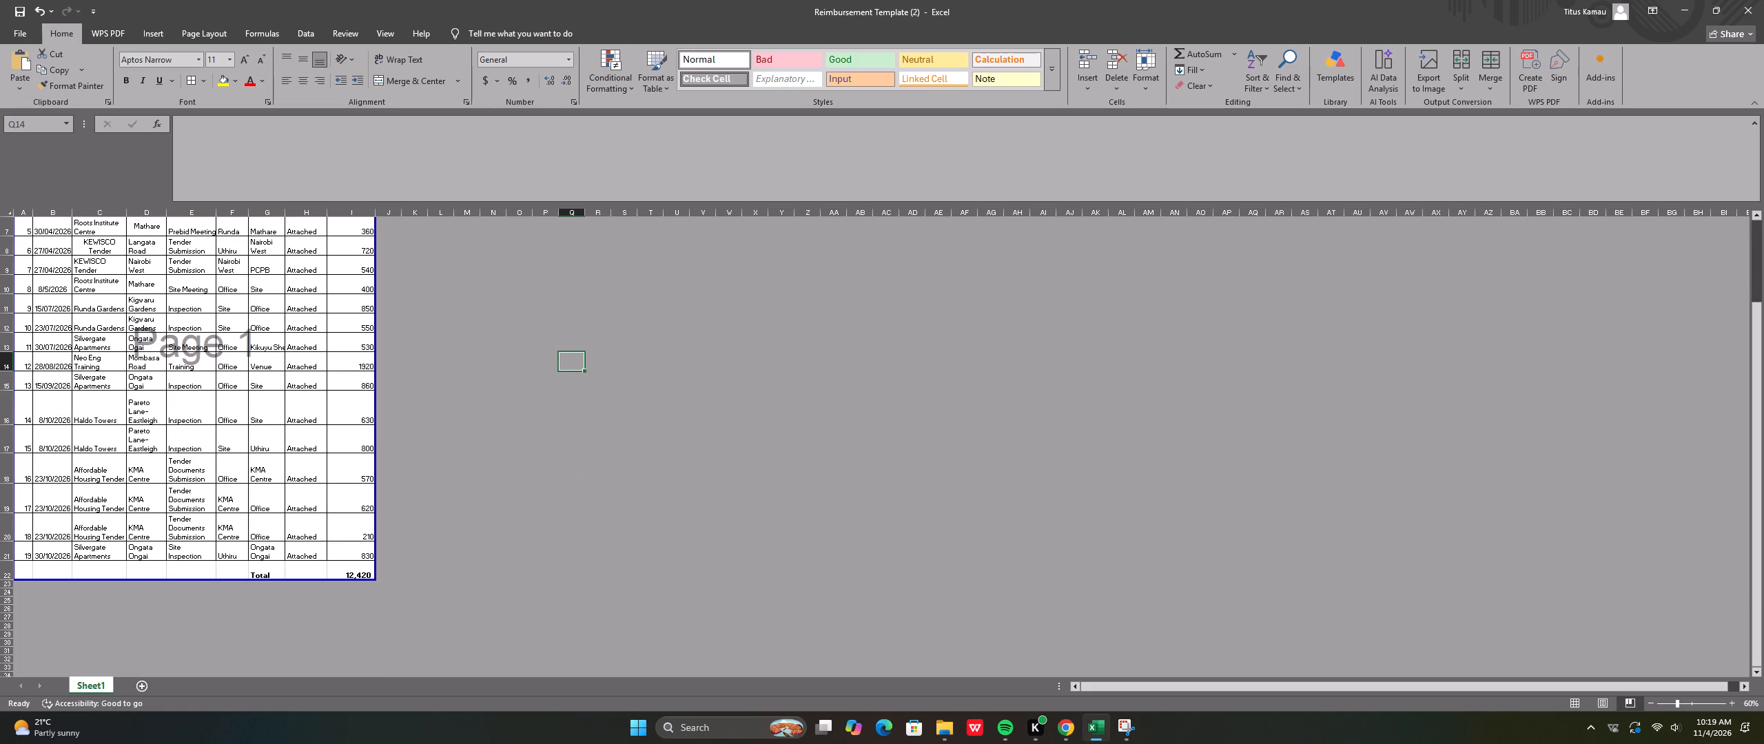
key("ctrl+p")
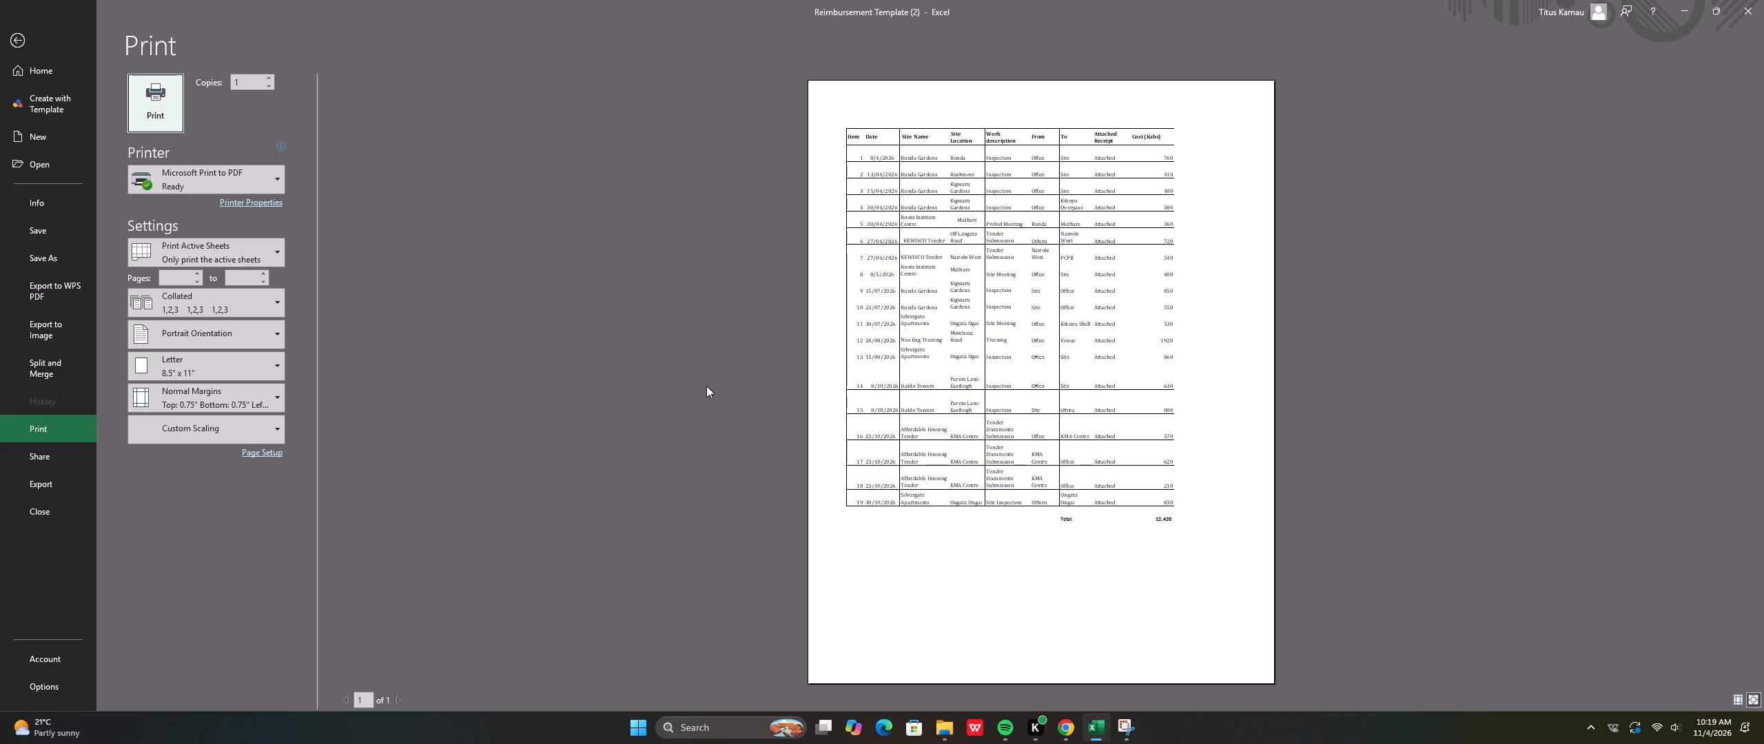
left_click(14, 41)
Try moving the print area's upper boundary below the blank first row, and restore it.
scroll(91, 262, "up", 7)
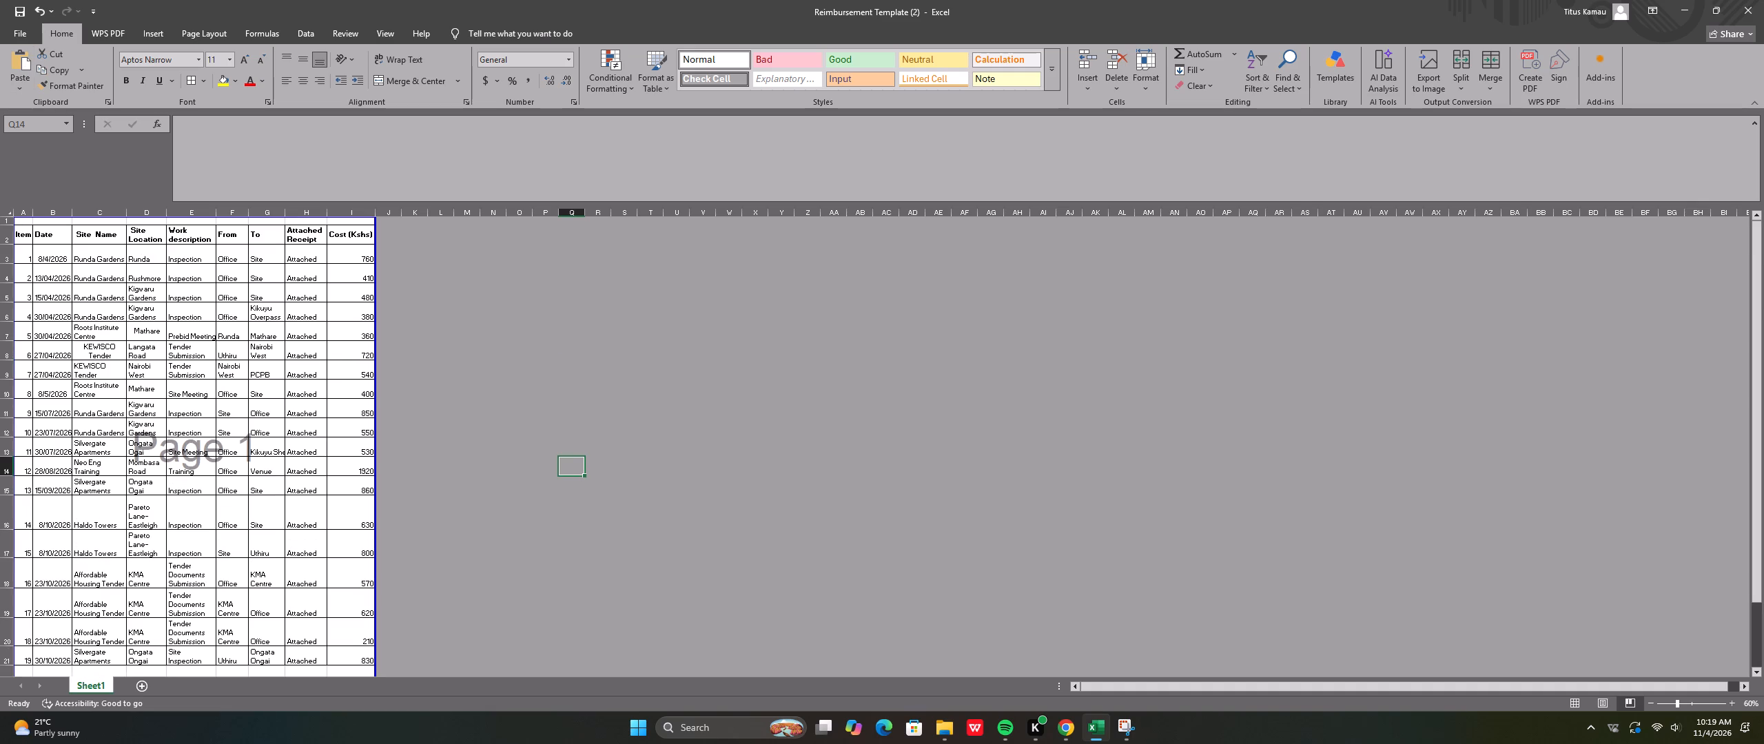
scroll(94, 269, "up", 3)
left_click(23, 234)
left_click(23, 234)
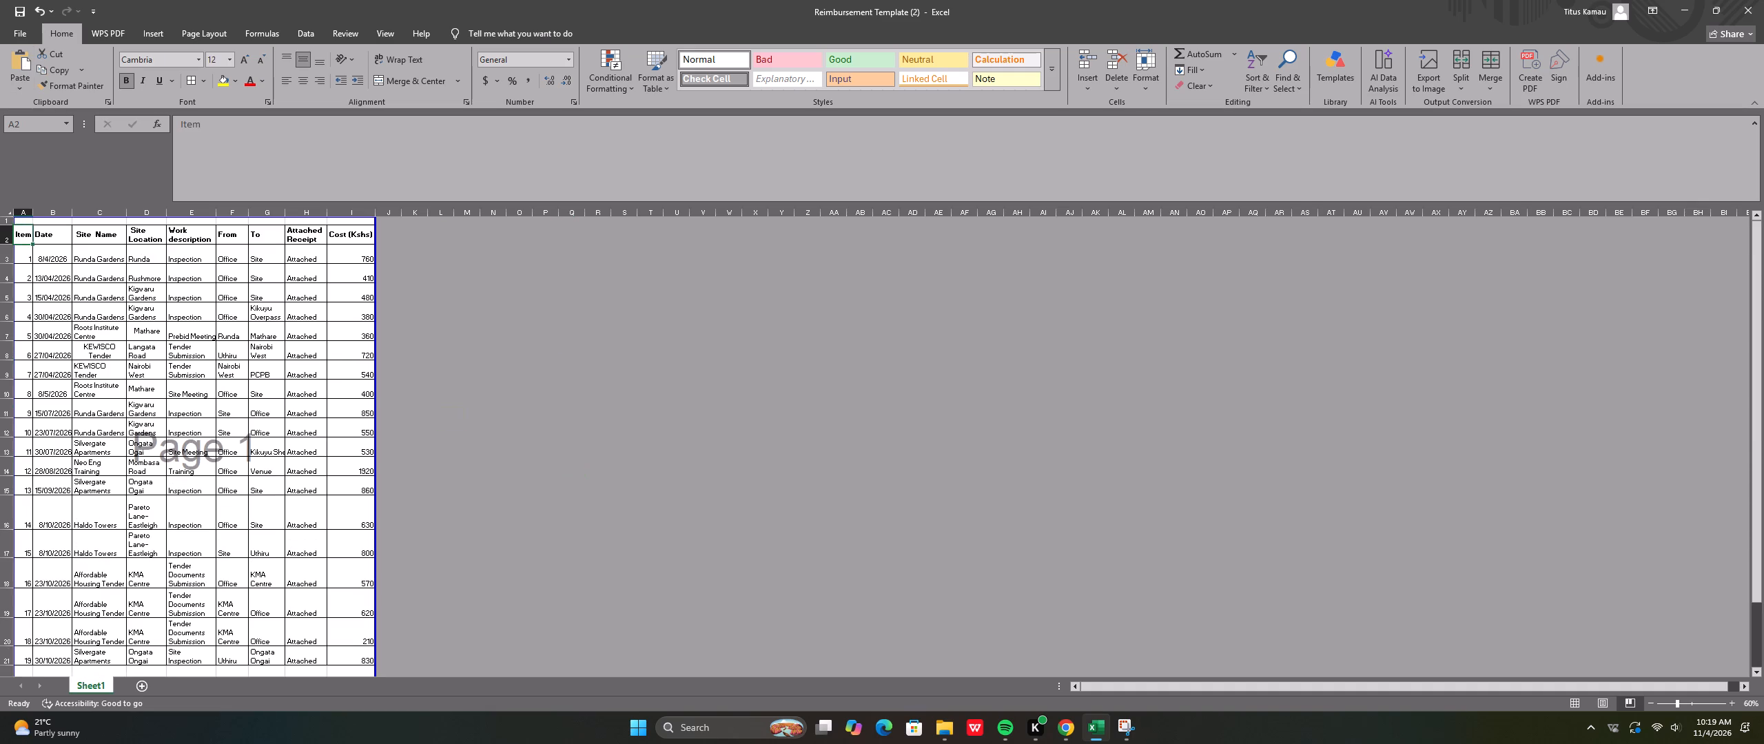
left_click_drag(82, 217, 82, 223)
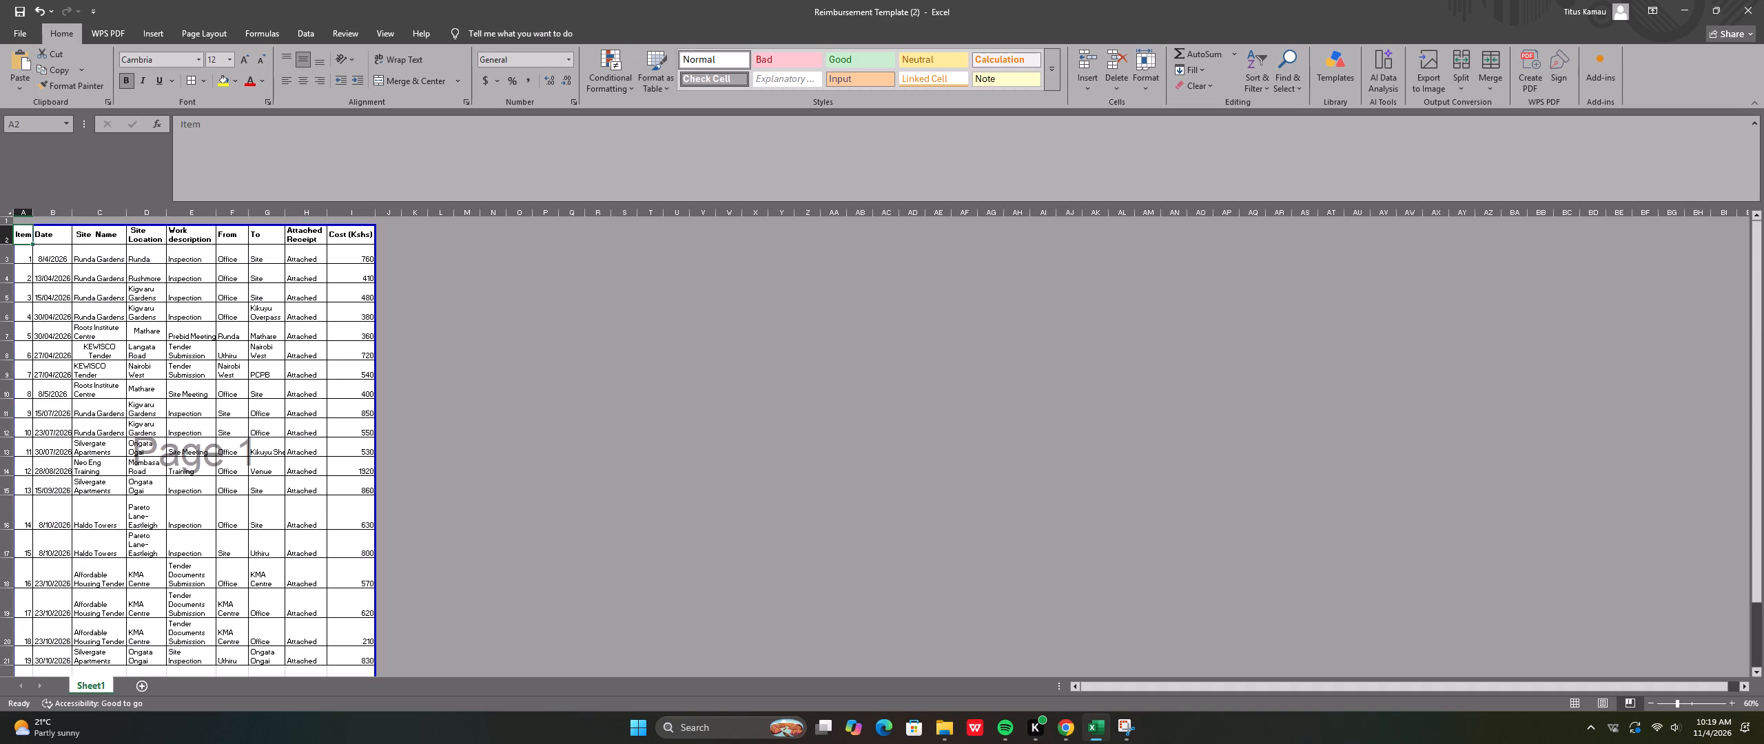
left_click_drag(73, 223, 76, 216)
Apply All Borders to the whole reimbursement table, from the Item header through the Total row.
left_click_drag(23, 236, 24, 236)
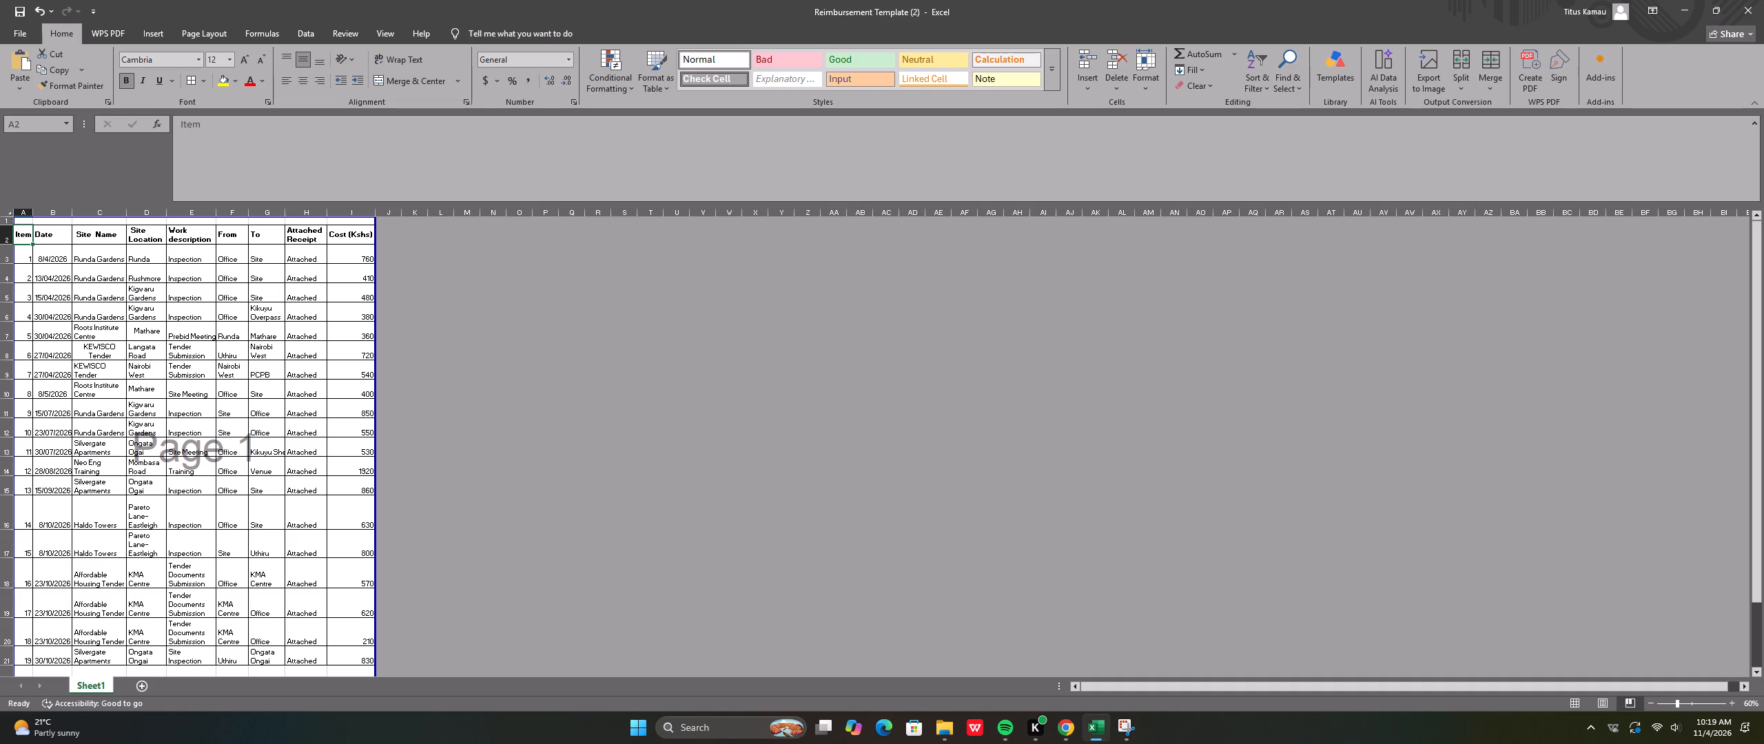
left_click_drag(24, 236, 323, 612)
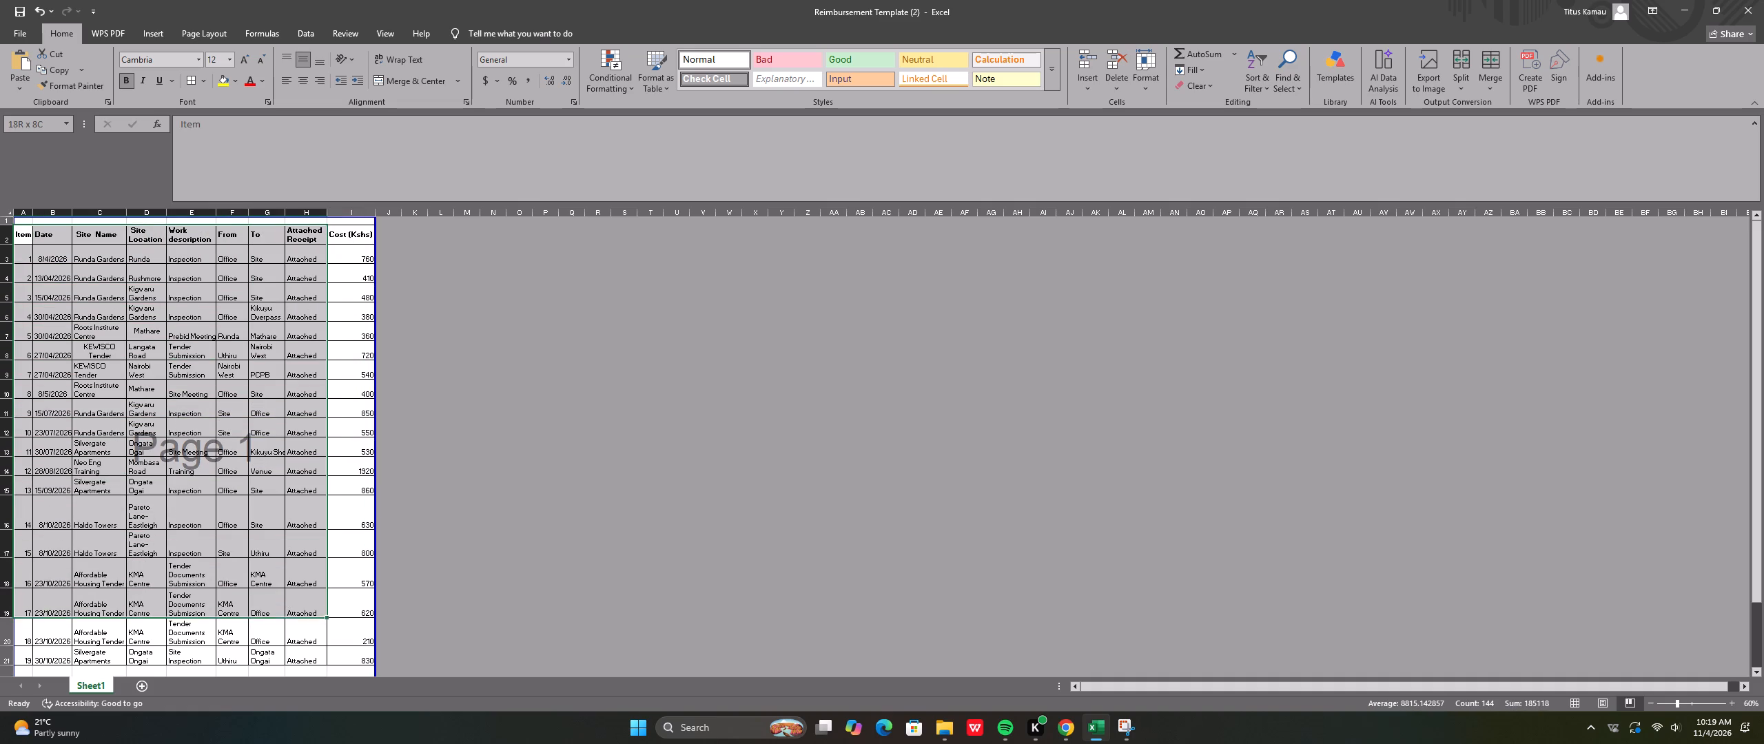
left_click_drag(323, 612, 337, 621)
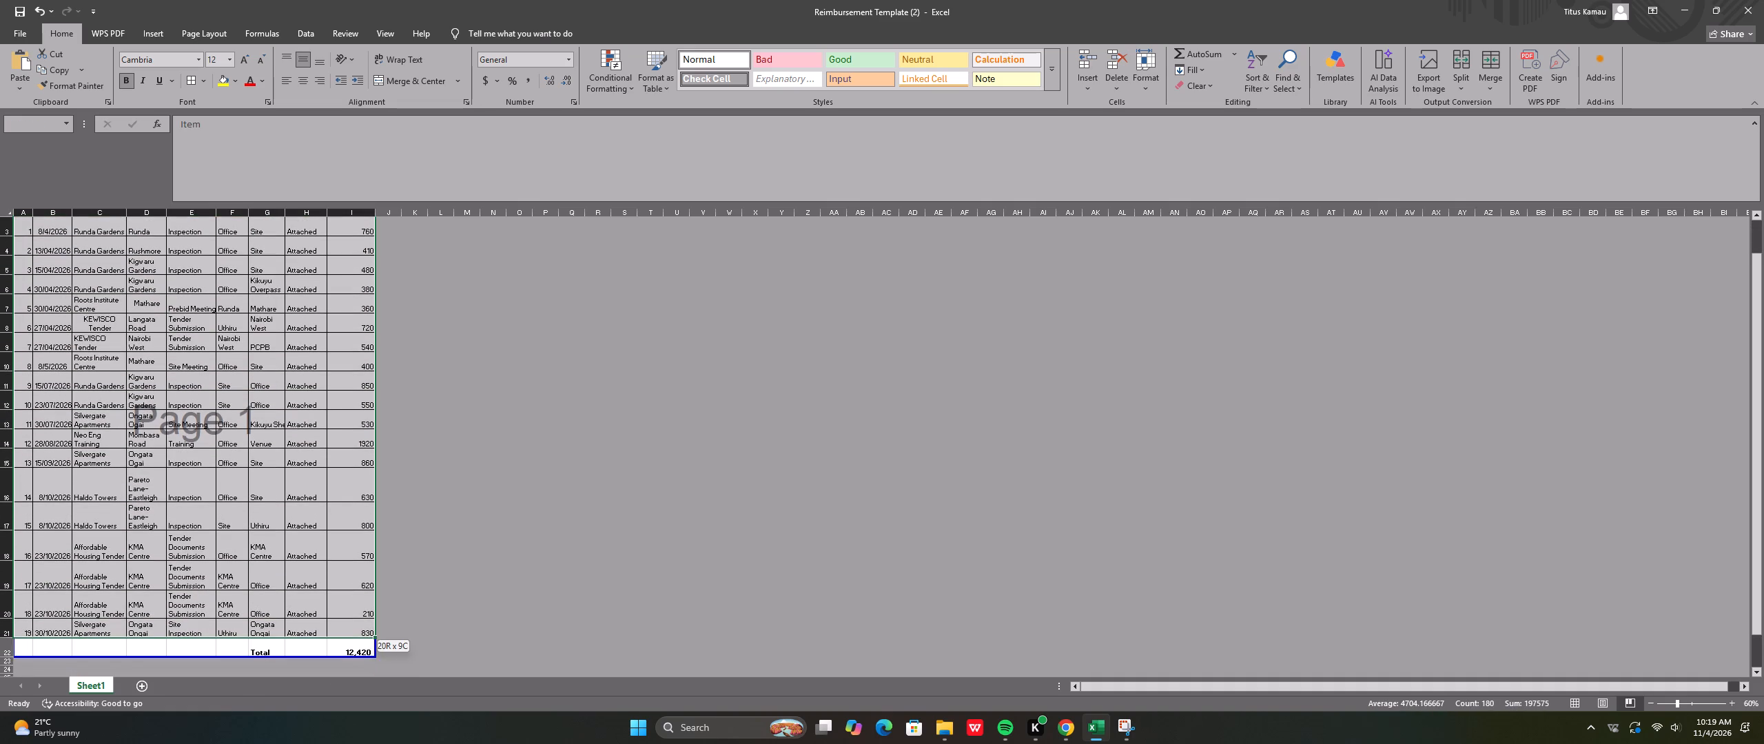
left_click_drag(337, 621, 337, 648)
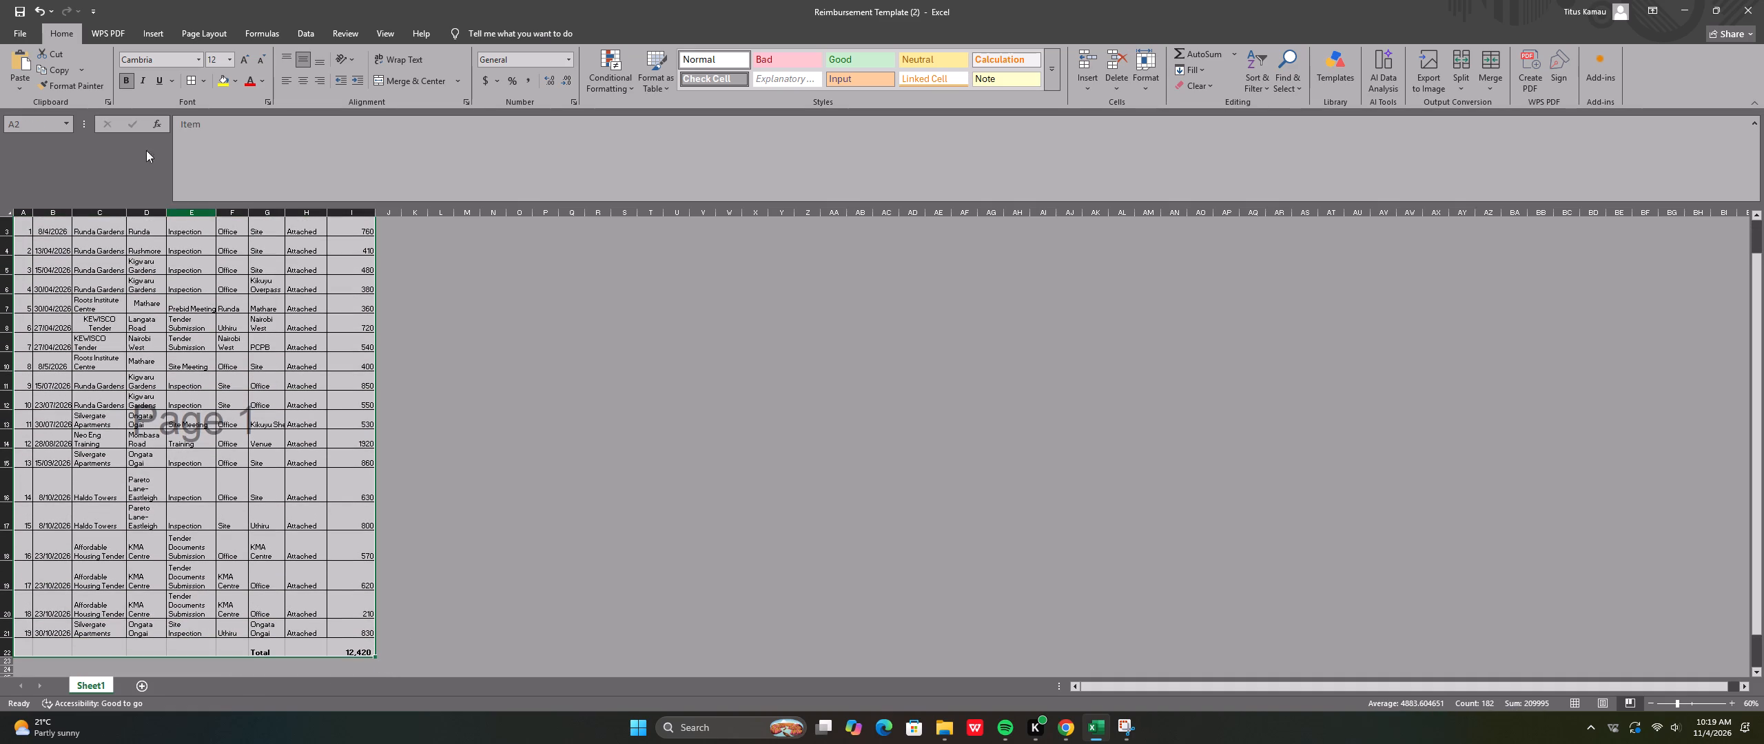
left_click(205, 78)
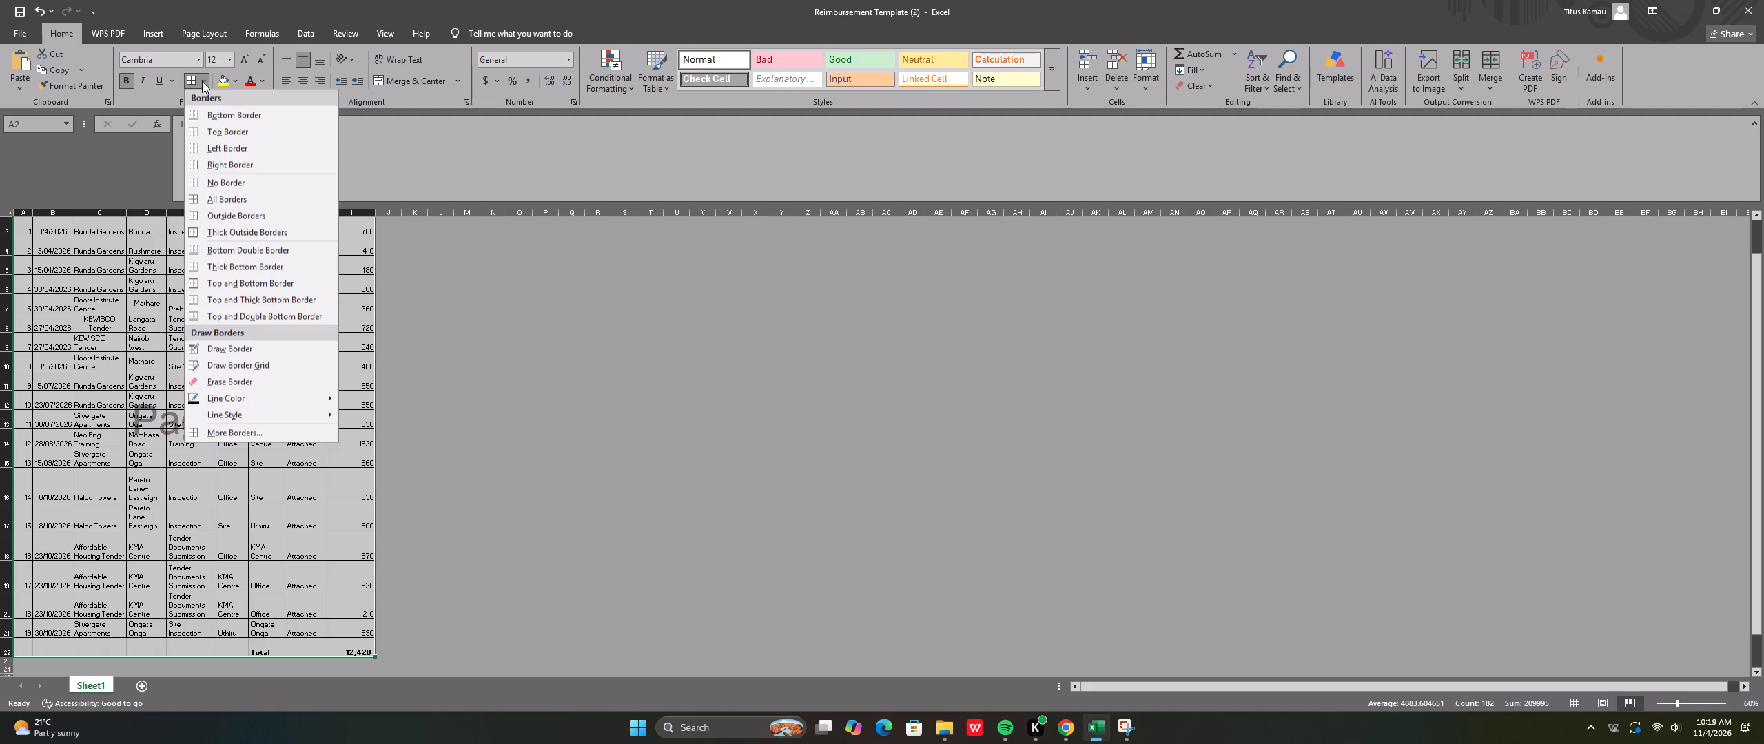
left_click(230, 197)
left_click(524, 305)
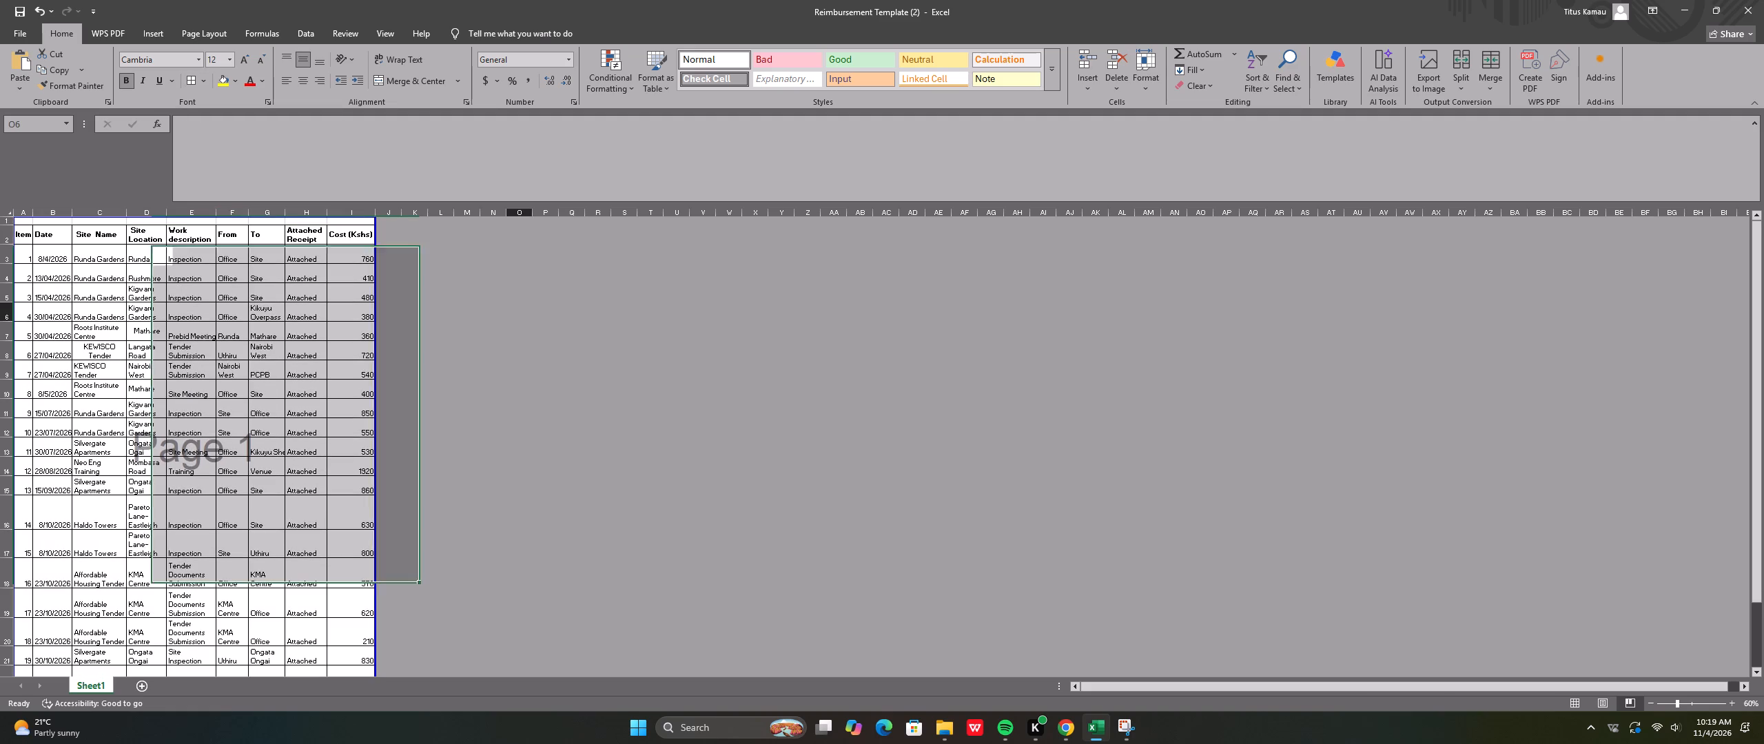
Extend the print area's lower boundary one row below the Total row and check the print preview.
scroll(444, 259, "down", 2)
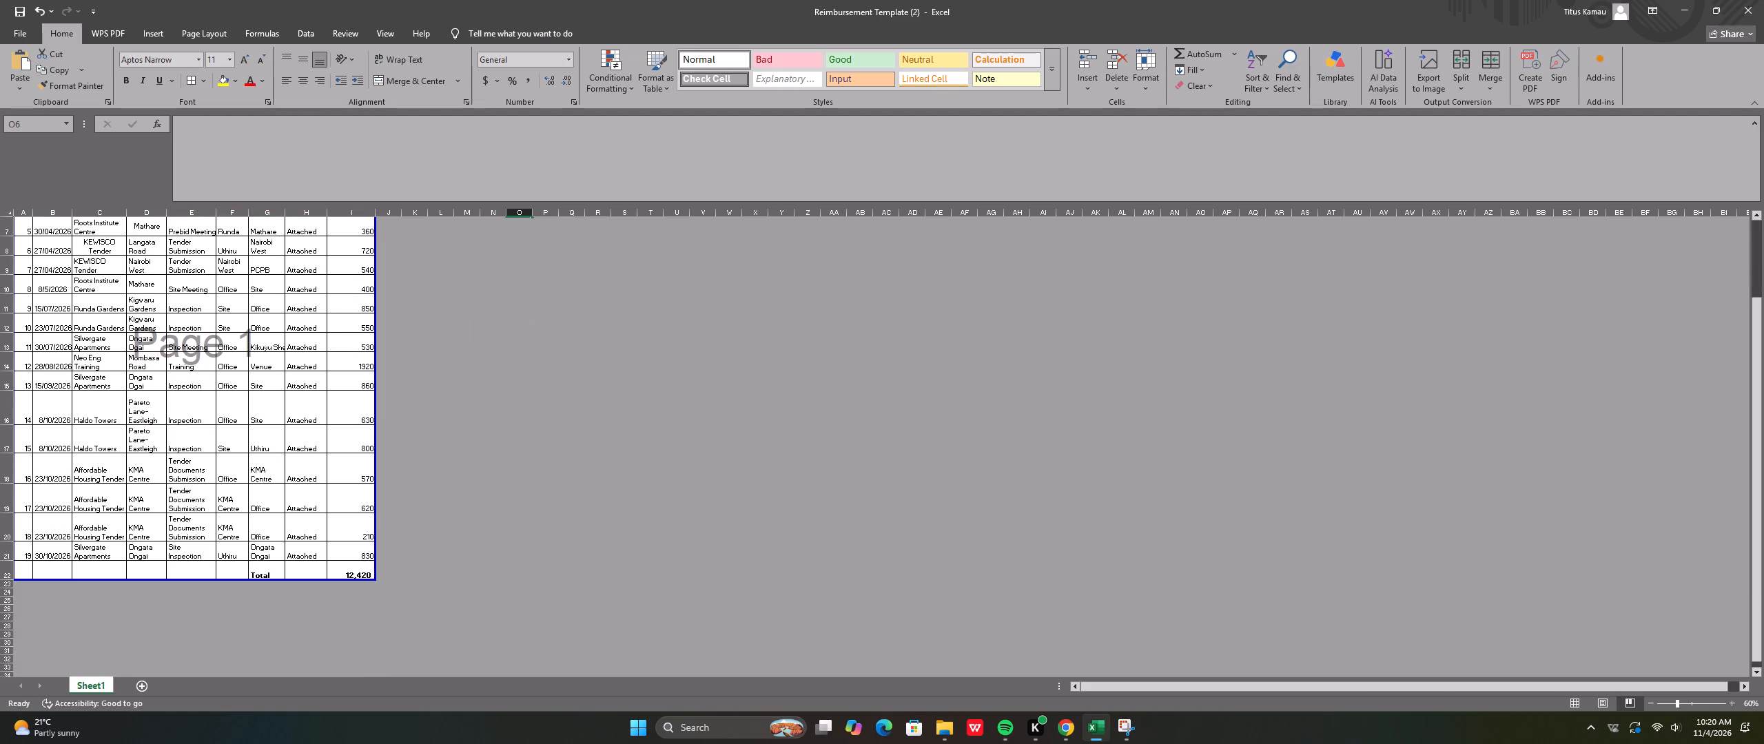
left_click_drag(25, 580, 21, 588)
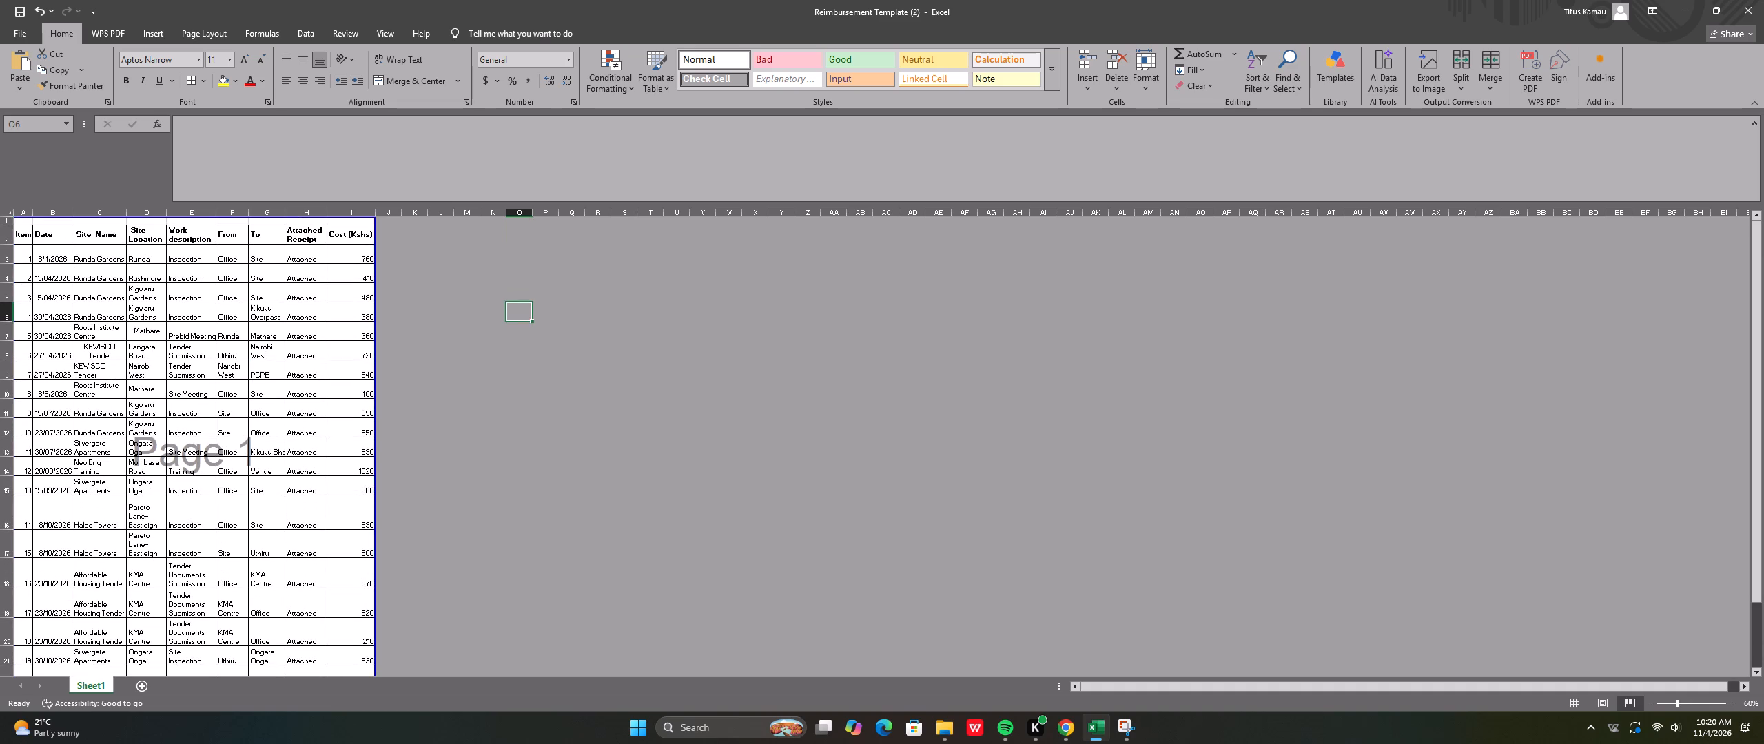
scroll(79, 544, "down", 3)
left_click(462, 541)
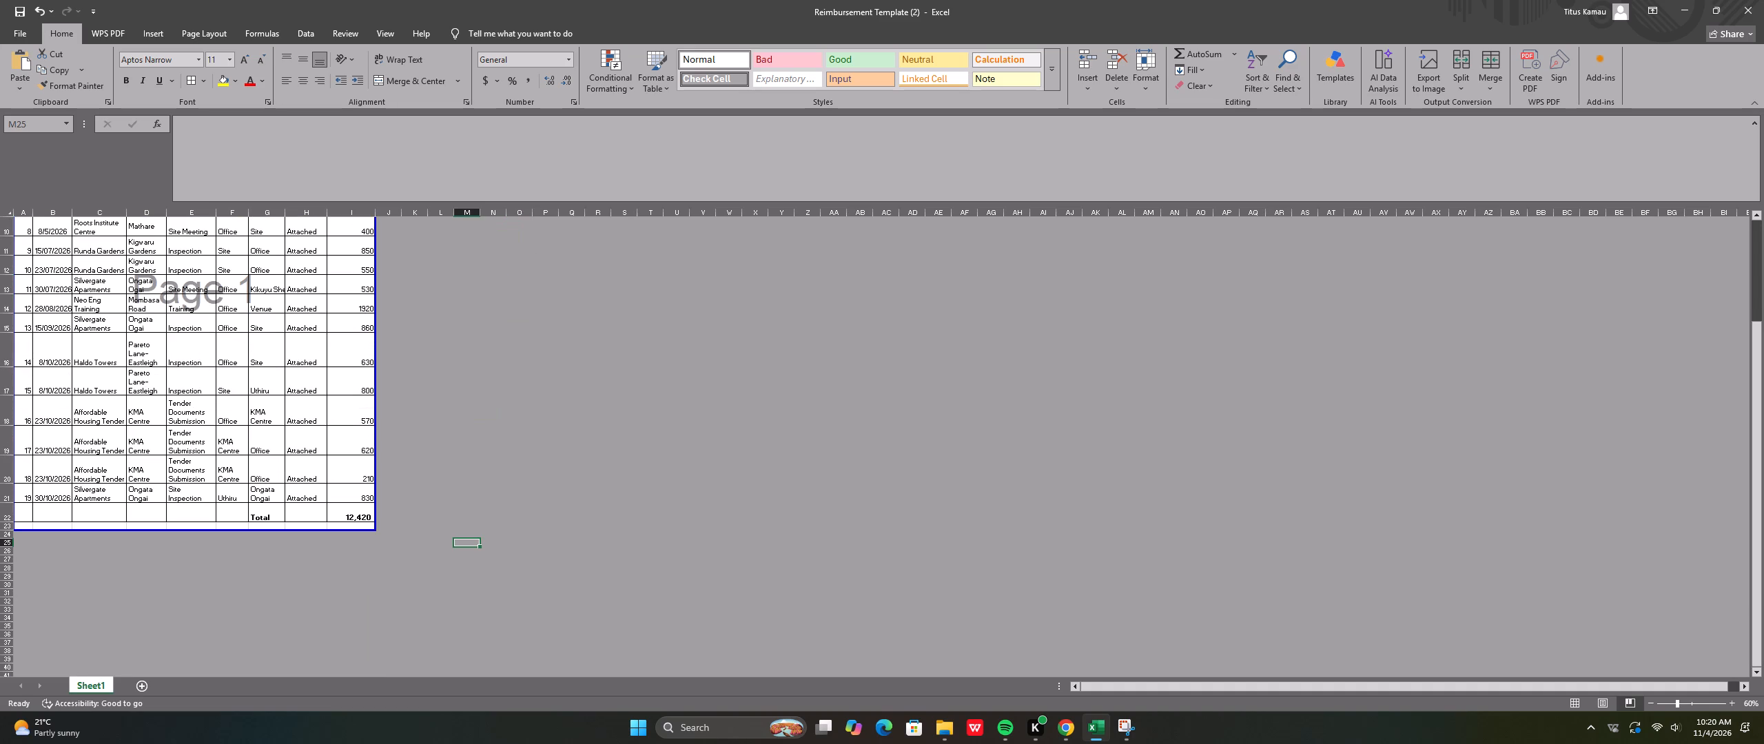
key("ctrl+p")
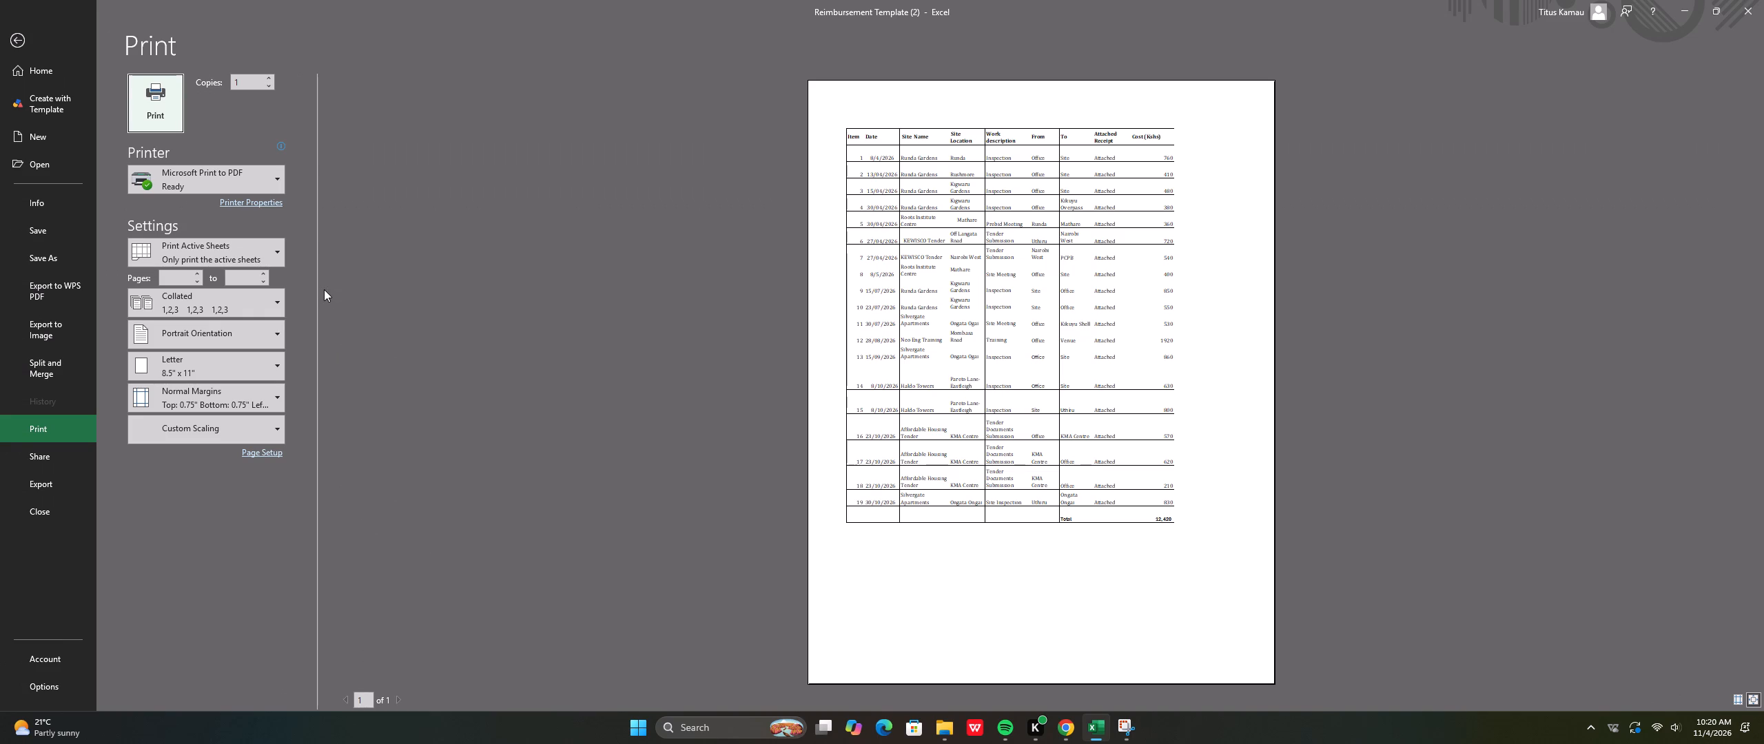
left_click(14, 39)
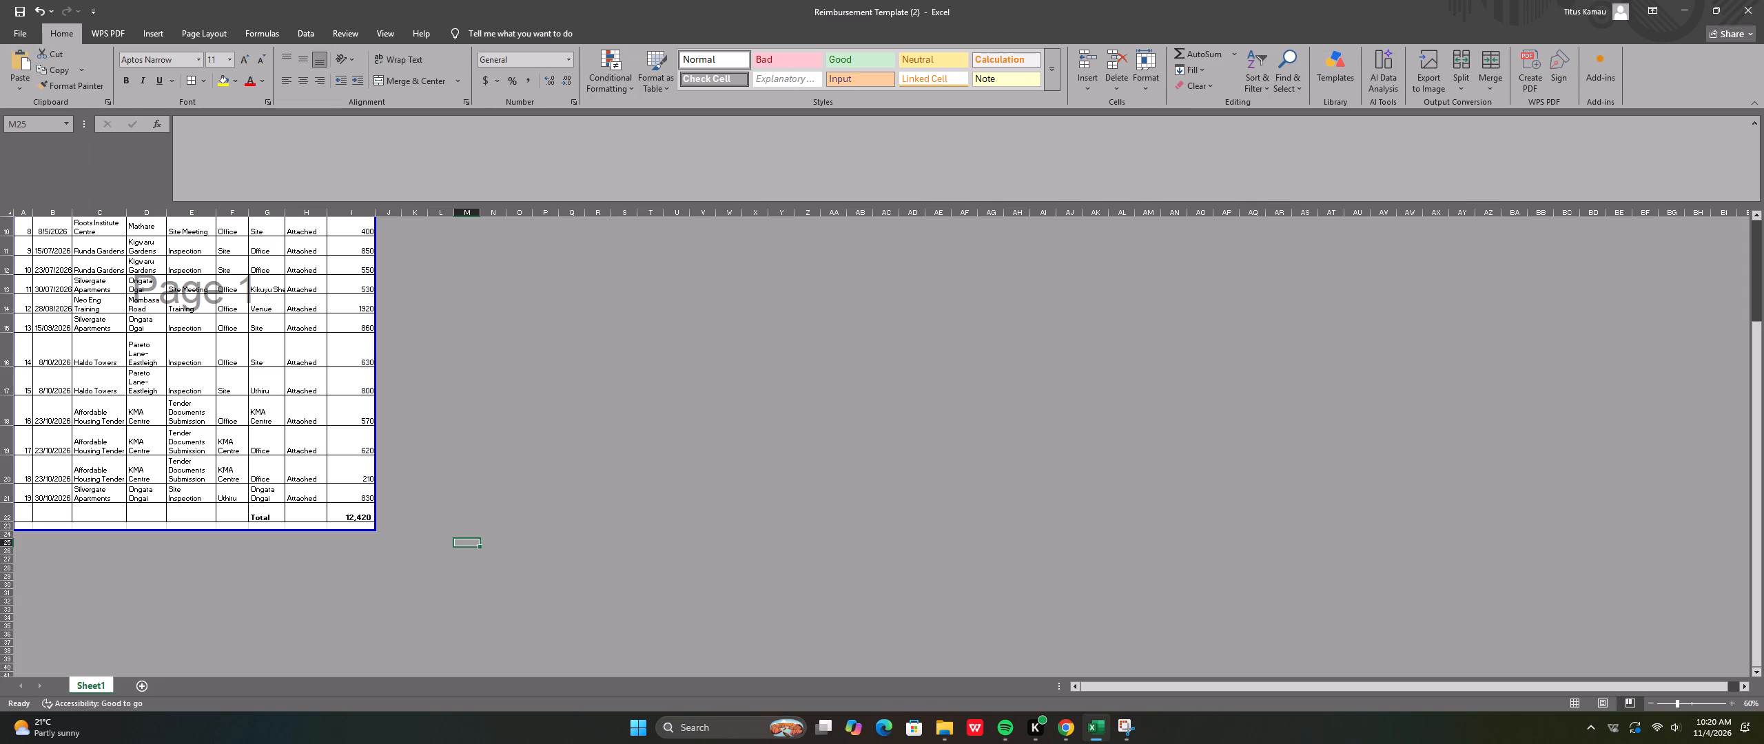
Merge and center the Total row's cells from the Date column through the Attached Receipt column (B22:H22).
left_click(57, 515)
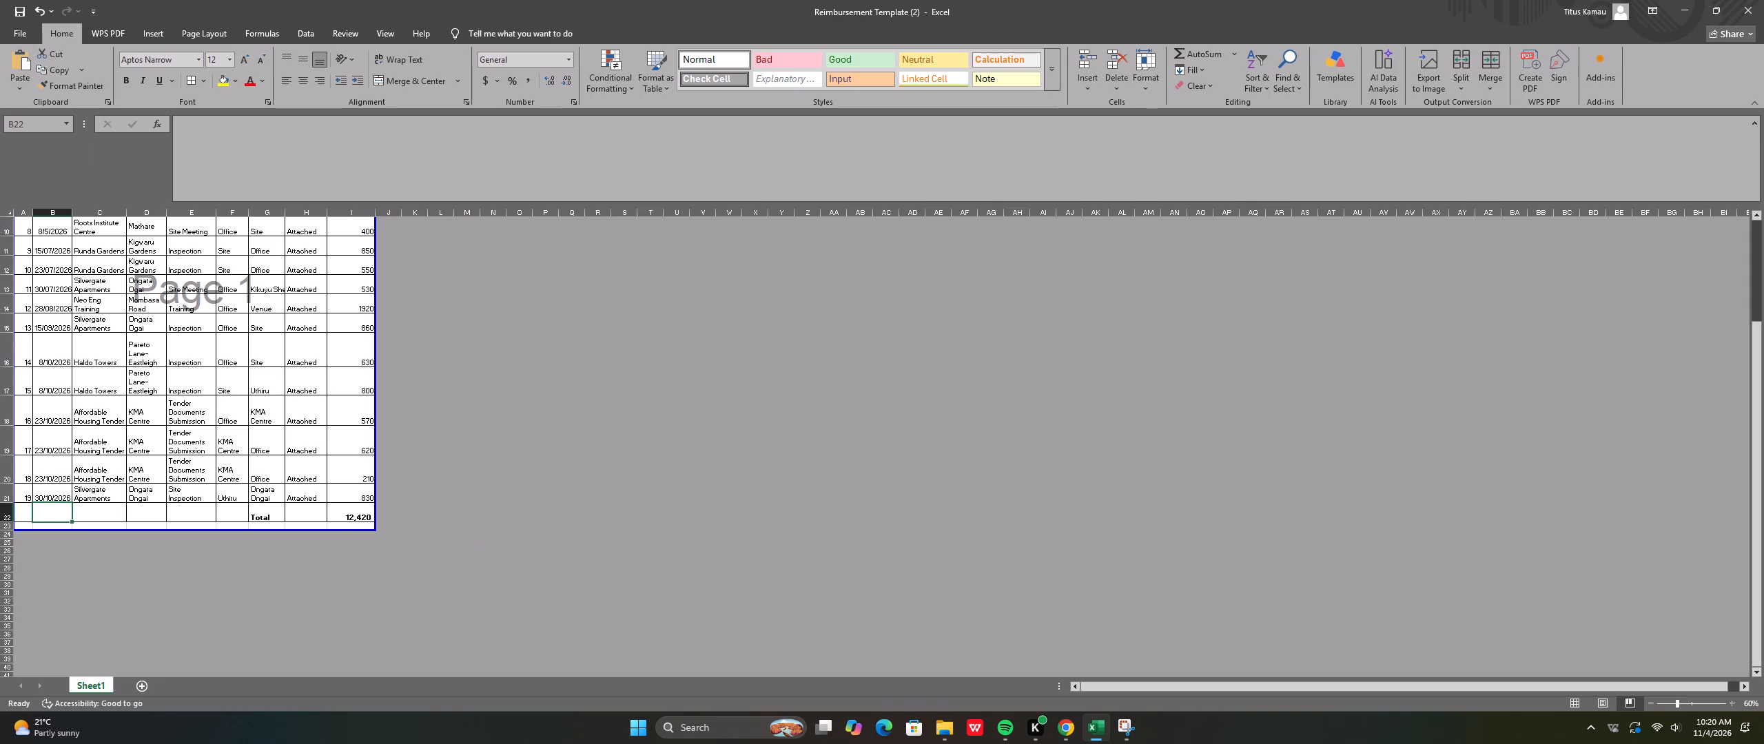
left_click_drag(61, 513, 306, 506)
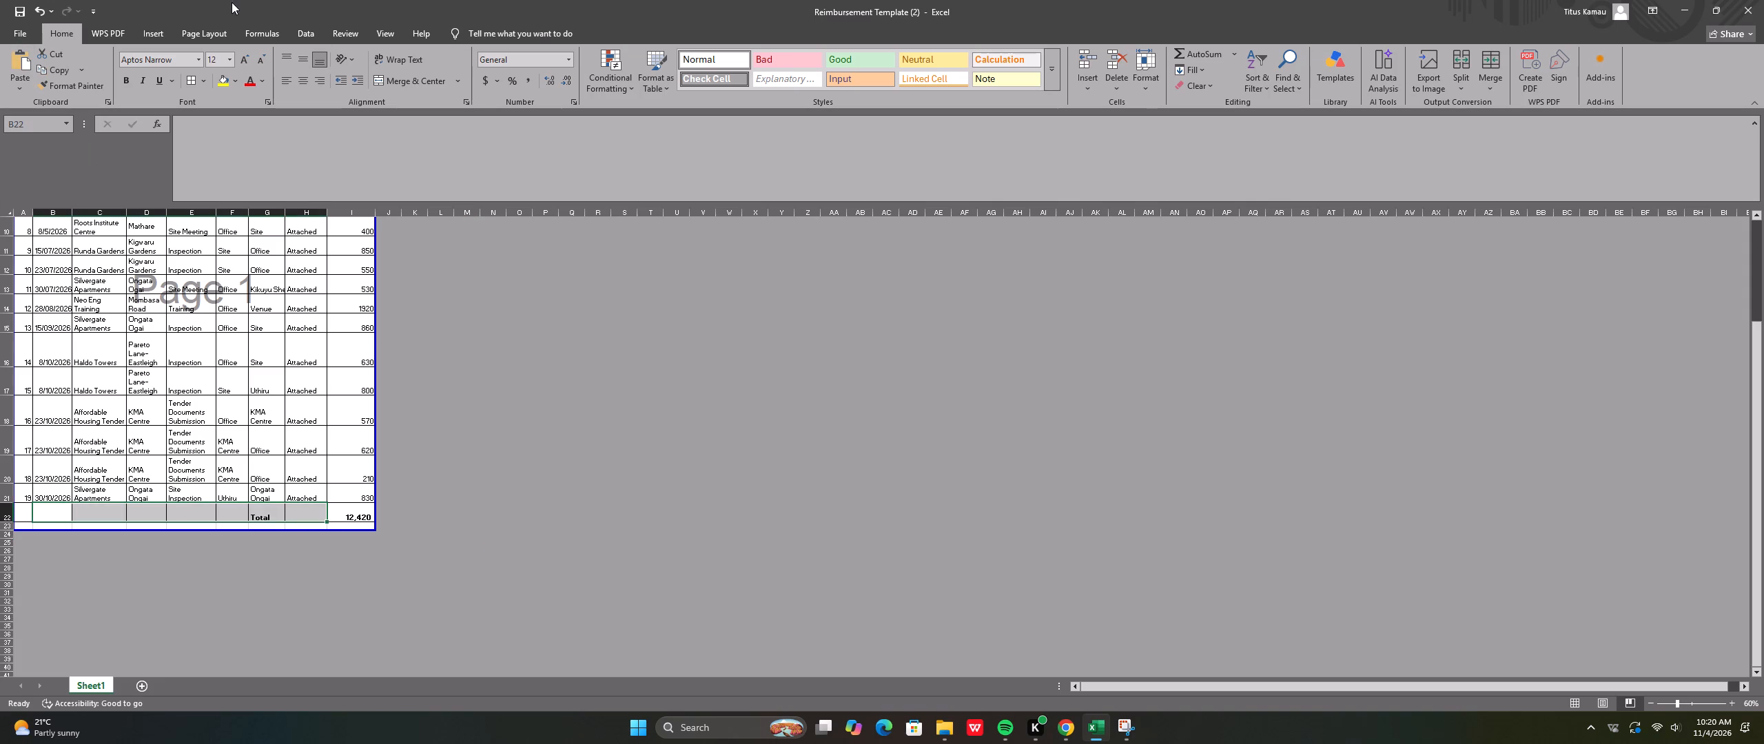
left_click(413, 81)
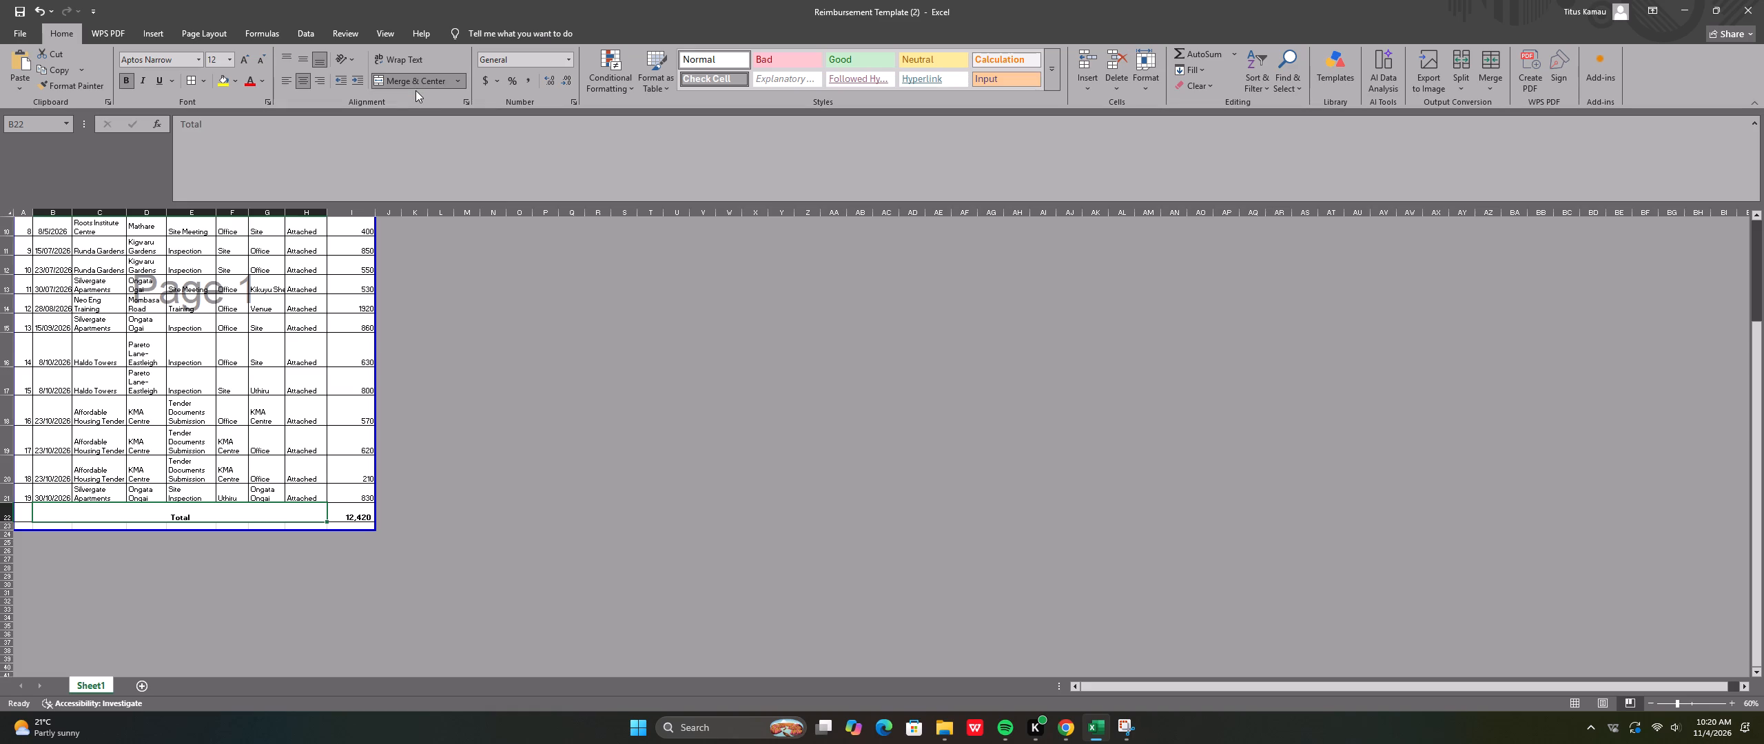
left_click(599, 437)
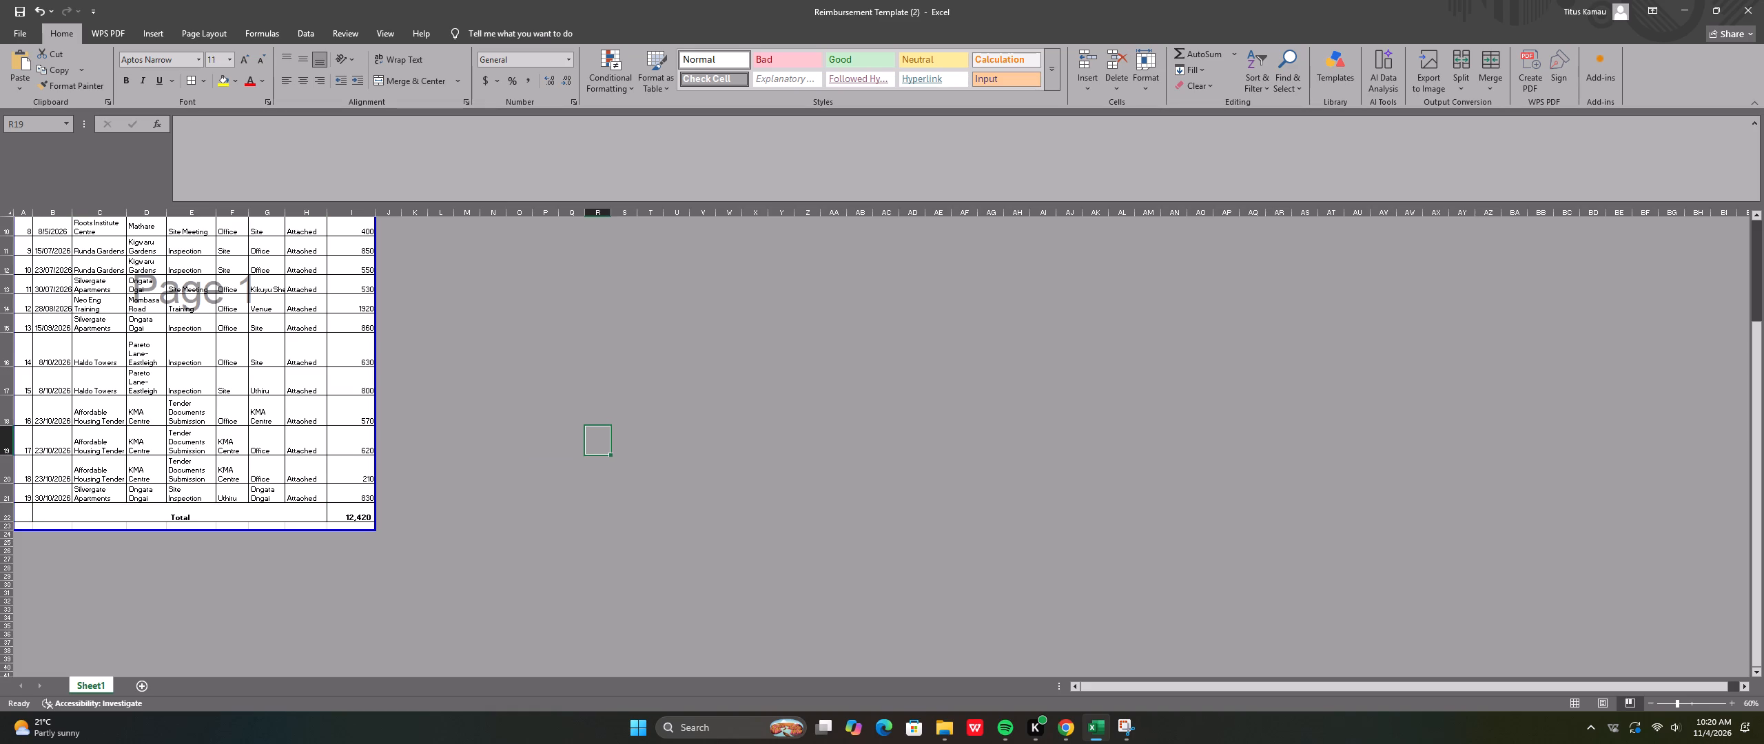
Examine the table with its merged Total row on the sheet and in the print preview.
scroll(322, 453, "up", 6)
scroll(322, 453, "down", 3)
scroll(322, 453, "up", 8)
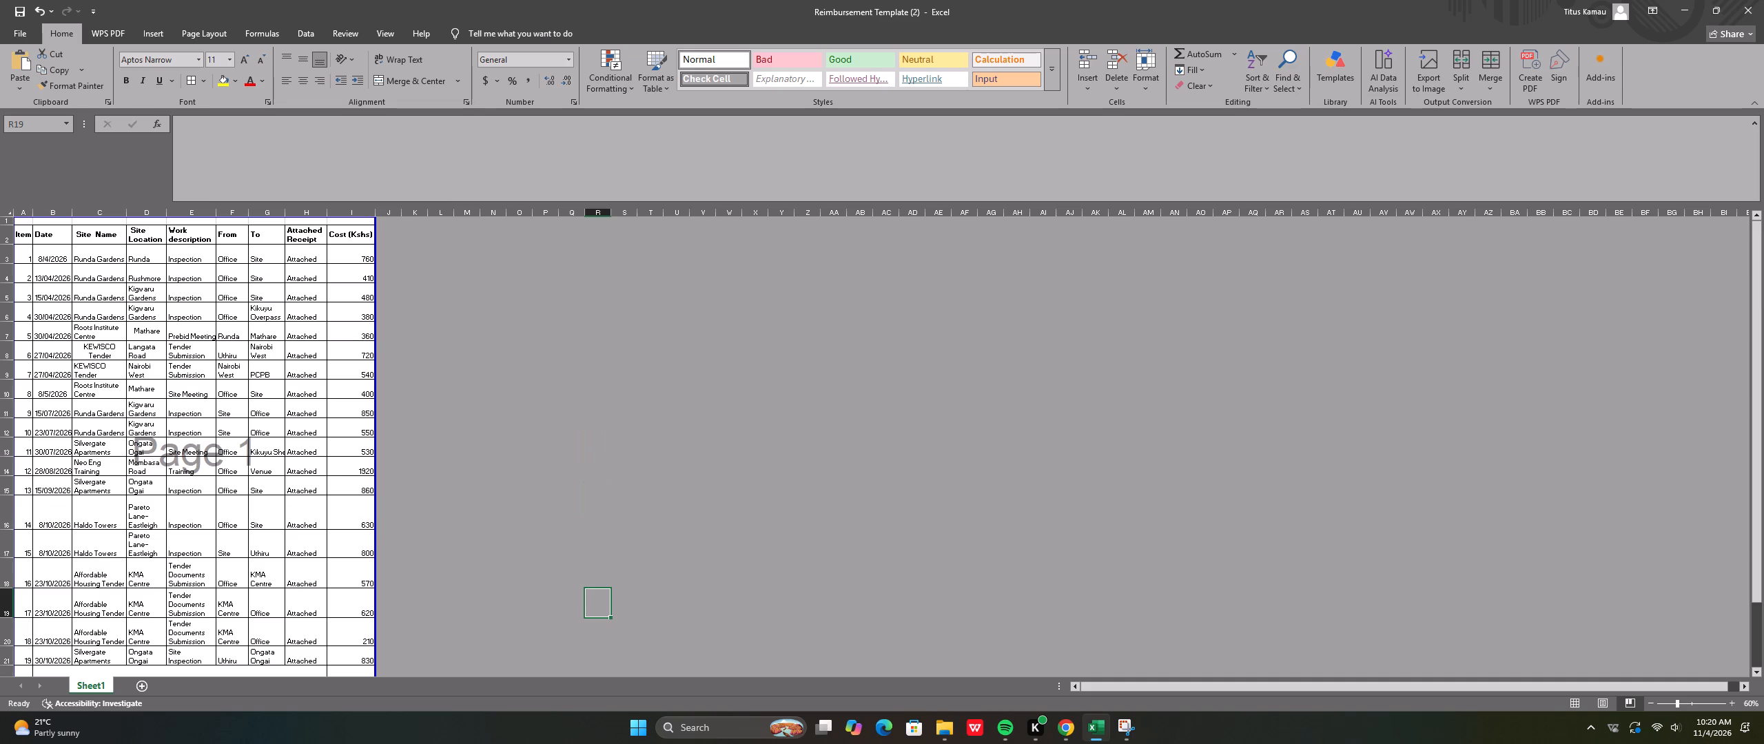
key("ctrl+p")
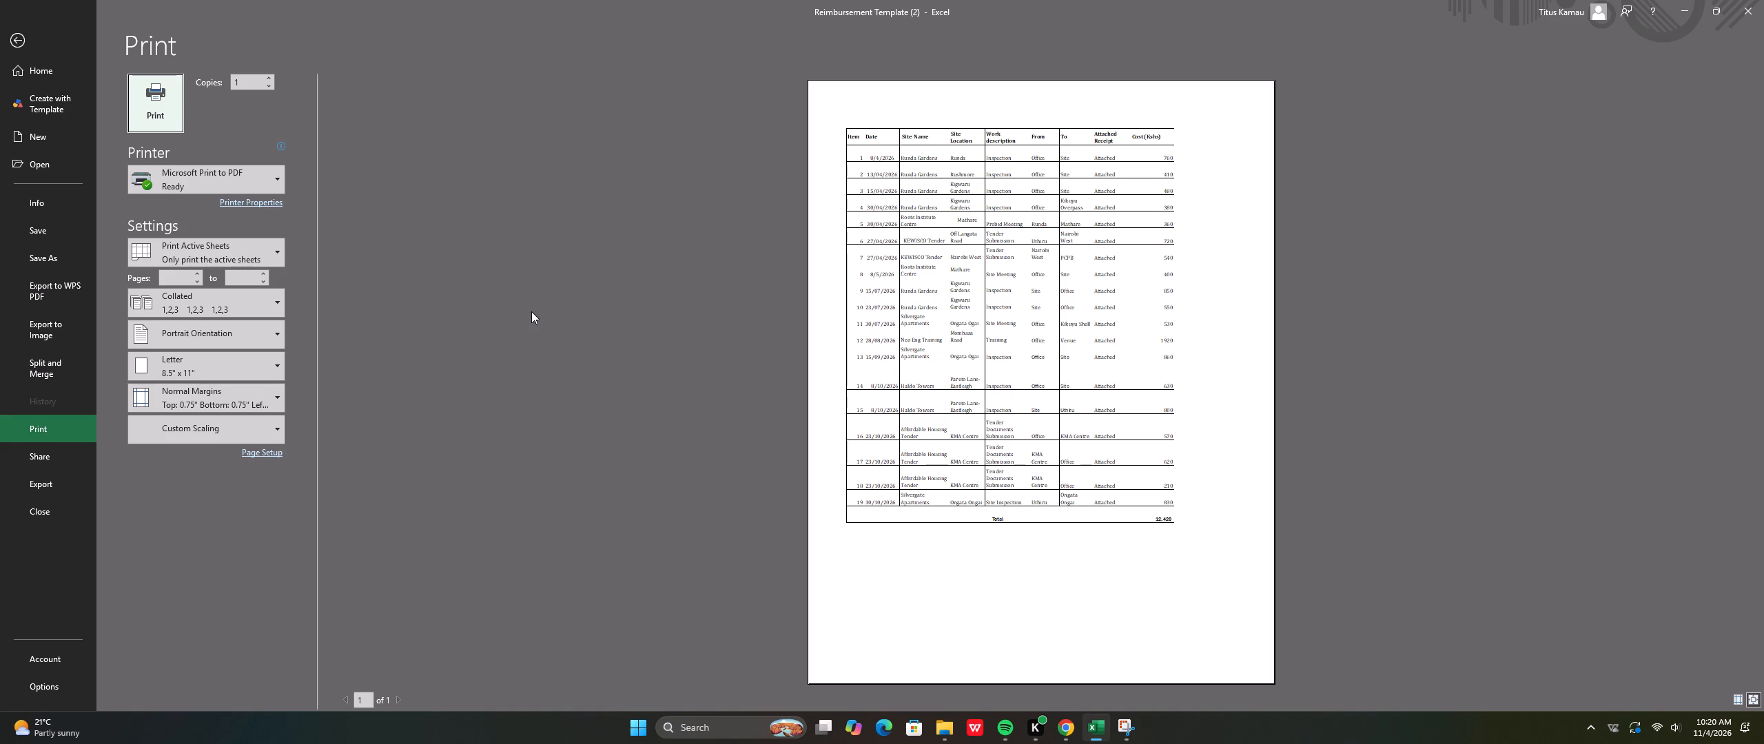
left_click(575, 304)
left_click(21, 35)
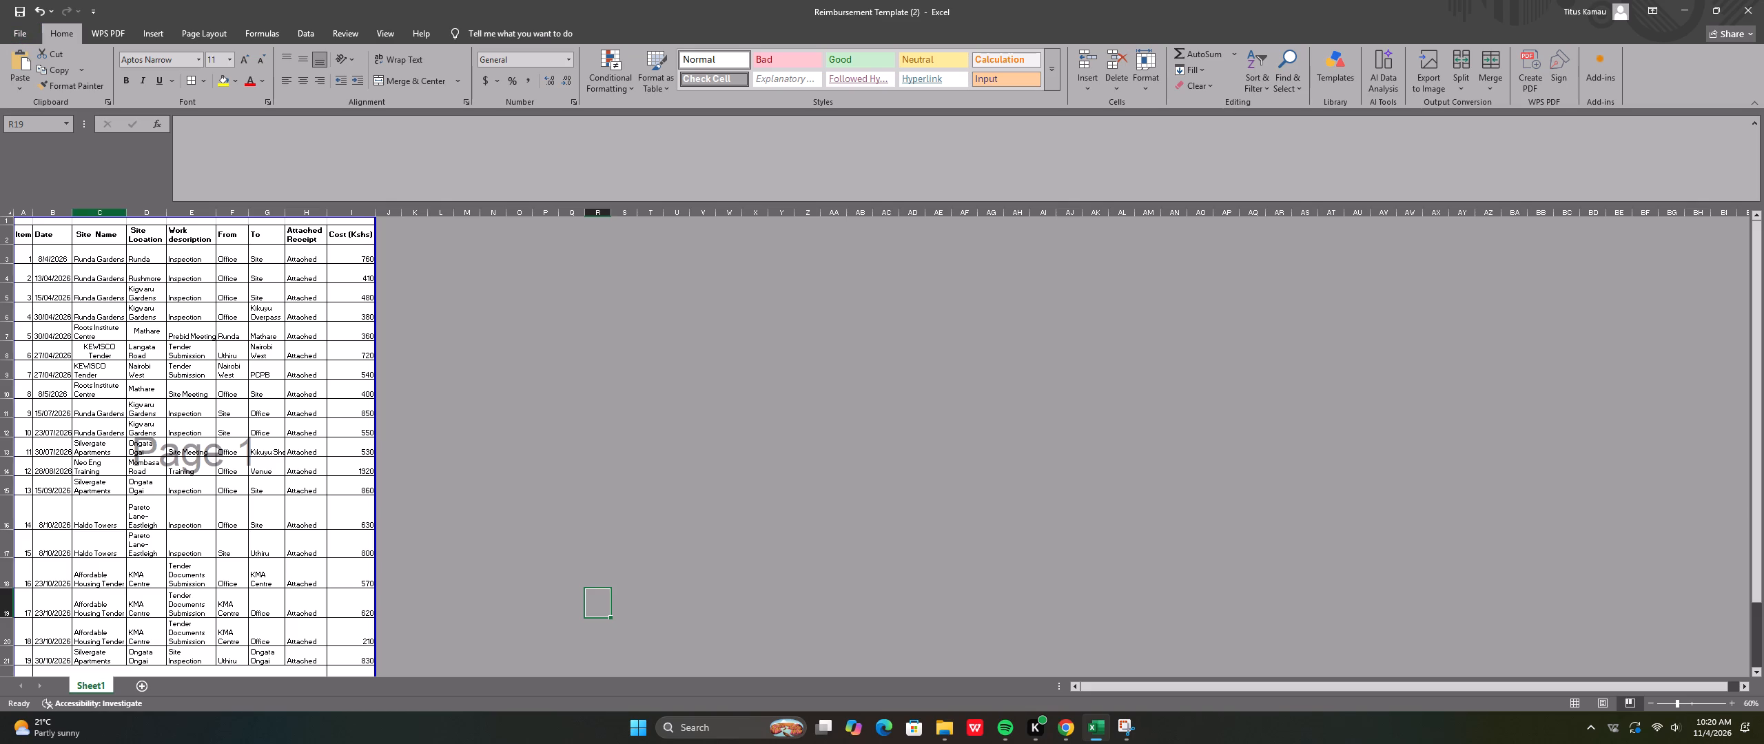
Reapply All Borders to the table from the Item header through the merged Total row.
left_click(228, 366)
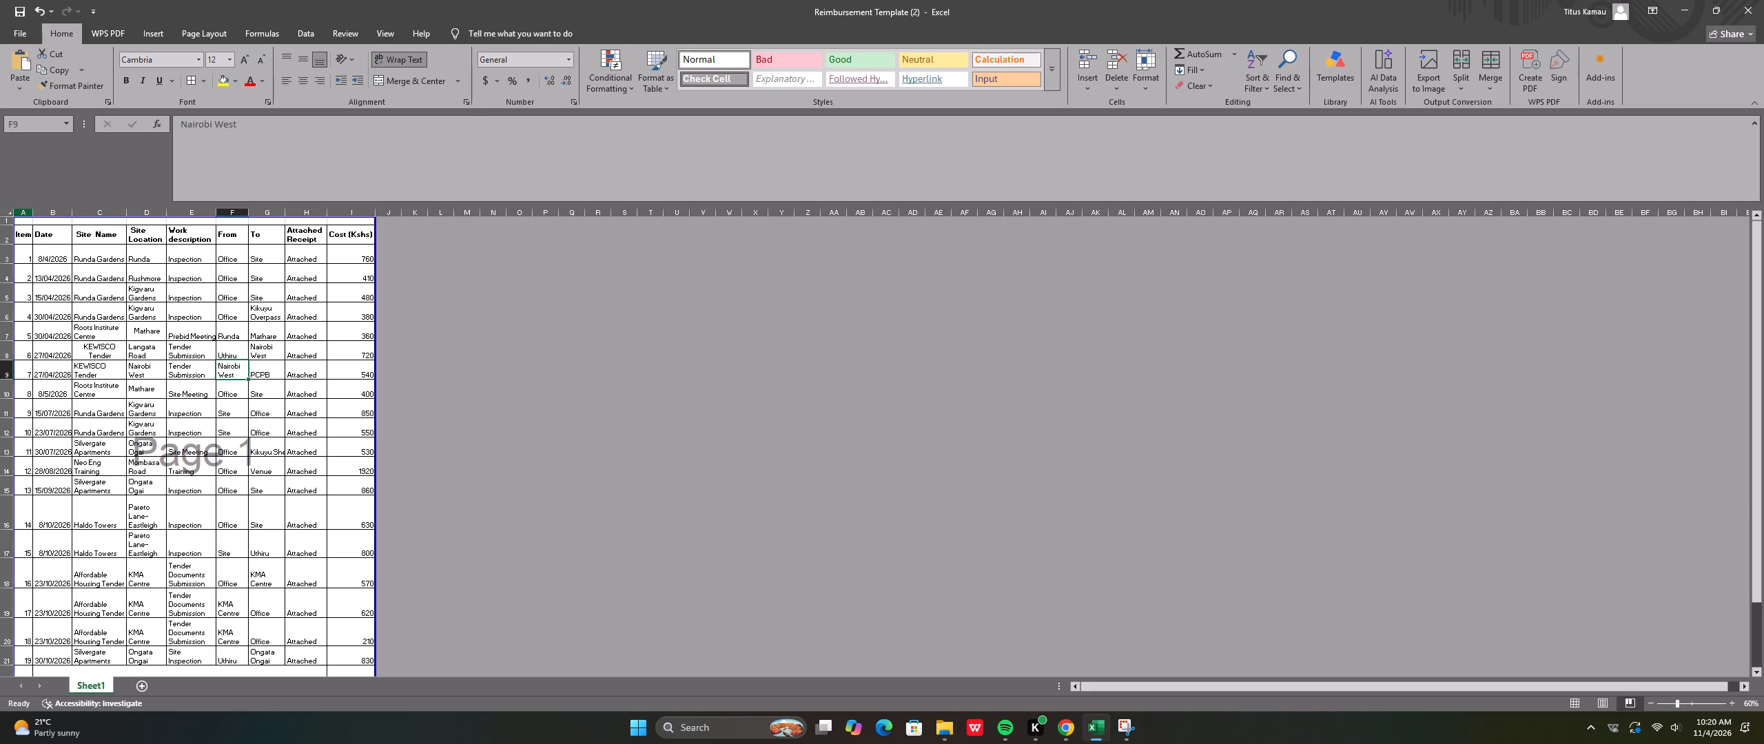
left_click(24, 233)
left_click_drag(26, 233, 369, 607)
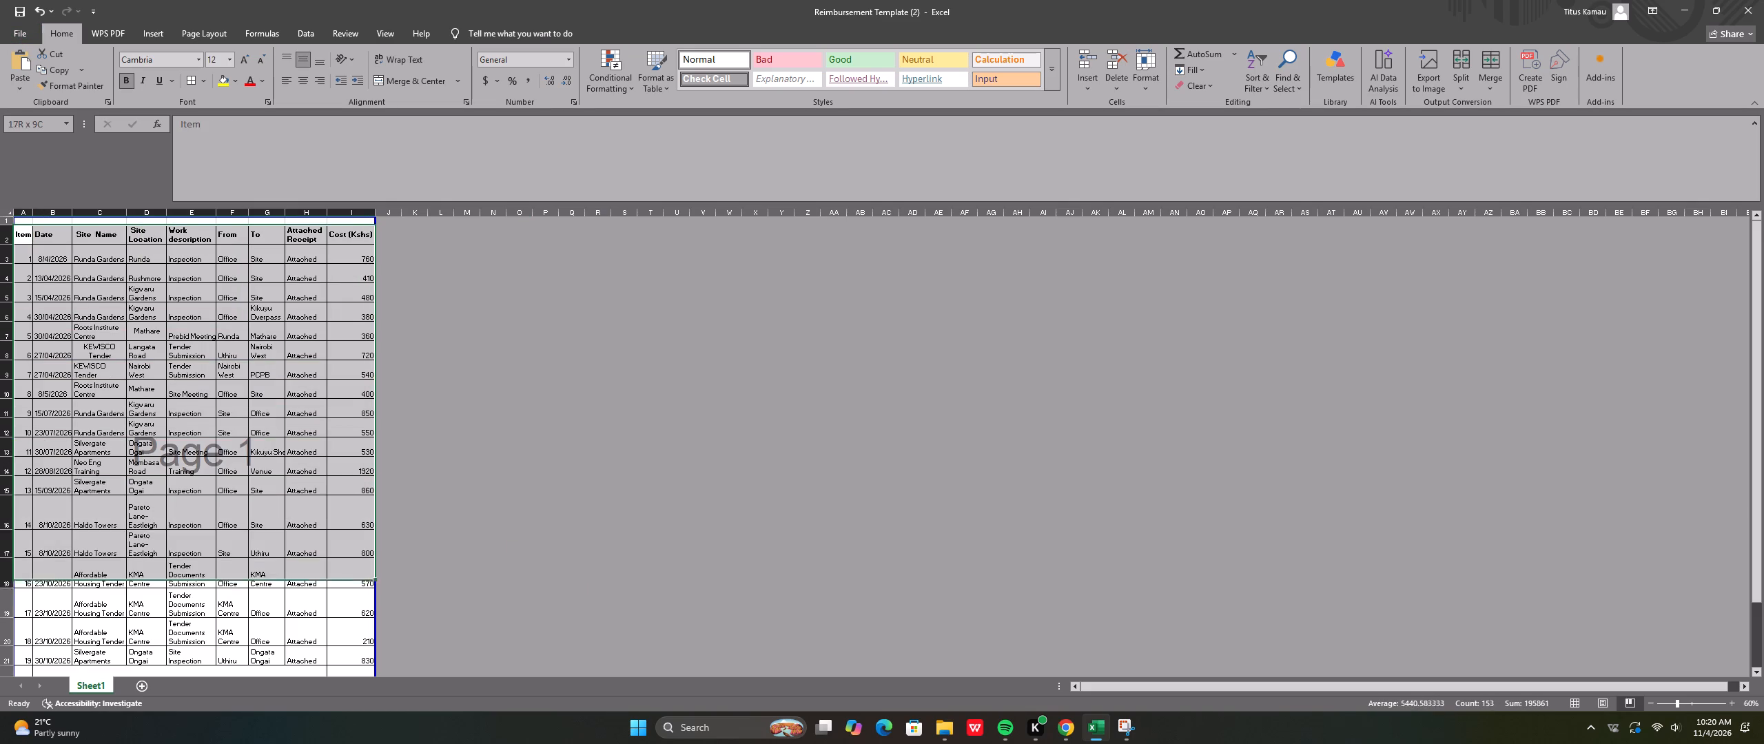
left_click_drag(369, 607, 360, 647)
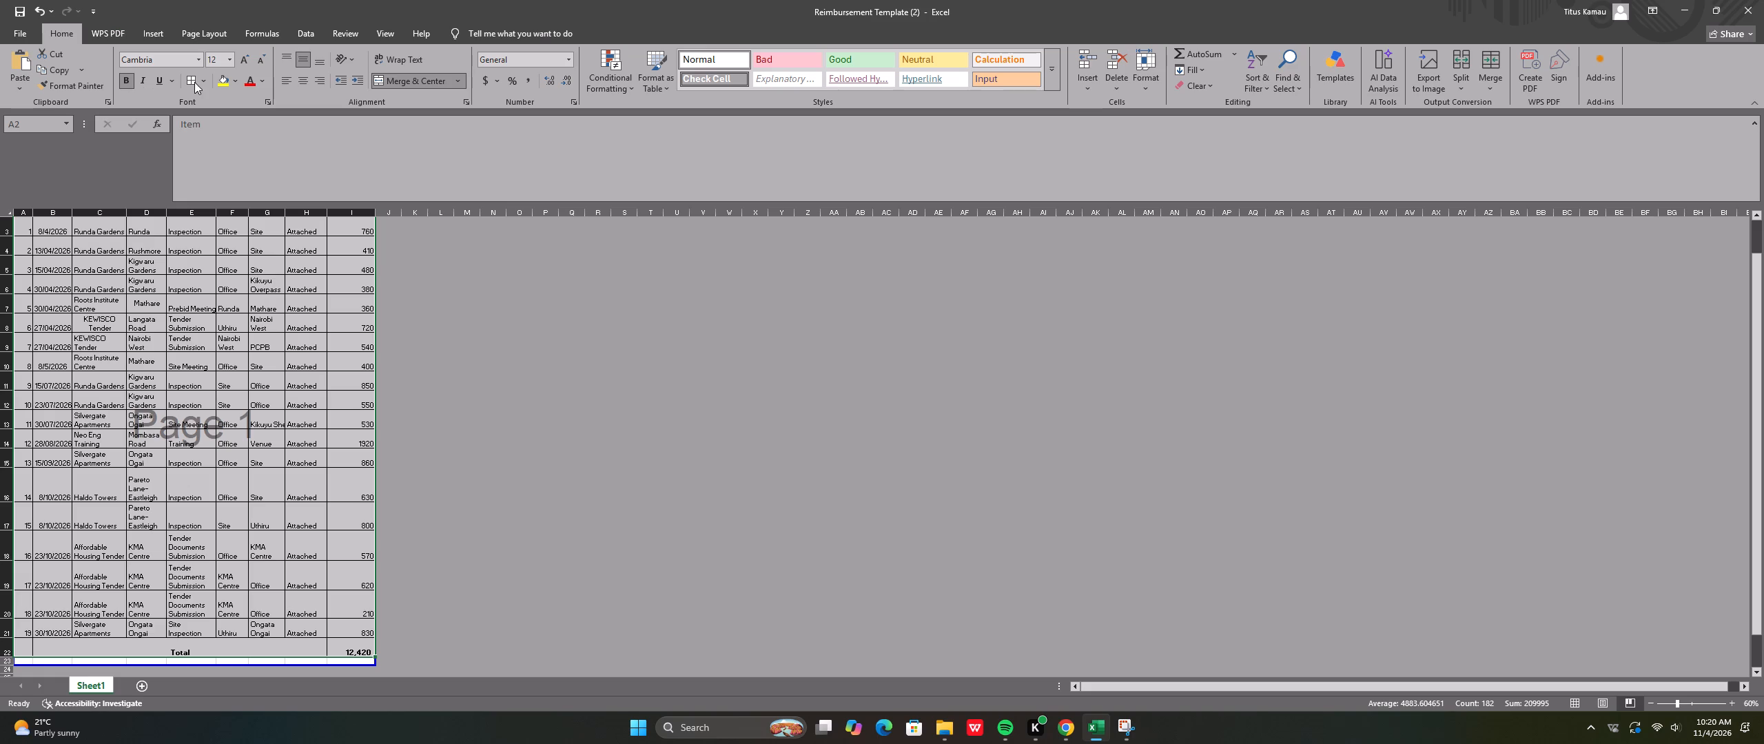
left_click(205, 77)
left_click(231, 198)
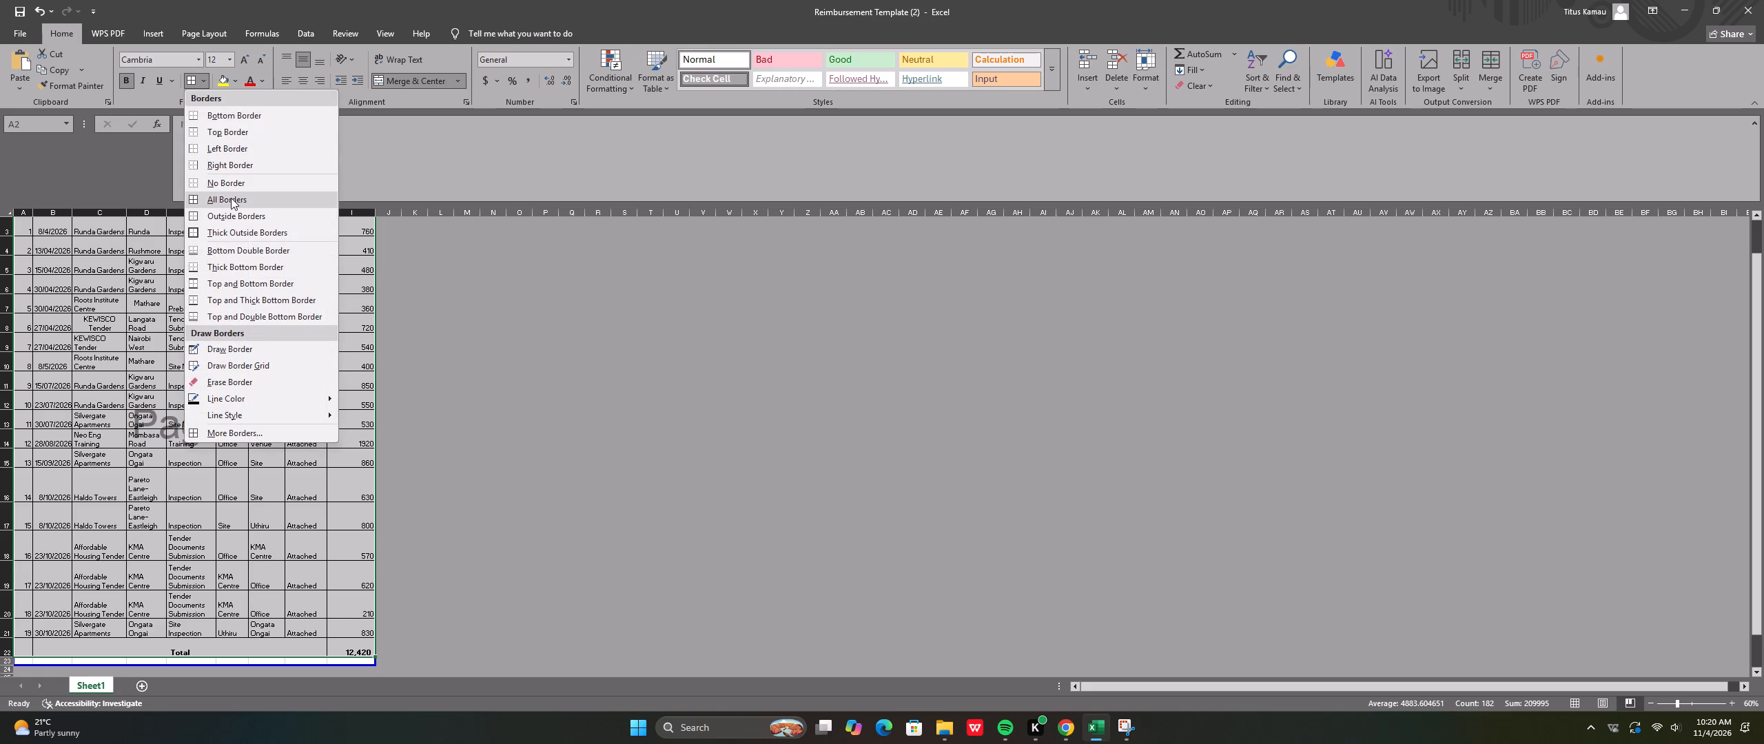
left_click(618, 383)
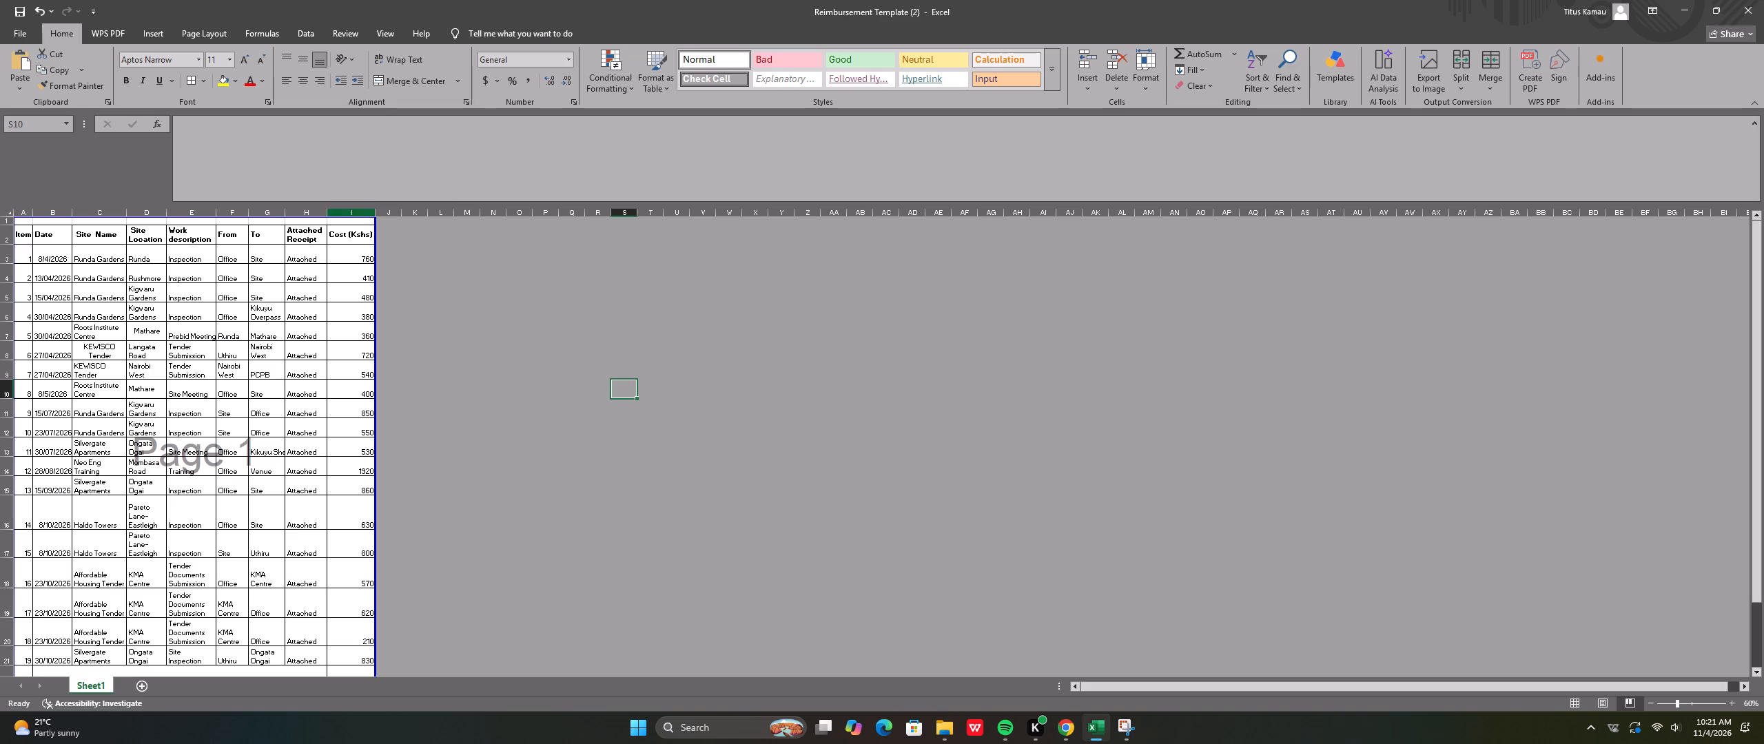
left_click(424, 384)
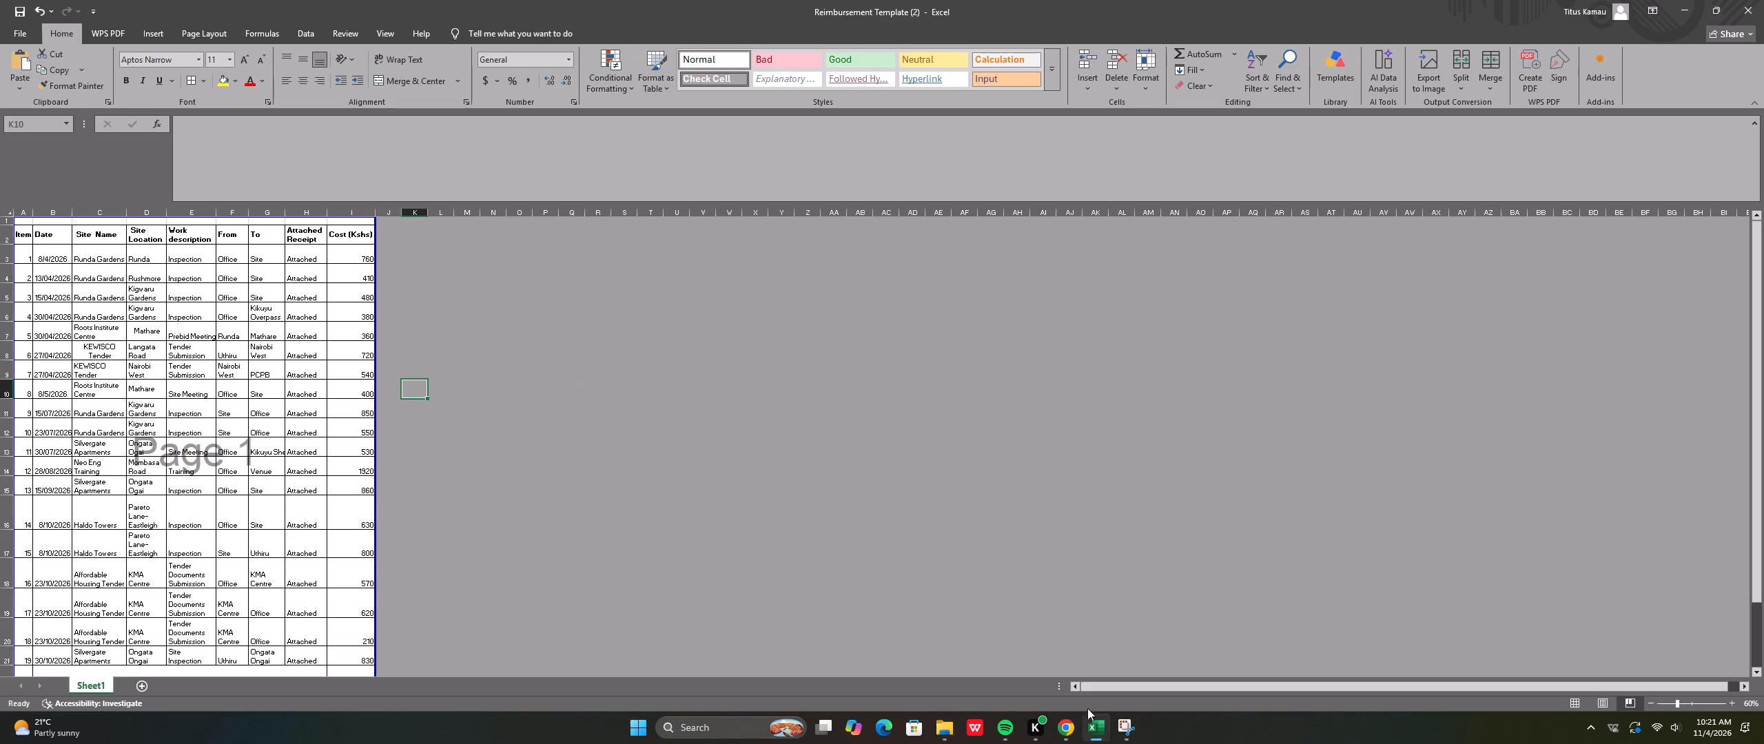
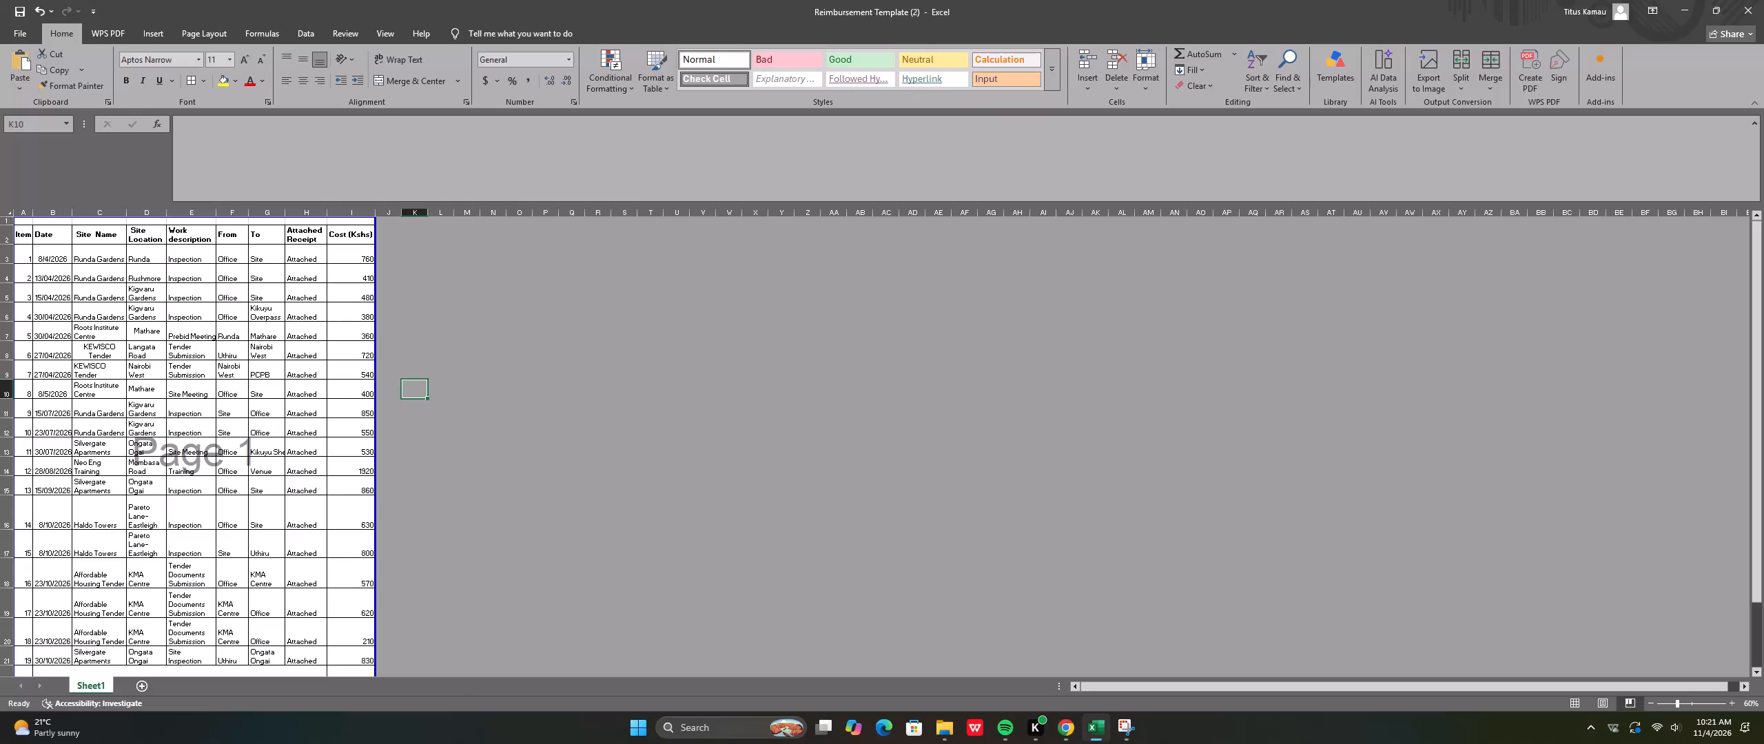
Export the sheet as the PDF Reimbursement Template (2) in the Uber rides folder, replacing the existing file.
key("ctrl+p")
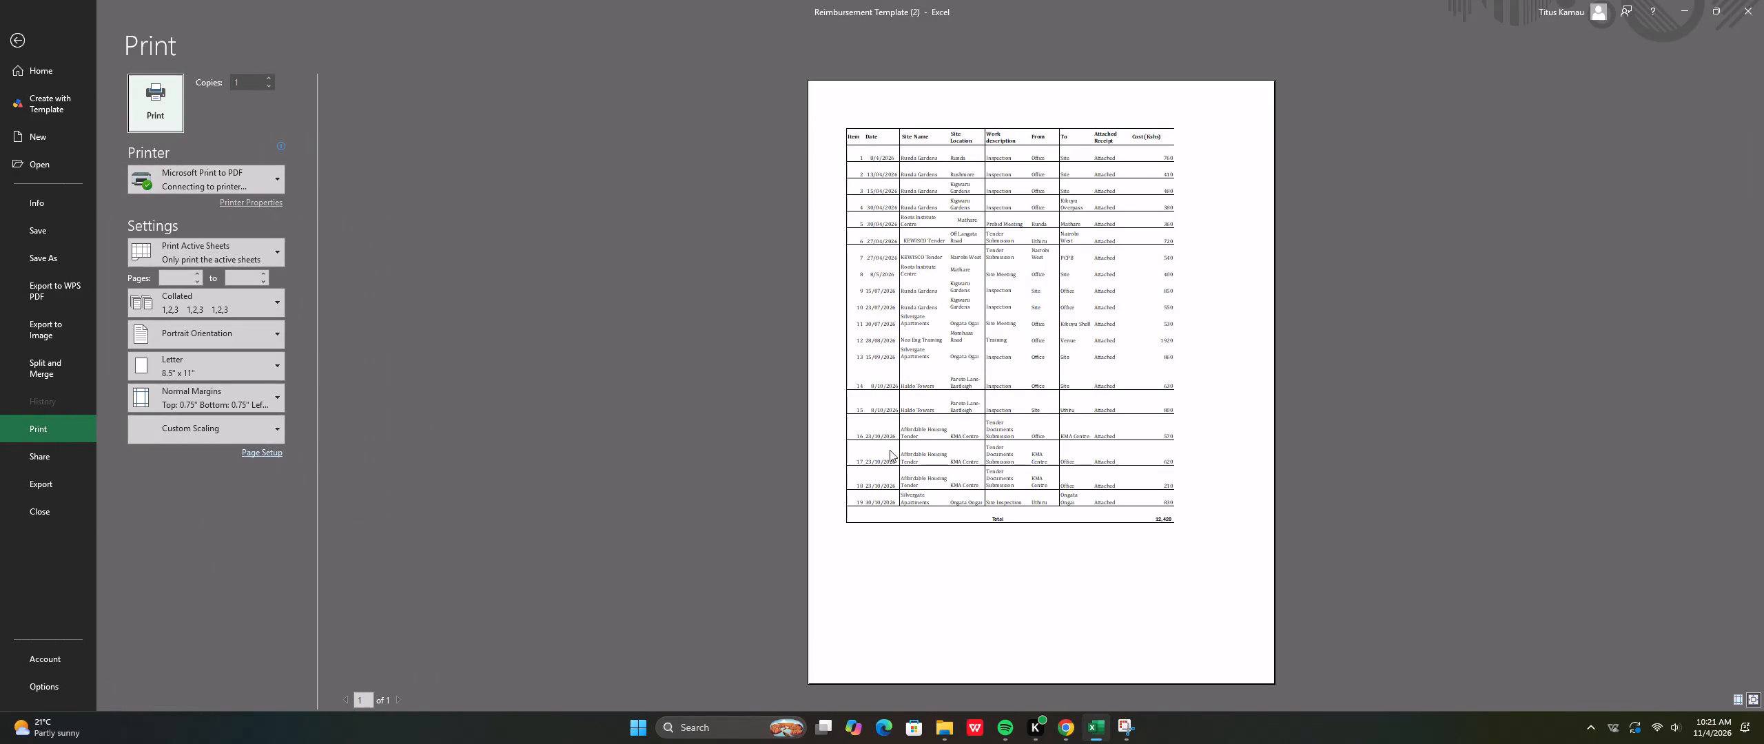
scroll(923, 435, "down", 4)
scroll(923, 435, "up", 8)
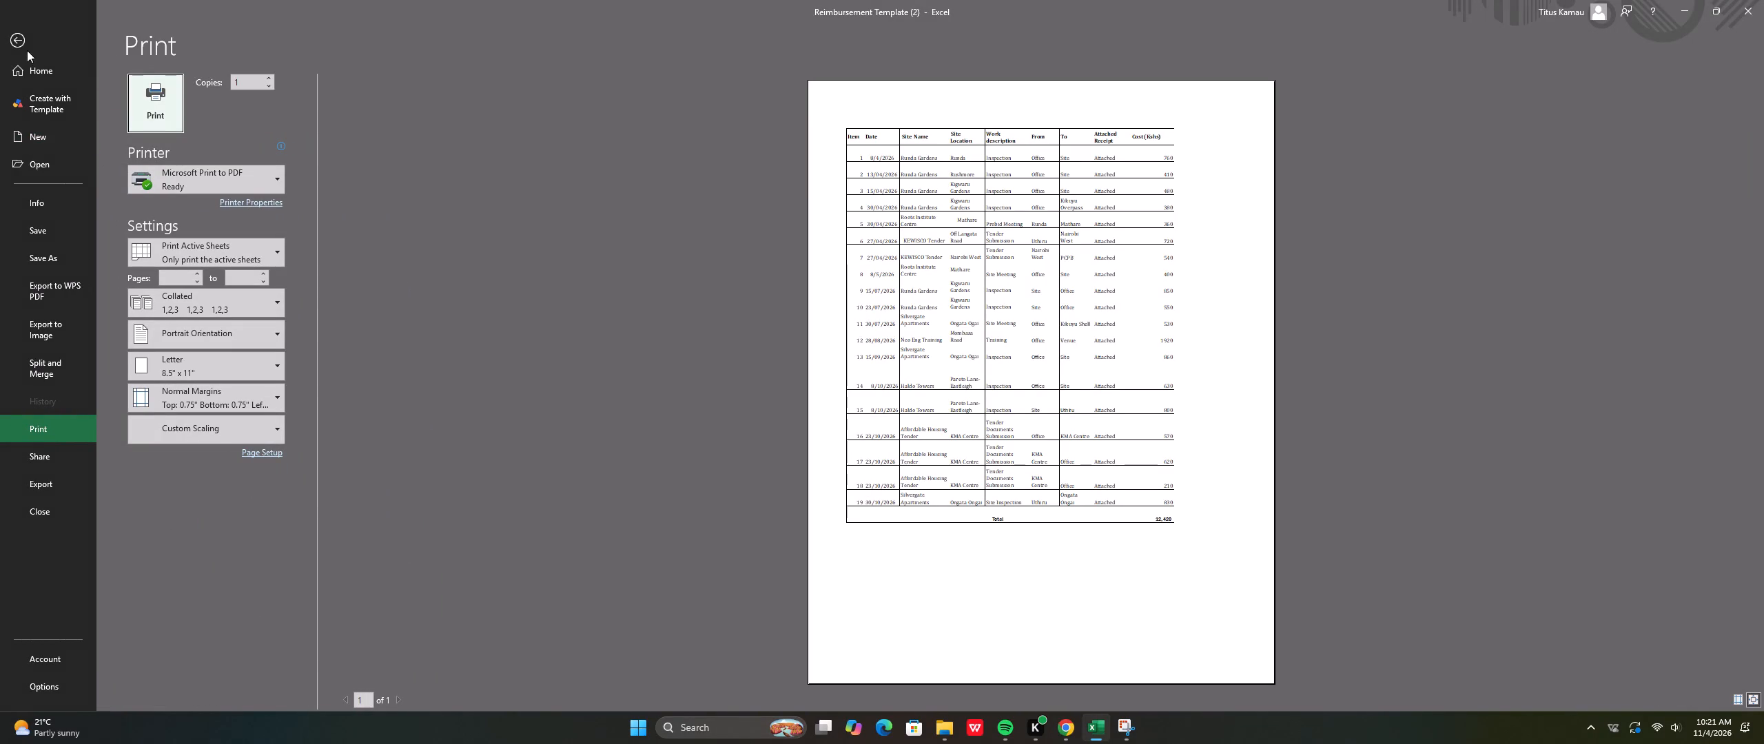
left_click(63, 486)
left_click(404, 209)
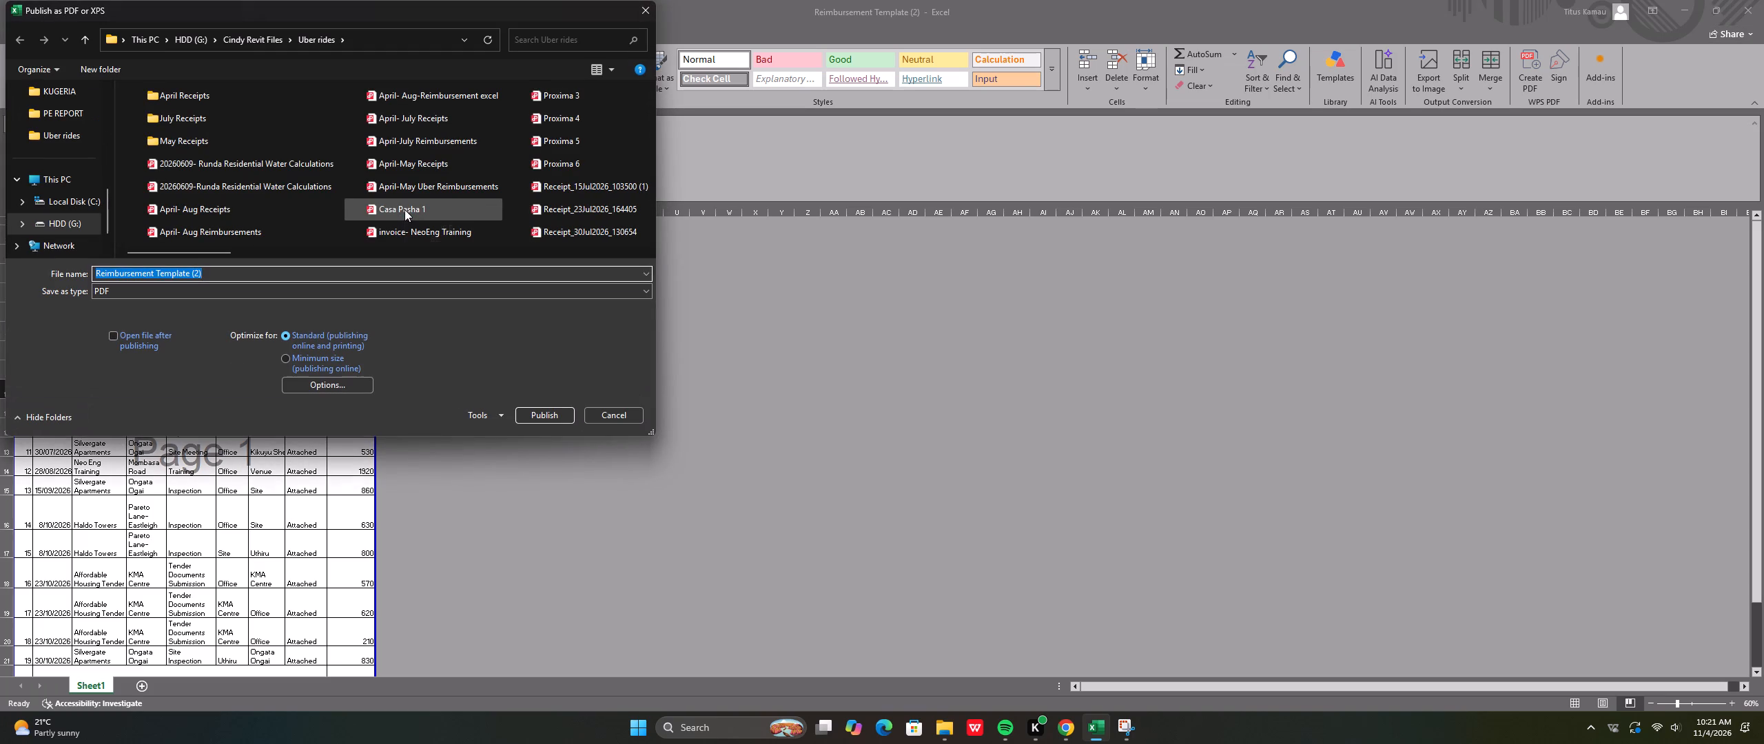
scroll(92, 184, "down", 1)
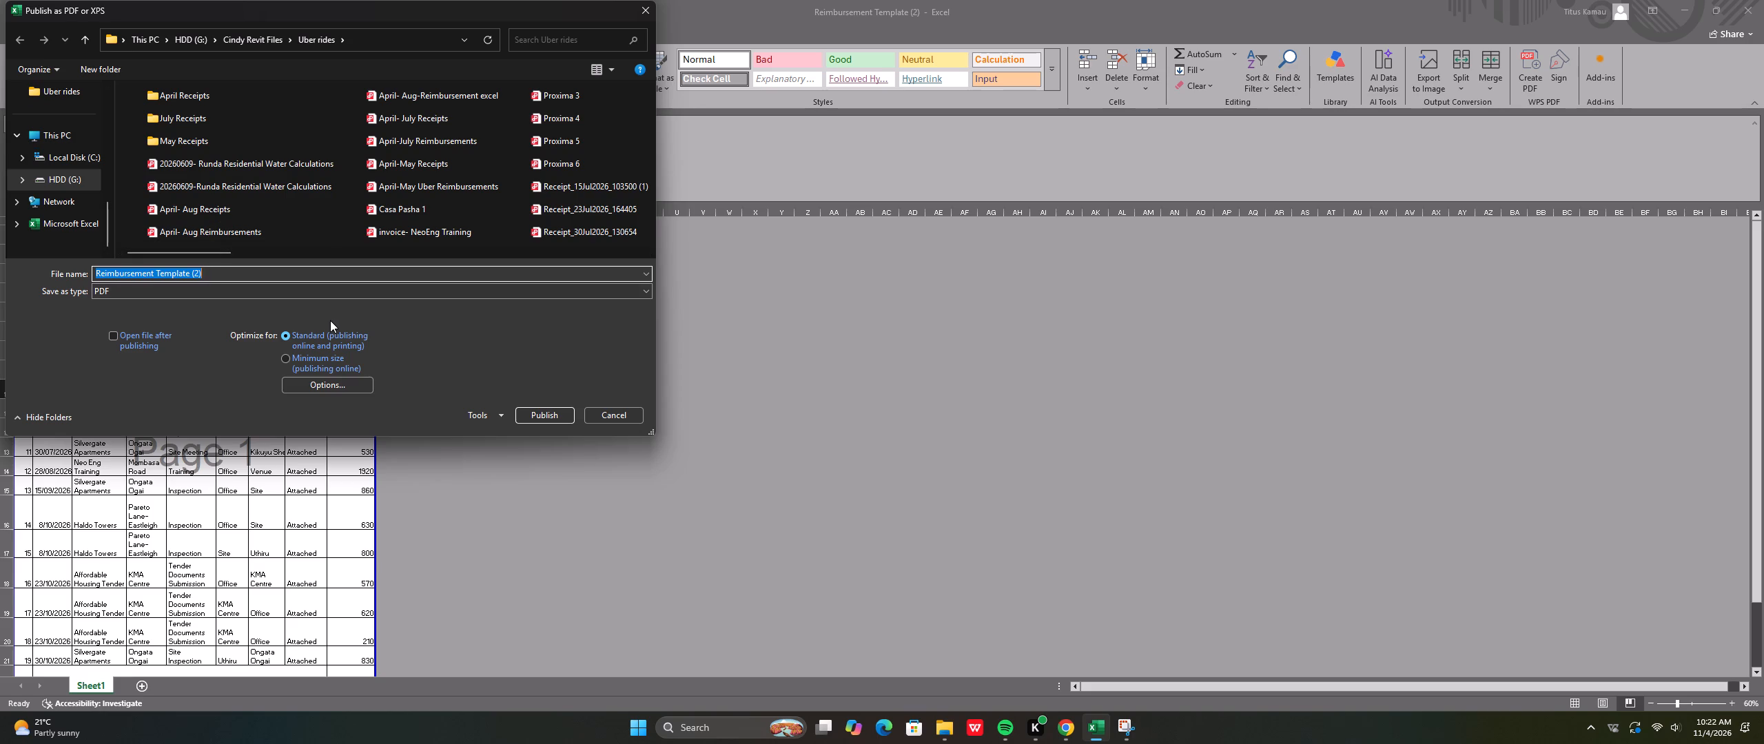
left_click(546, 416)
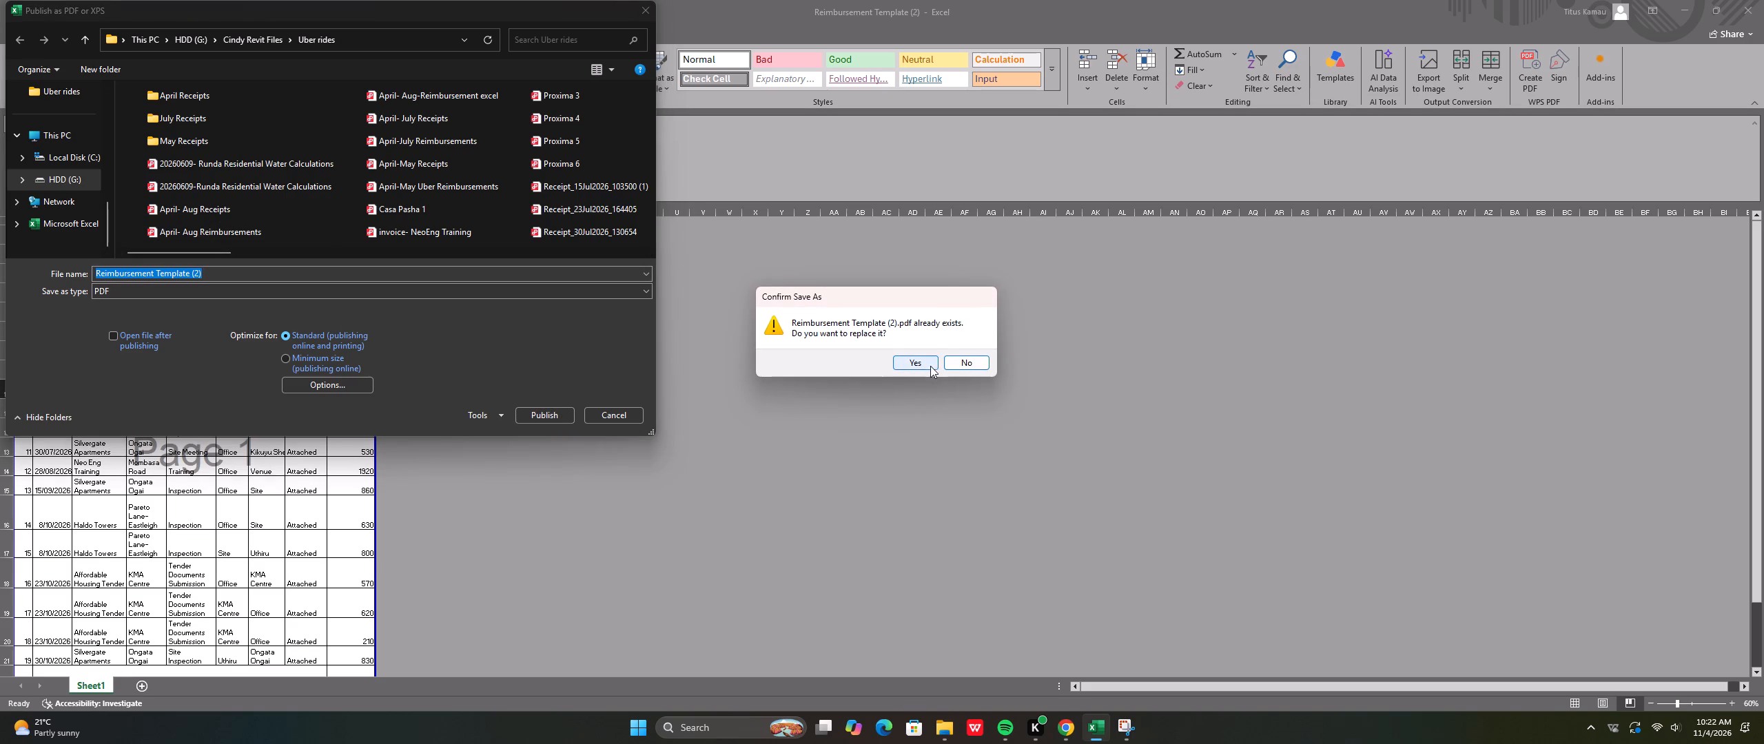
left_click(930, 364)
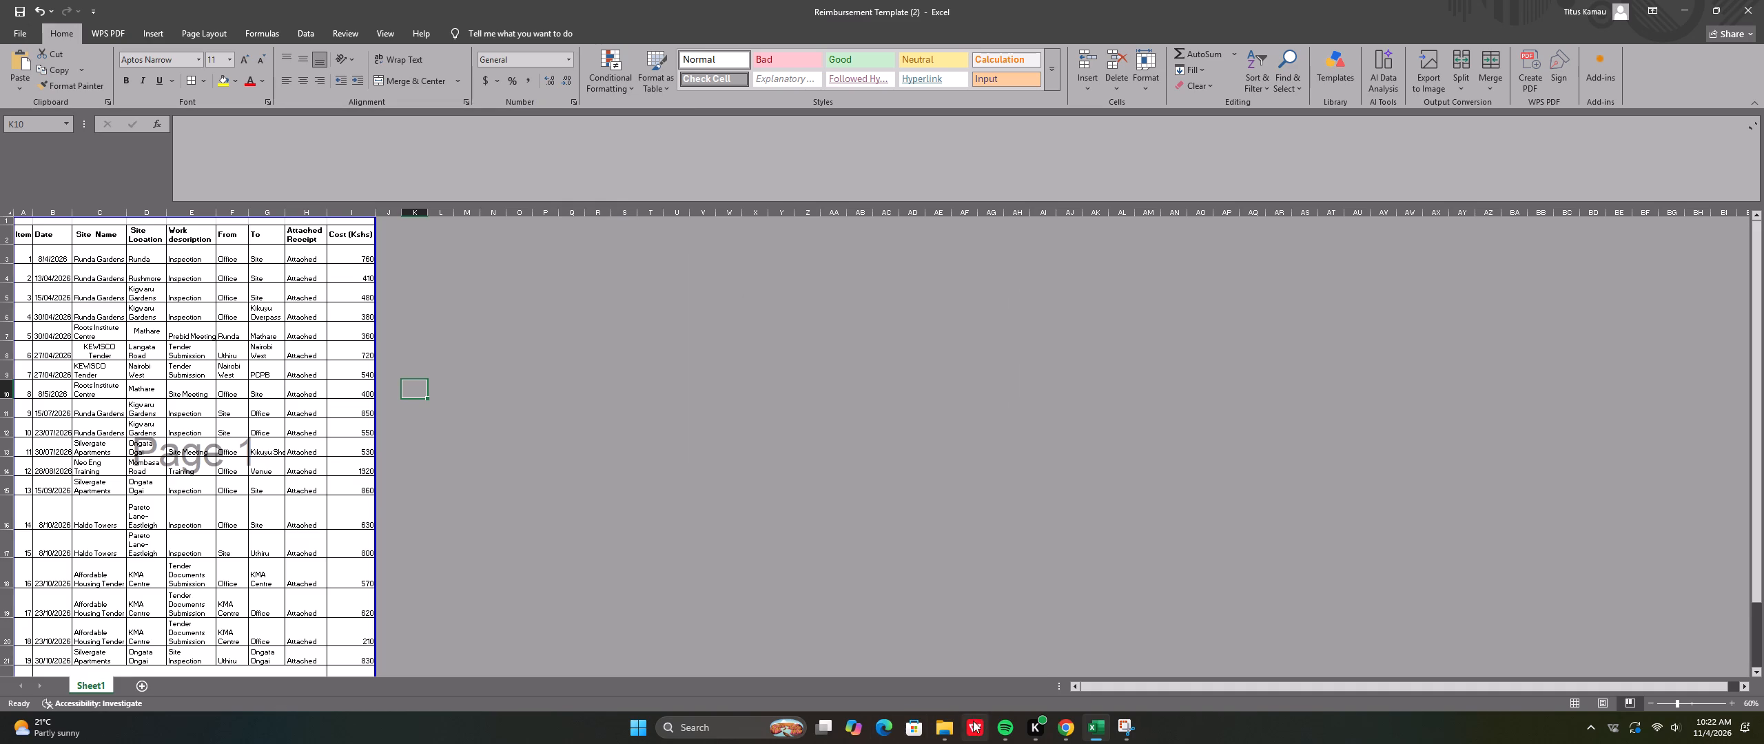
Open the exported Reimbursement Template (2) PDF from the Uber rides folder in Foxit PDF Reader and review its rows through Total.
left_click(943, 731)
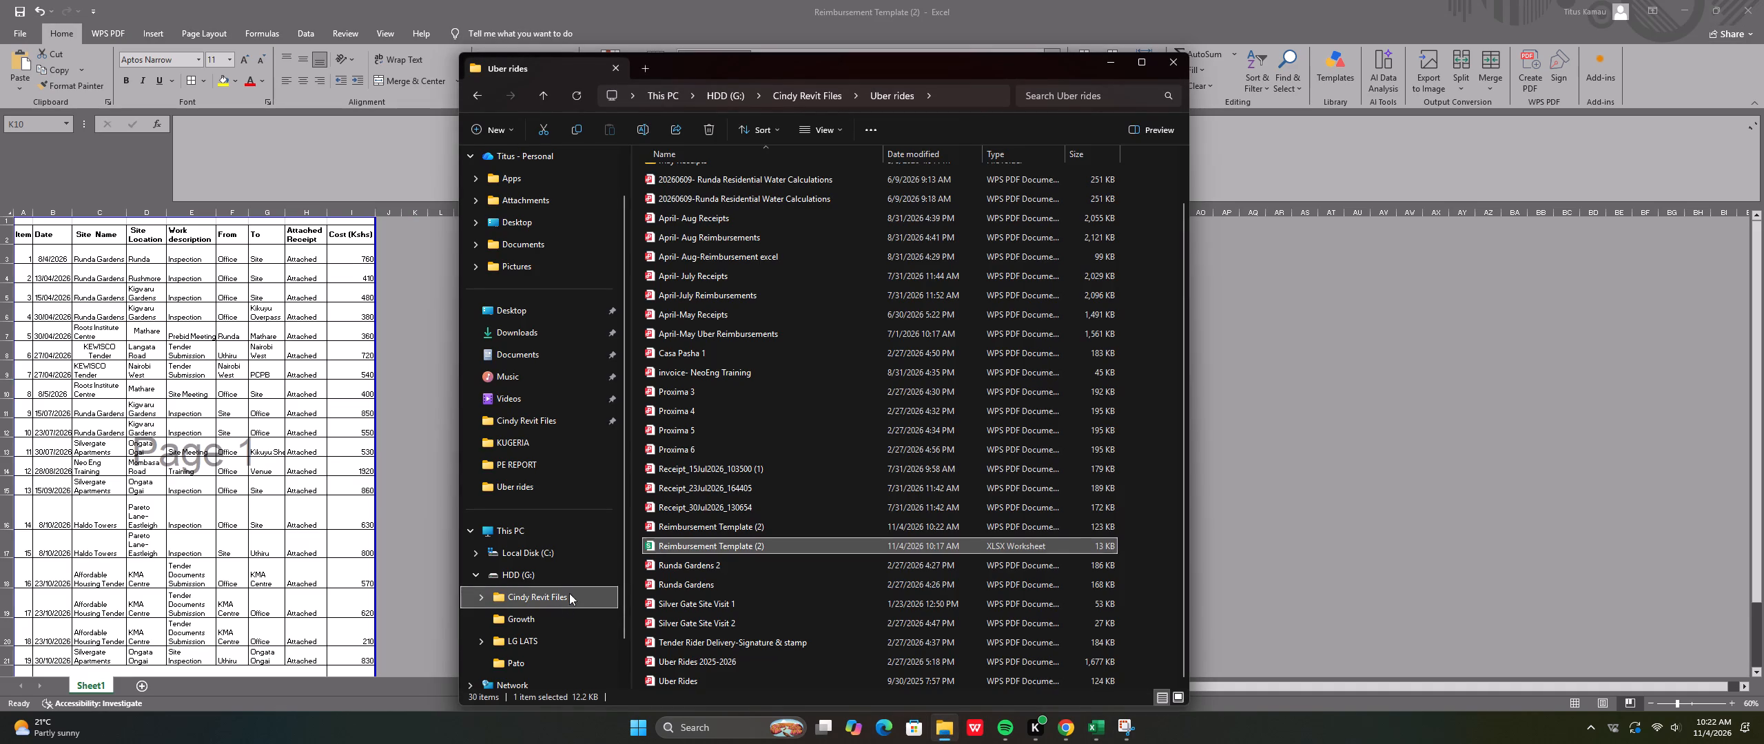
scroll(583, 564, "down", 1)
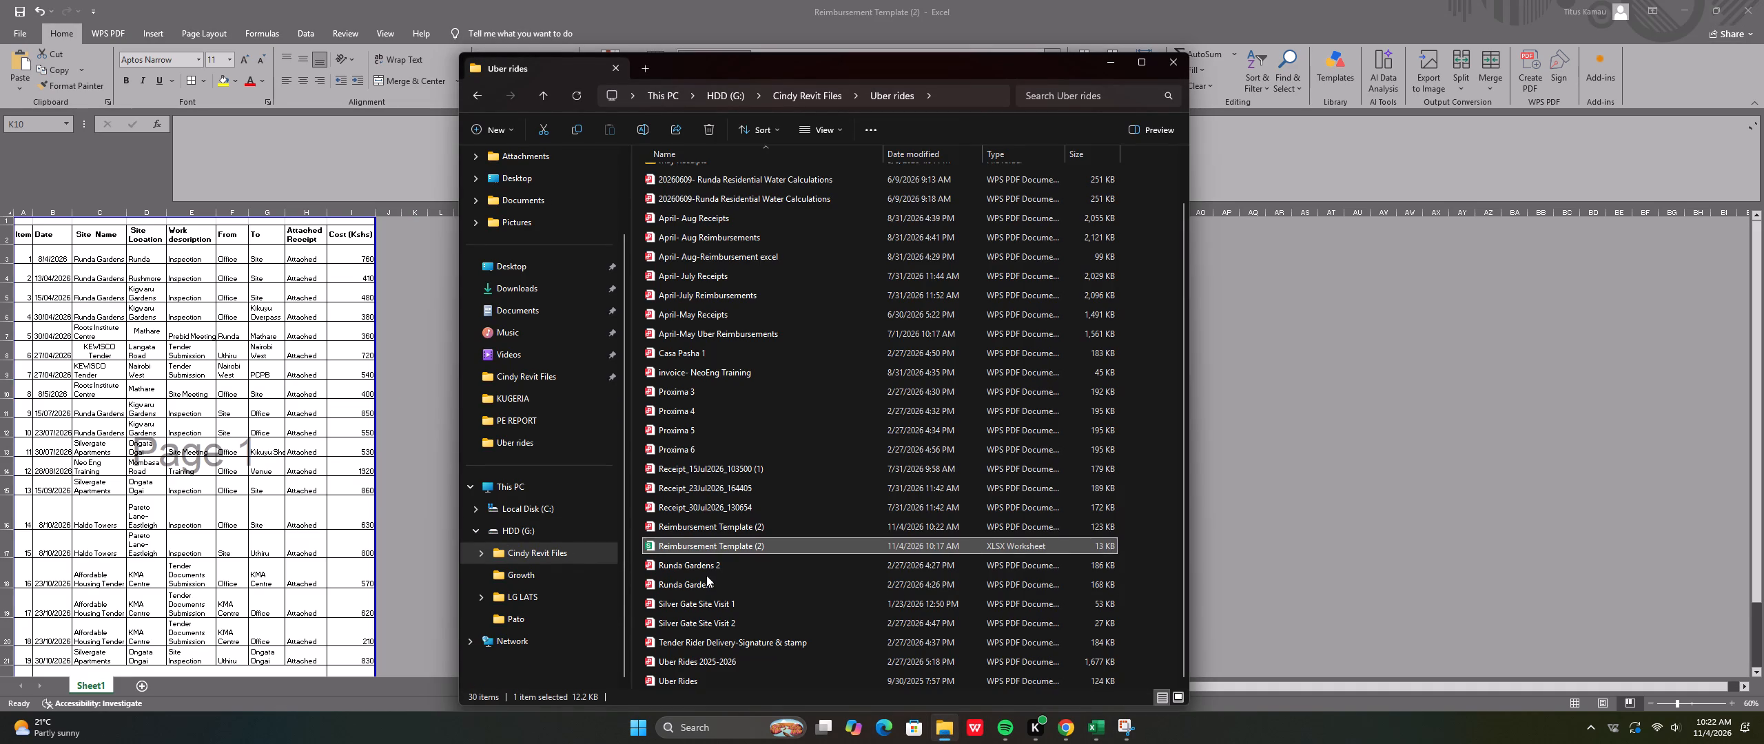
left_click(780, 522)
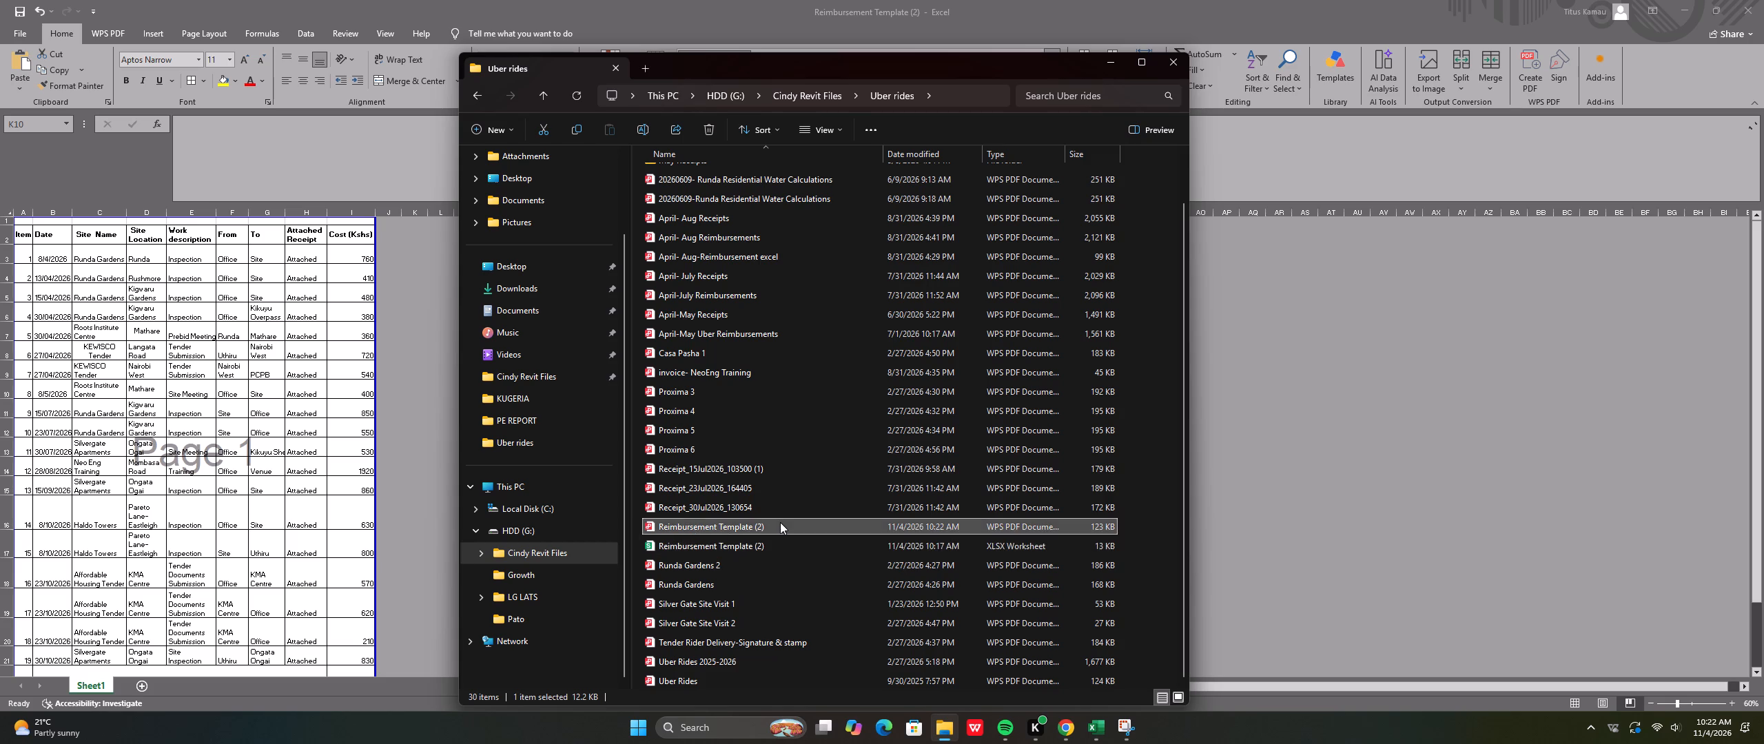
right_click(780, 522)
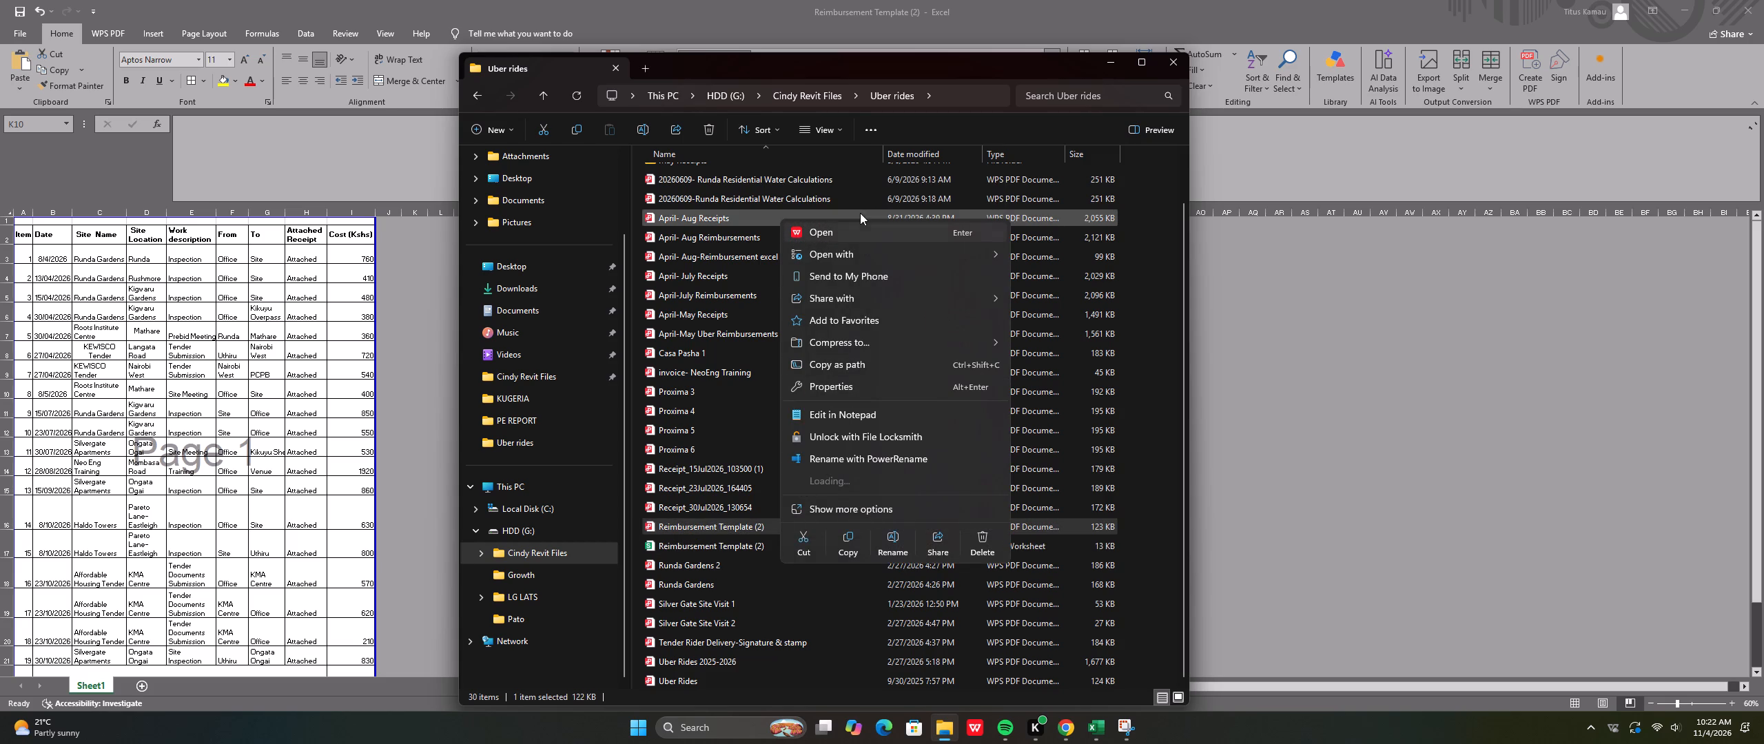
left_click(1045, 258)
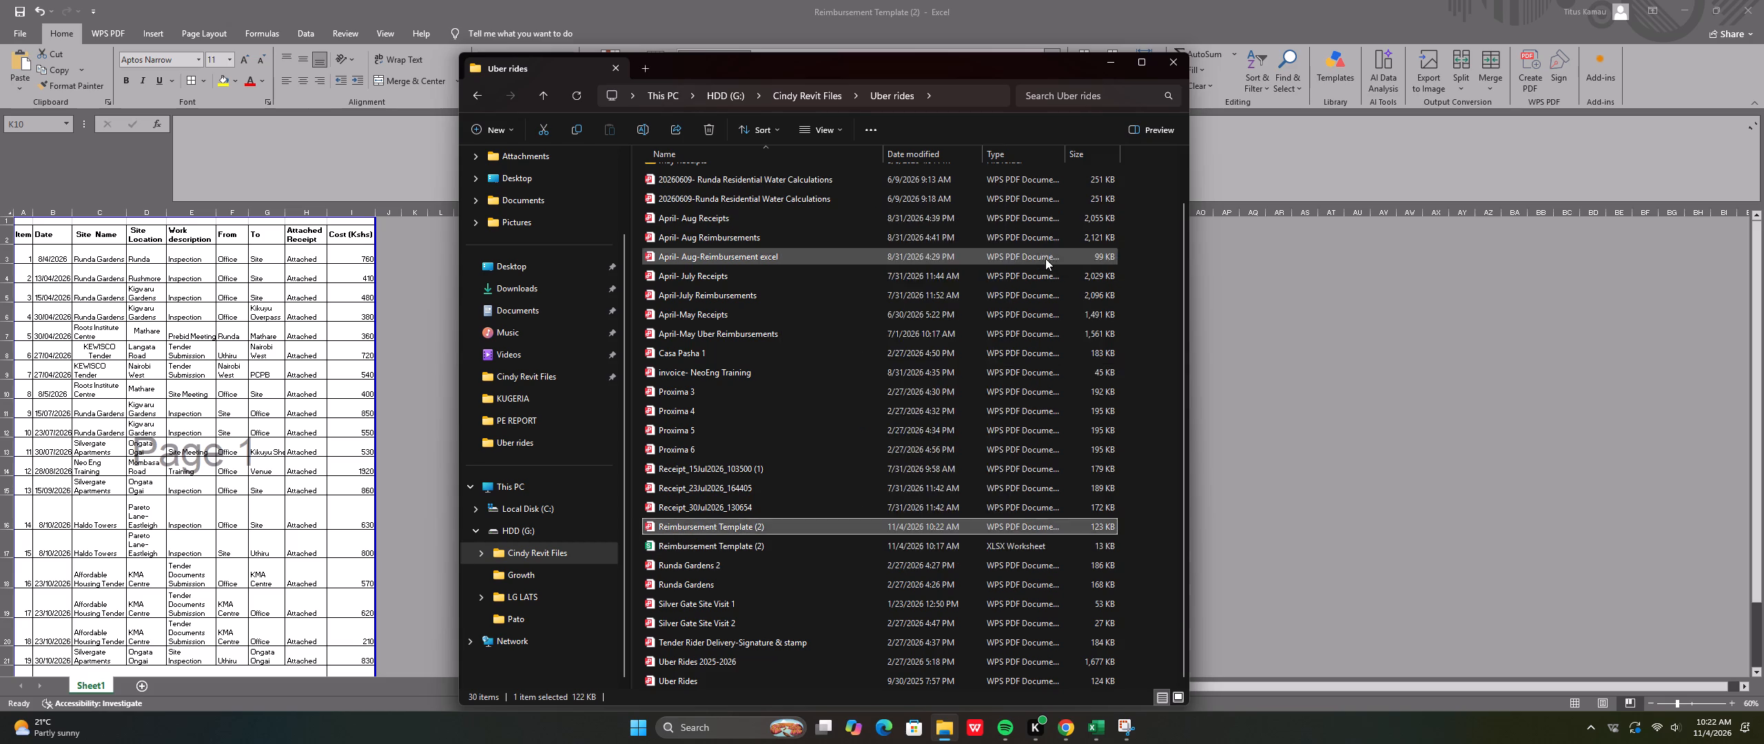
scroll(1045, 258, "down", 3)
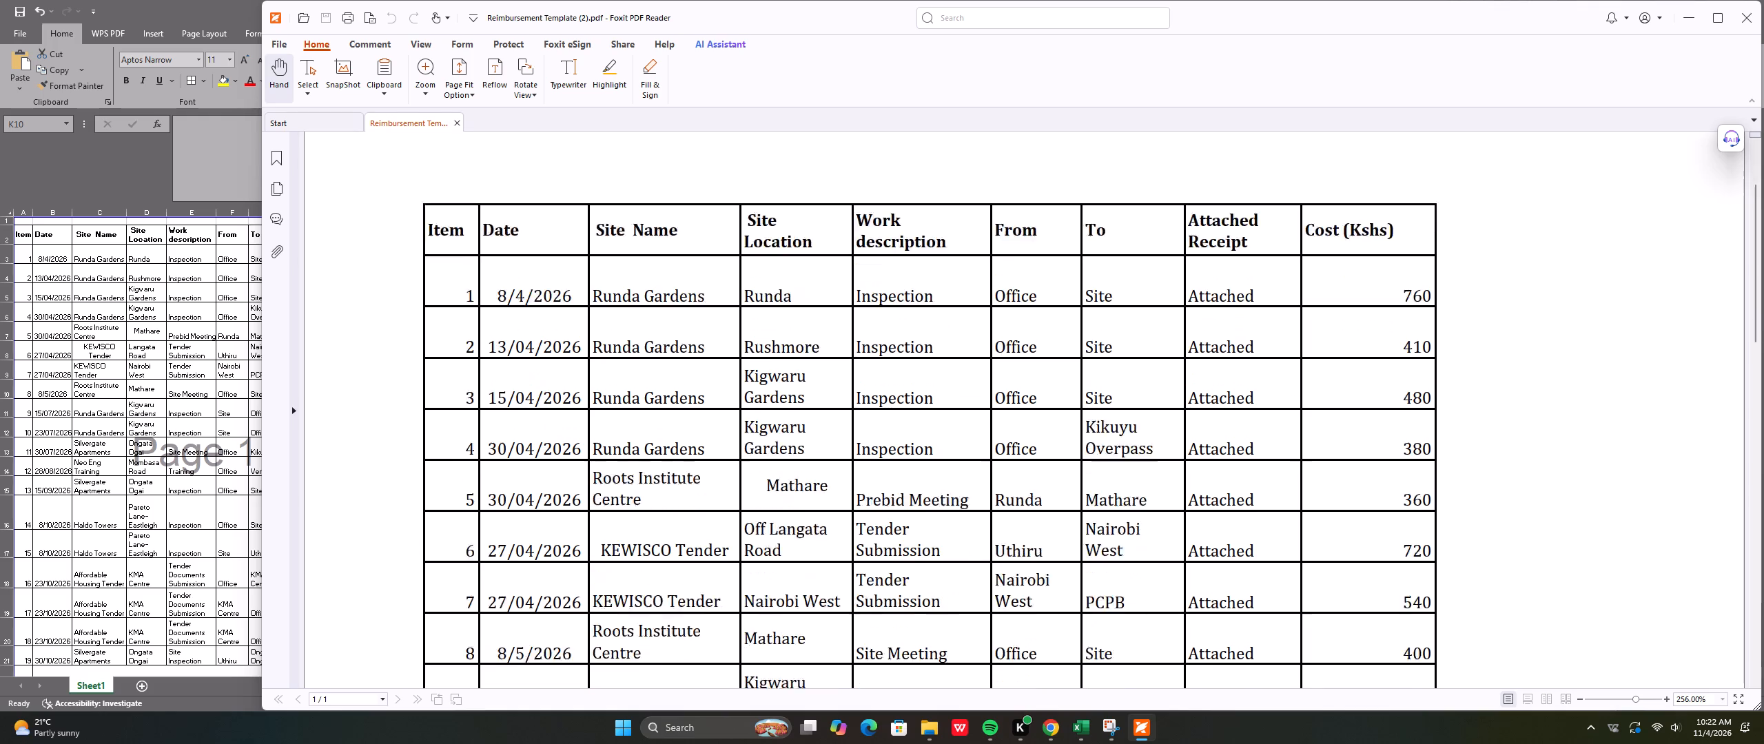
scroll(1045, 258, "down", 18)
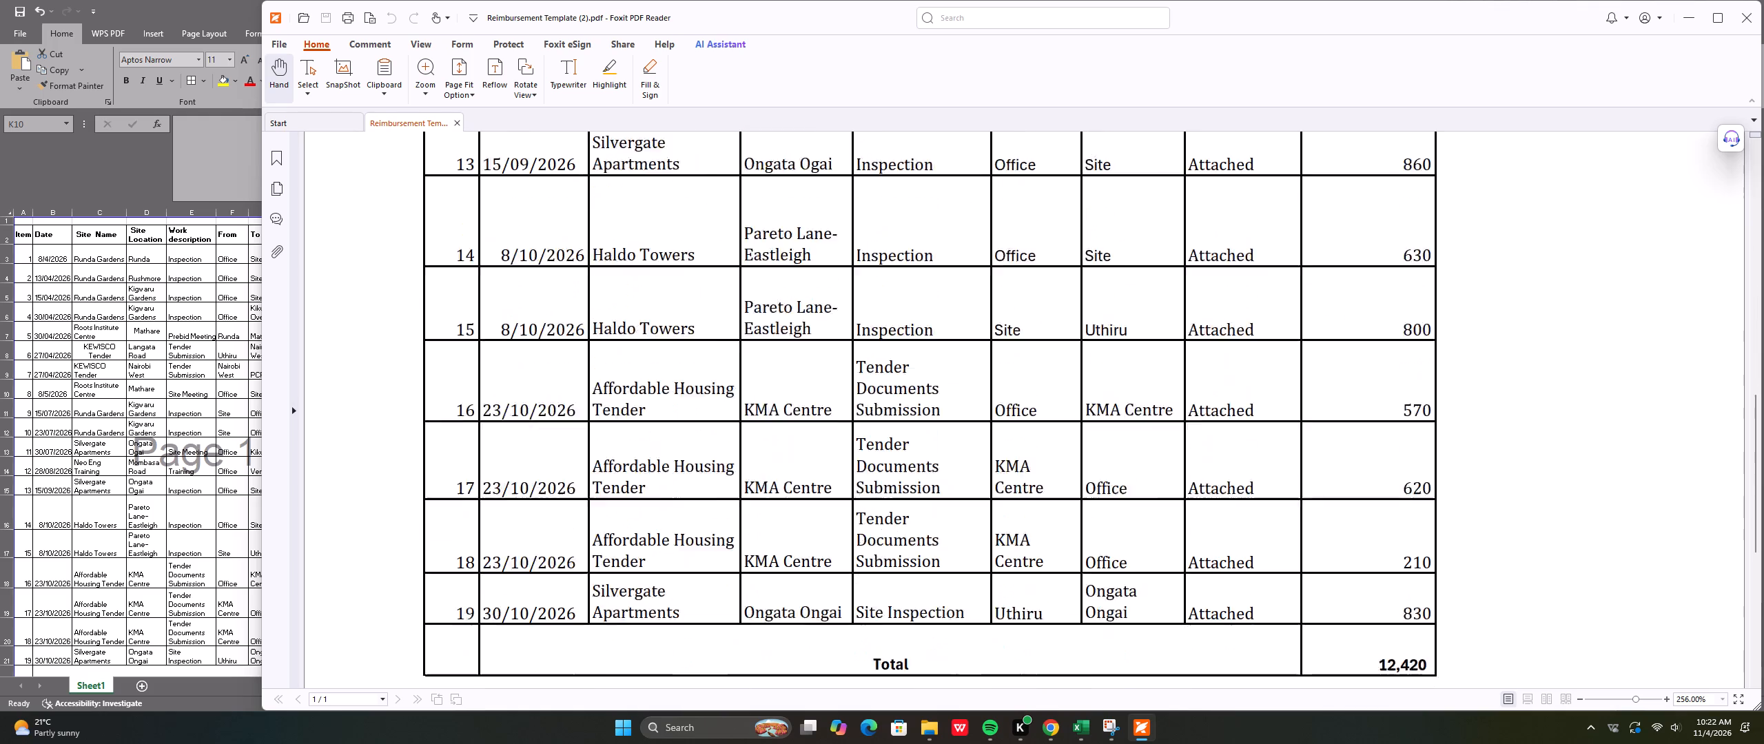
scroll(1039, 259, "down", 1)
scroll(1039, 259, "up", 1)
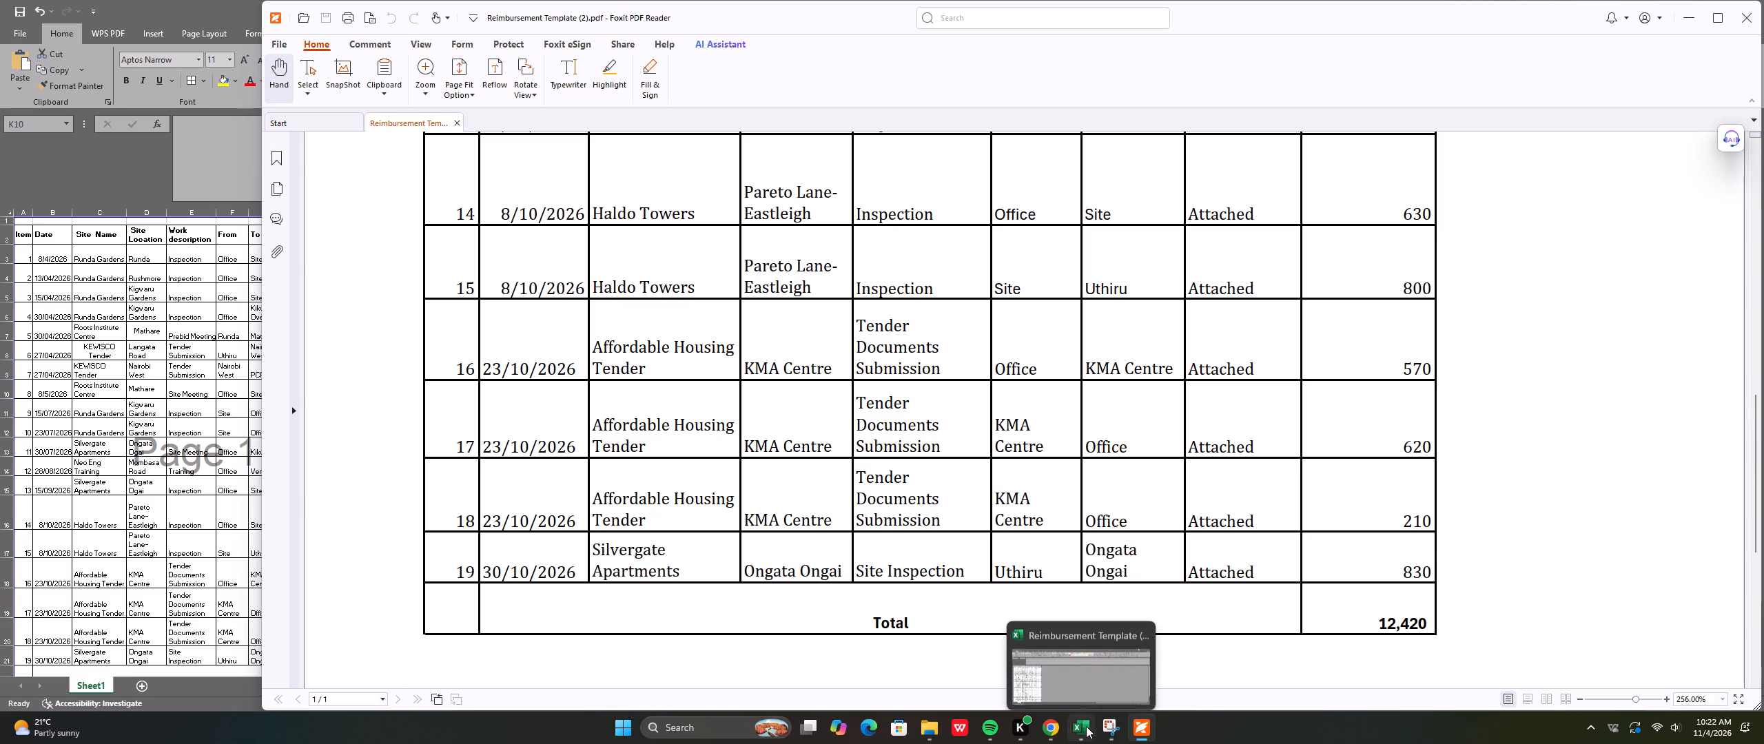
In Excel, copy item 16's From and To entries (Office, KMA Centre) over the From and To cells of item 18.
left_click(194, 526)
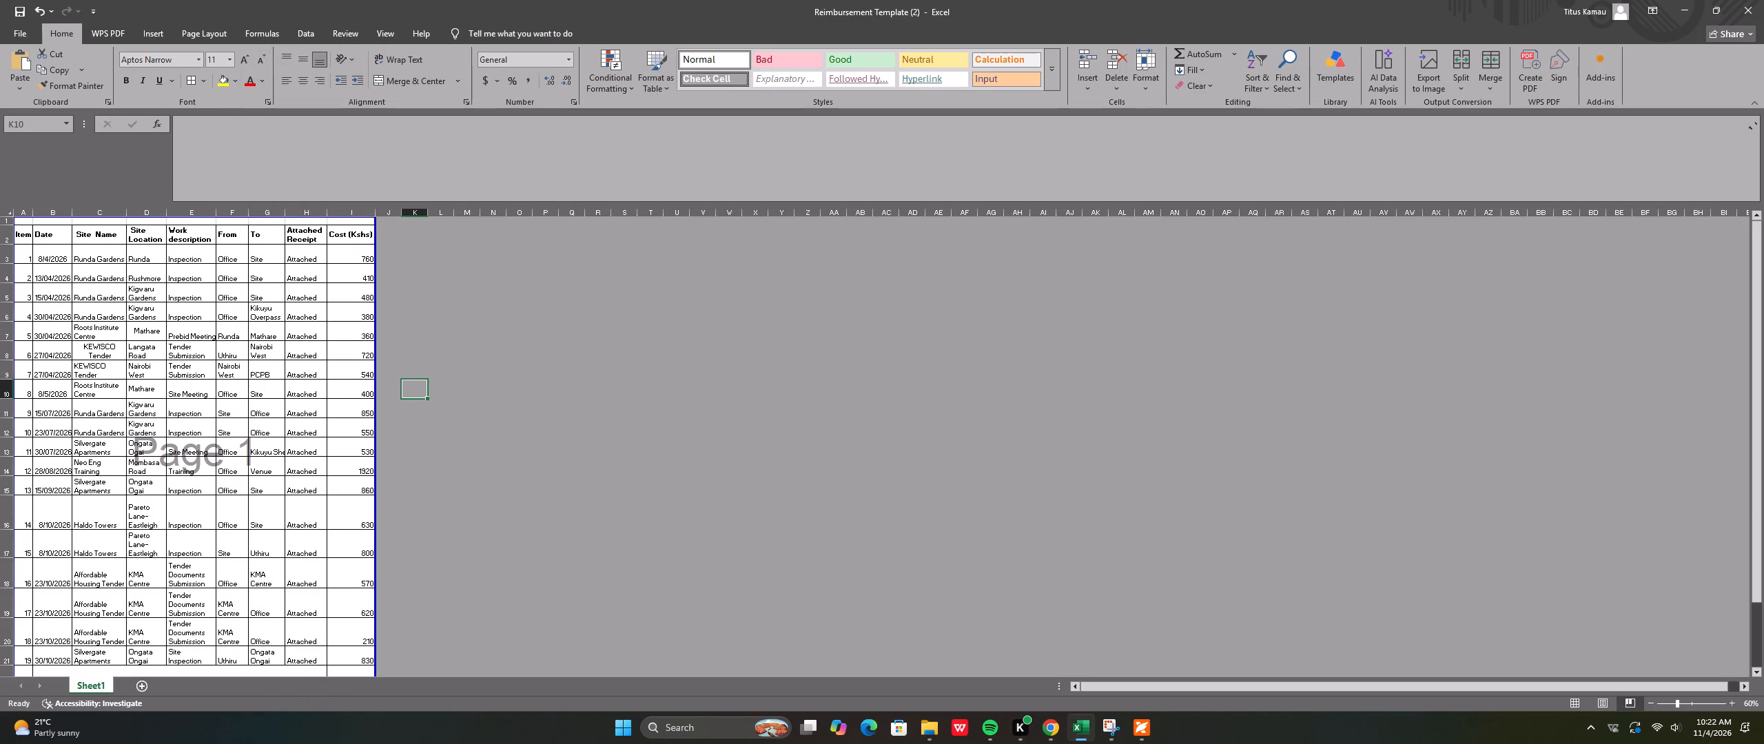
left_click(265, 631)
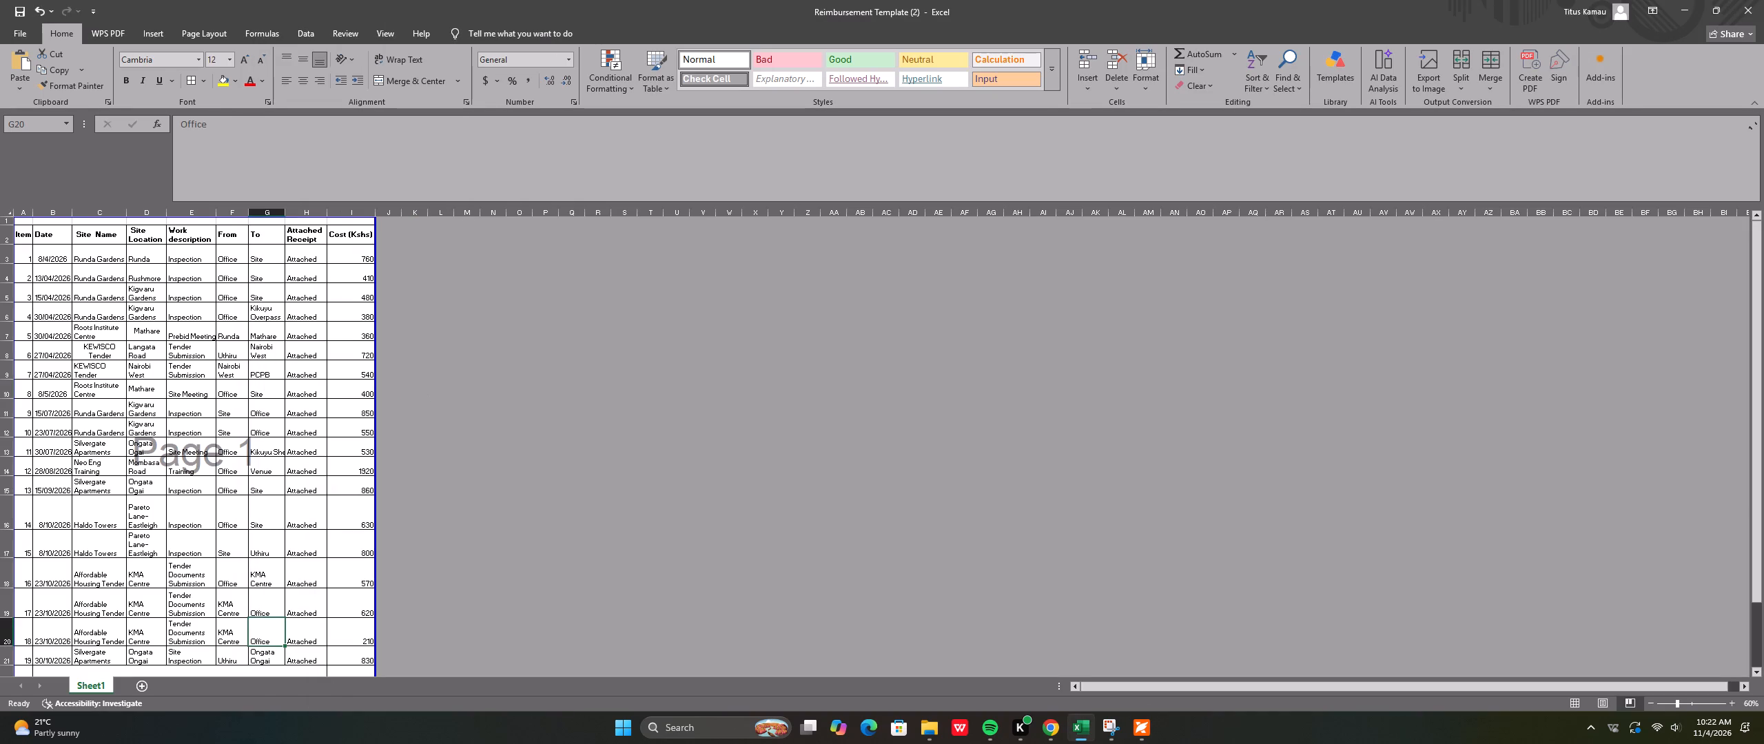
left_click(237, 603)
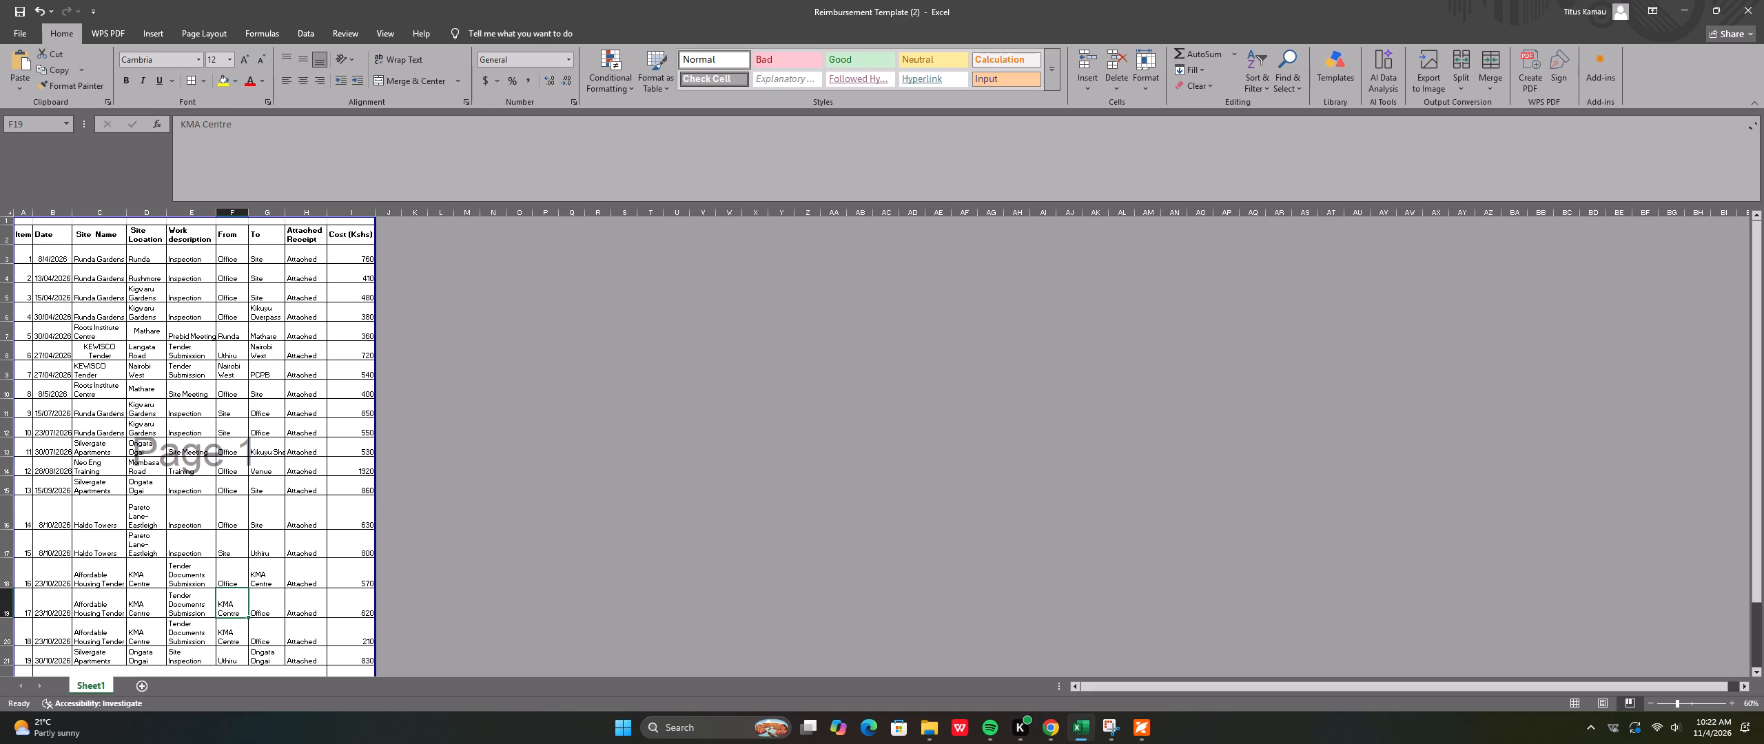
left_click(233, 572)
left_click_drag(233, 573, 258, 577)
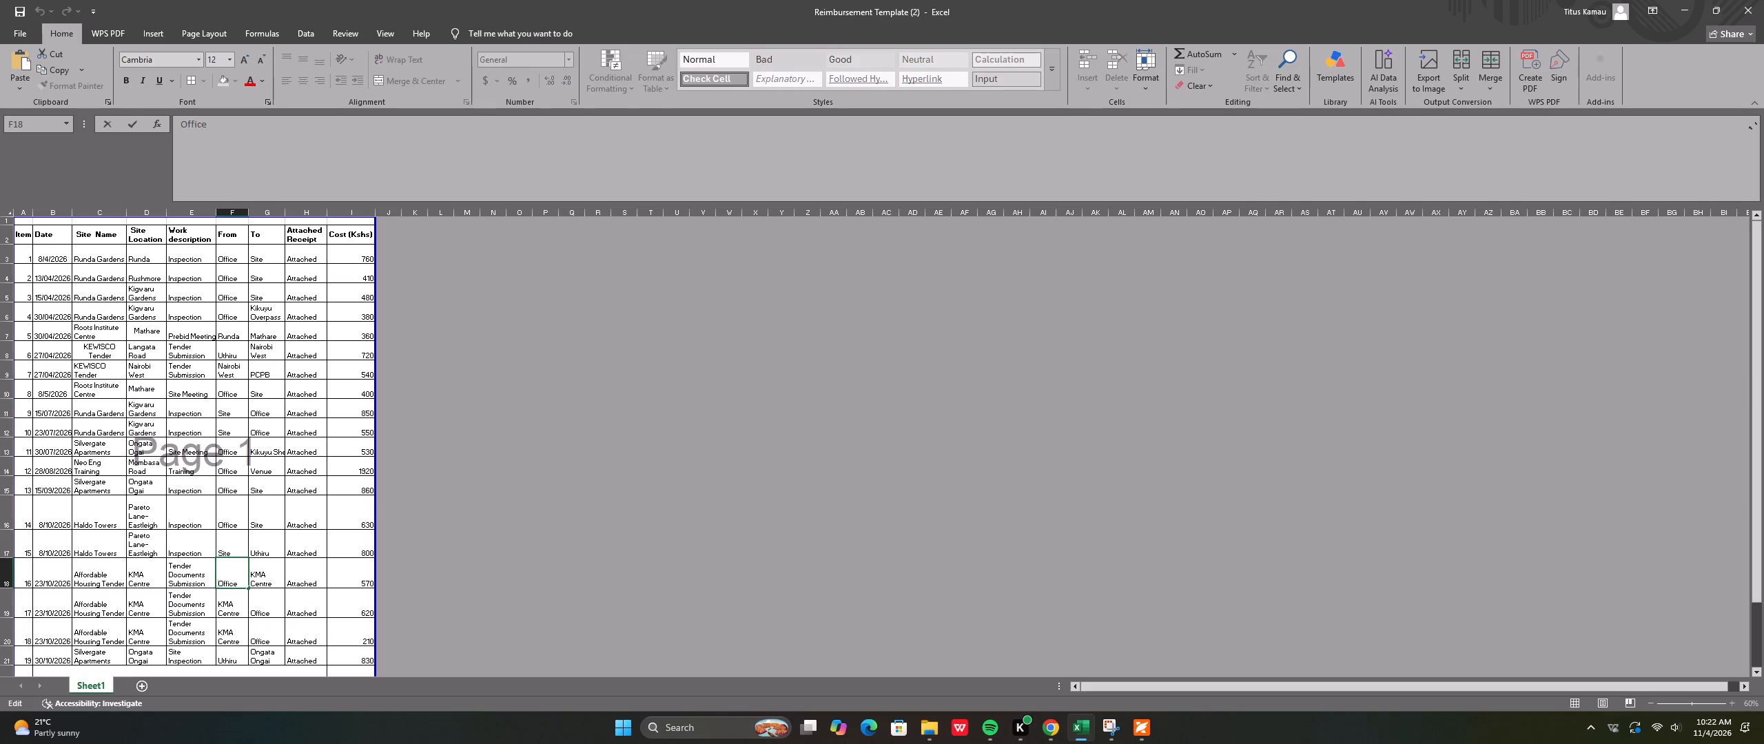
left_click(301, 570)
left_click(232, 574)
left_click_drag(233, 573, 255, 572)
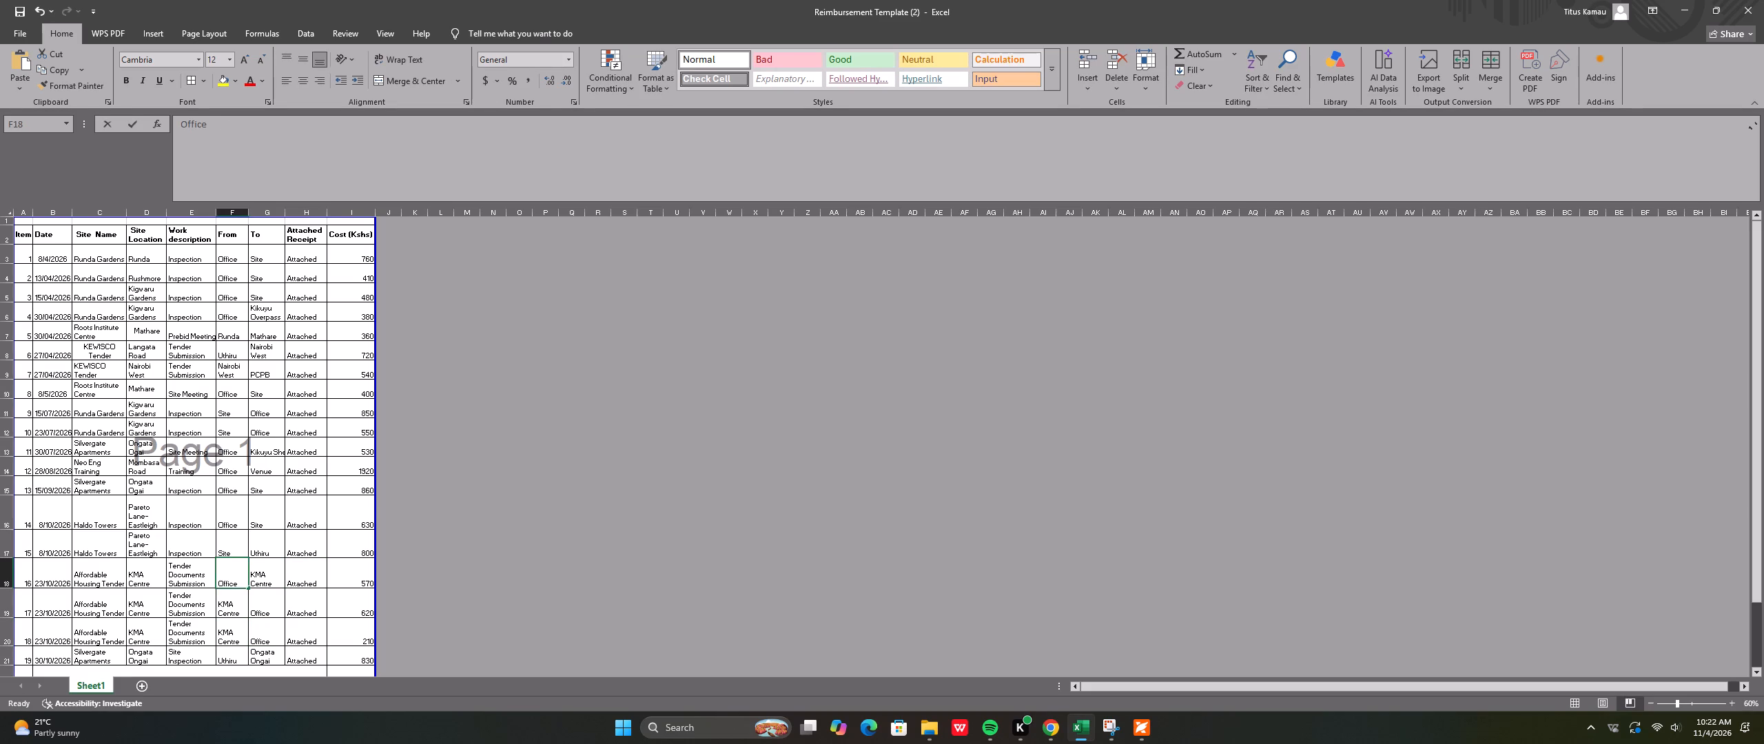
left_click_drag(255, 572, 265, 572)
left_click(234, 574)
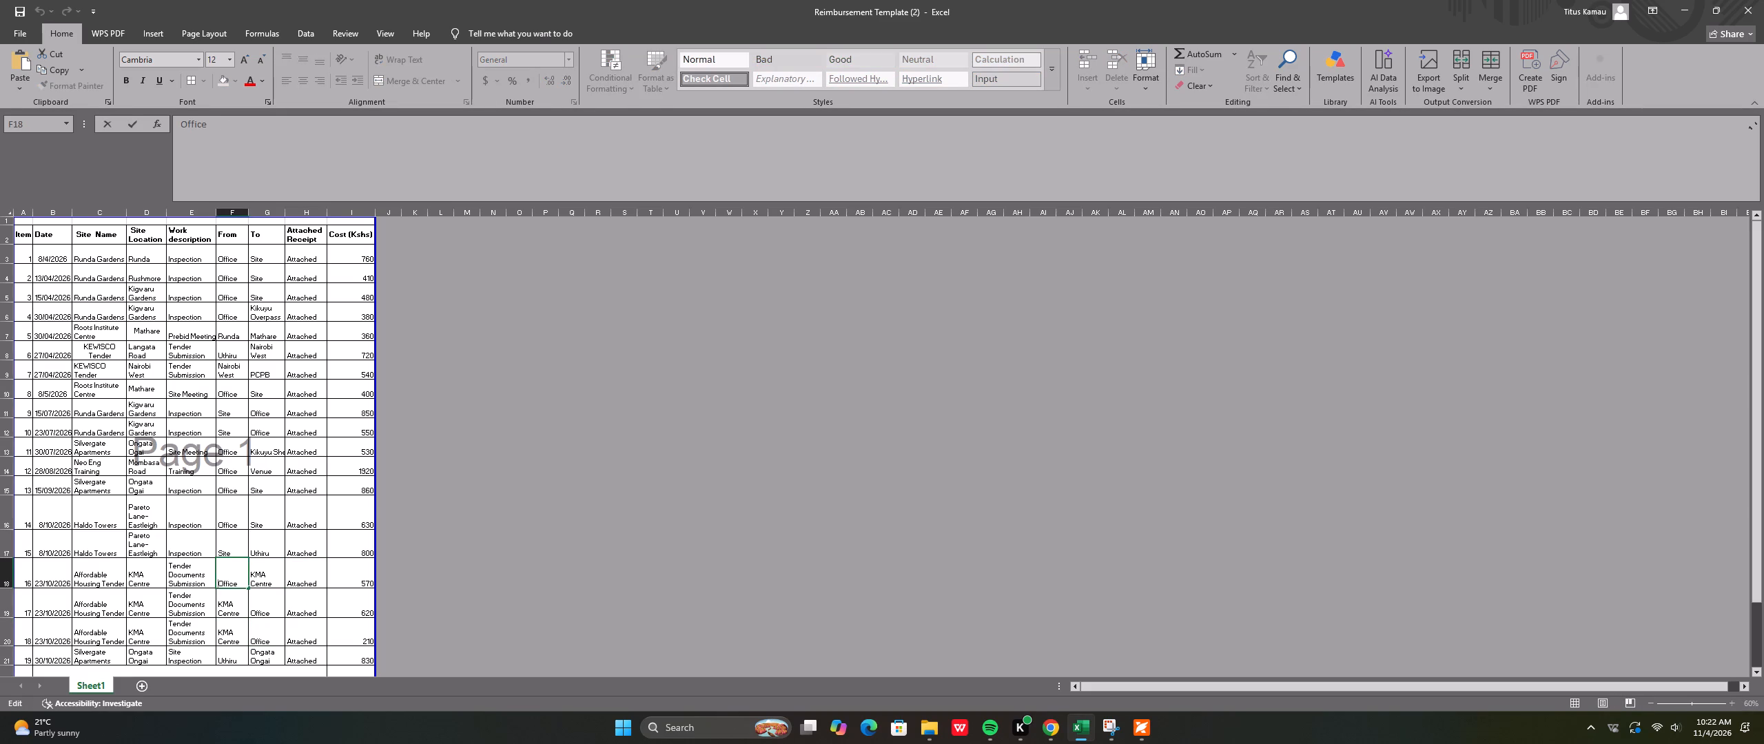
left_click(200, 568)
left_click(231, 570)
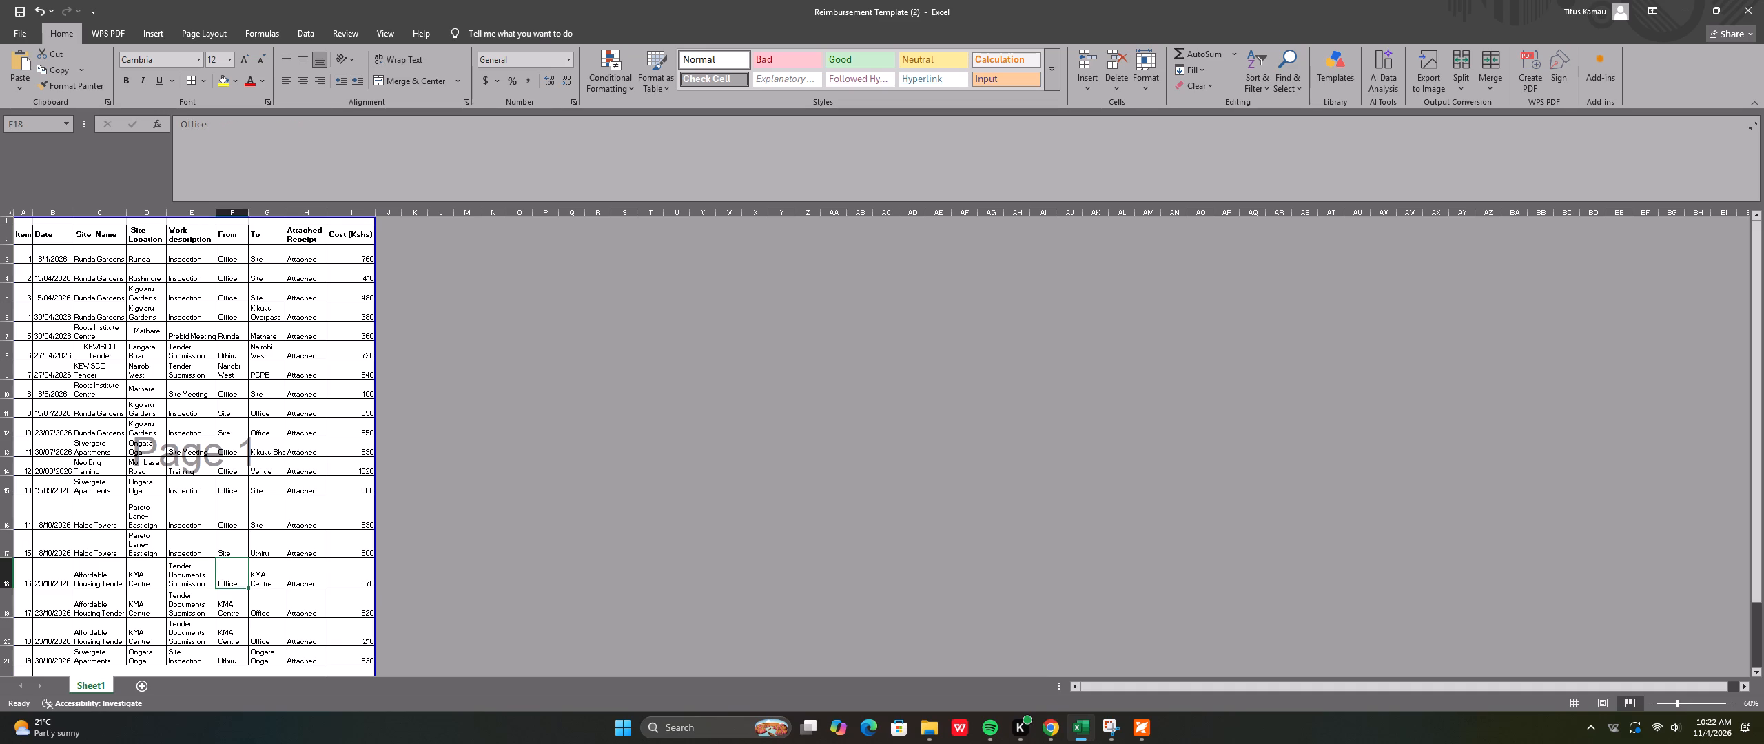
left_click_drag(234, 572, 280, 578)
right_click(280, 578)
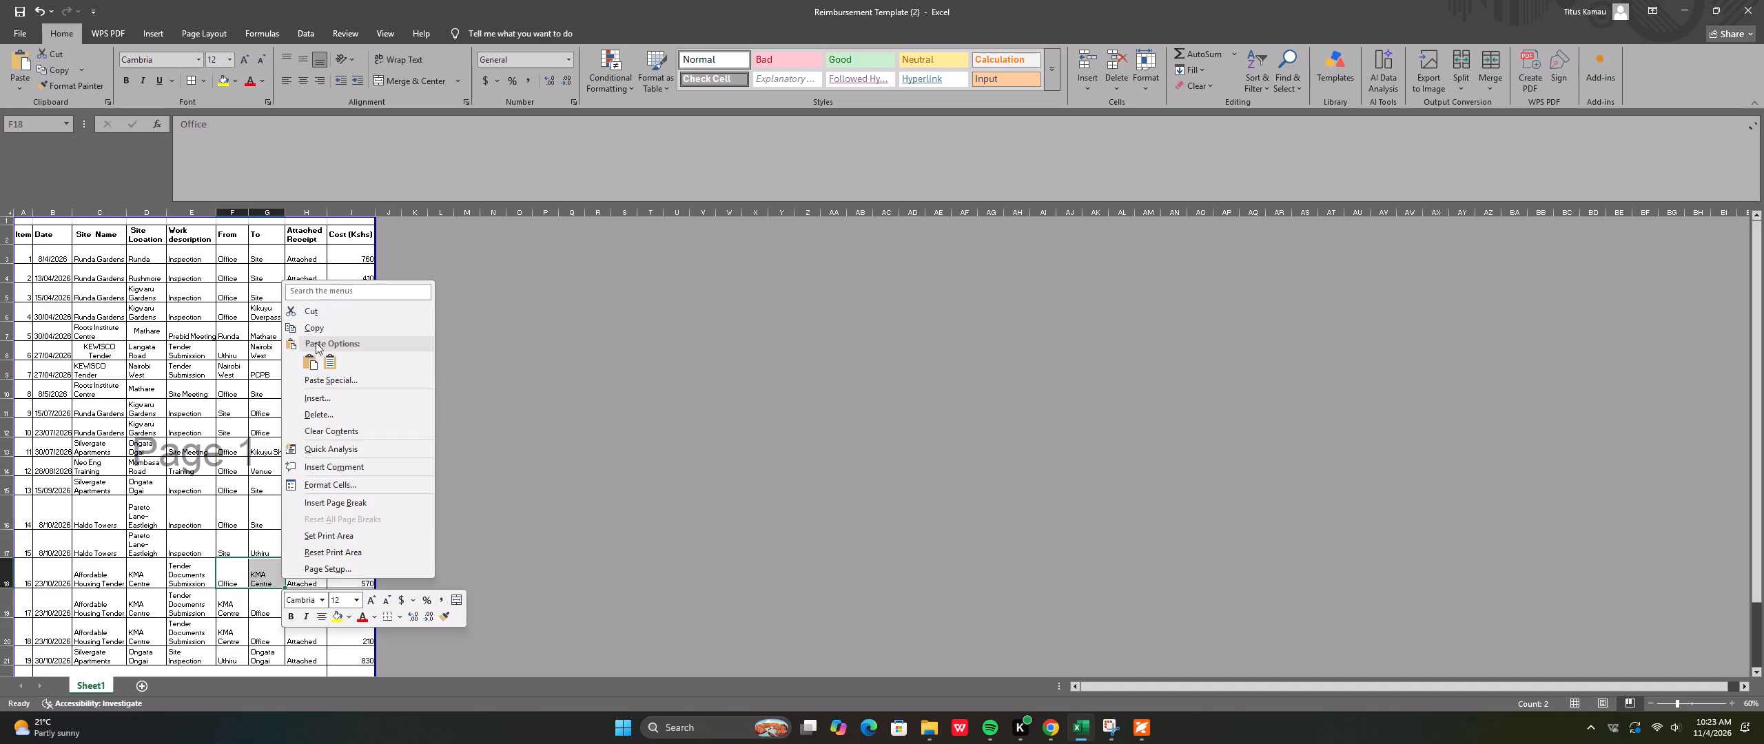
left_click(319, 327)
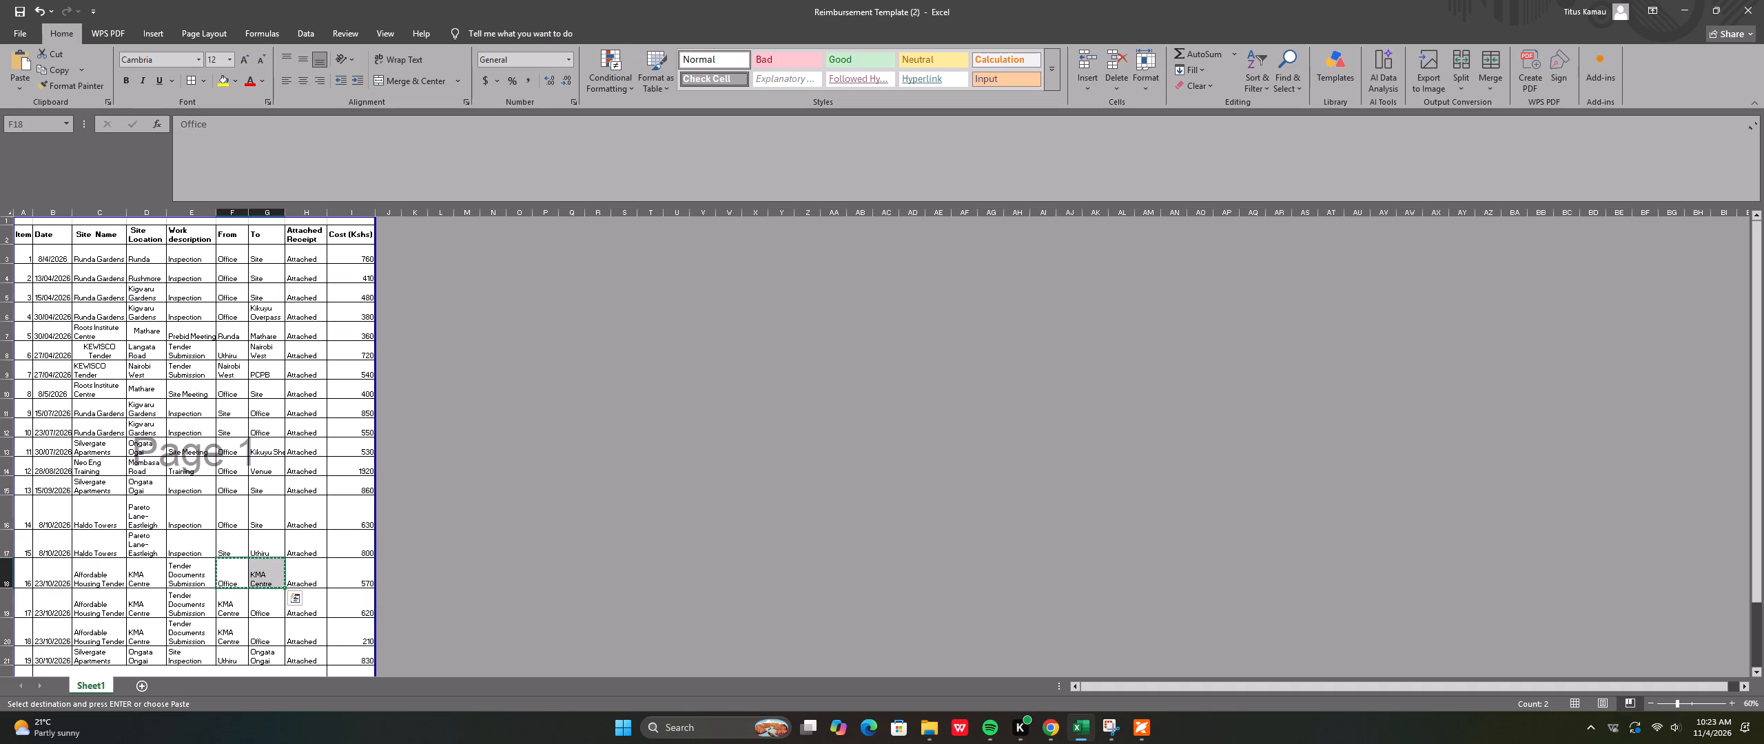
left_click(235, 628)
left_click_drag(235, 628, 264, 630)
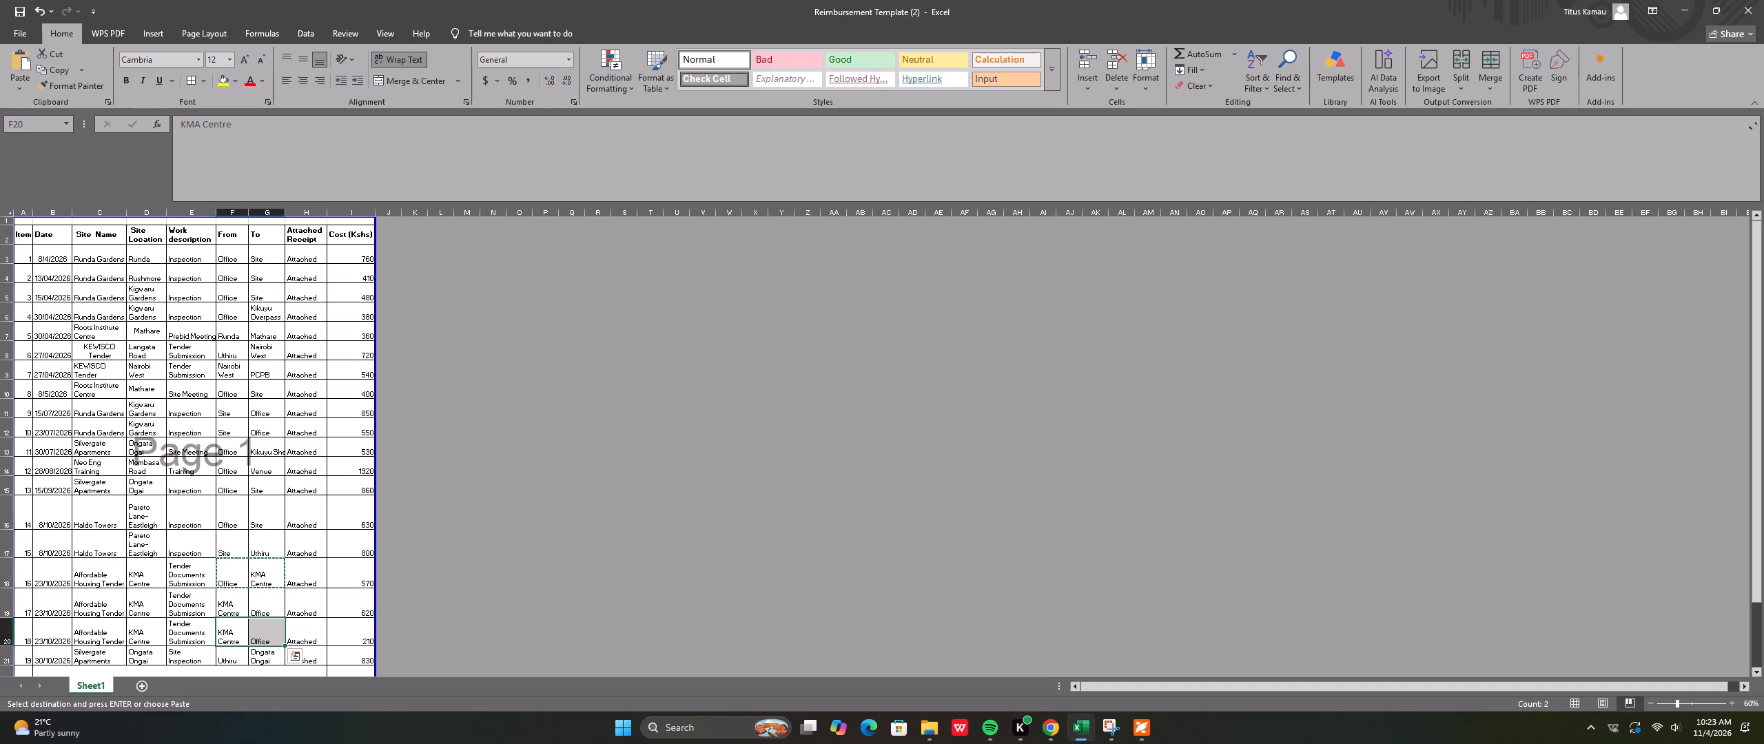
right_click(264, 630)
left_click(295, 411)
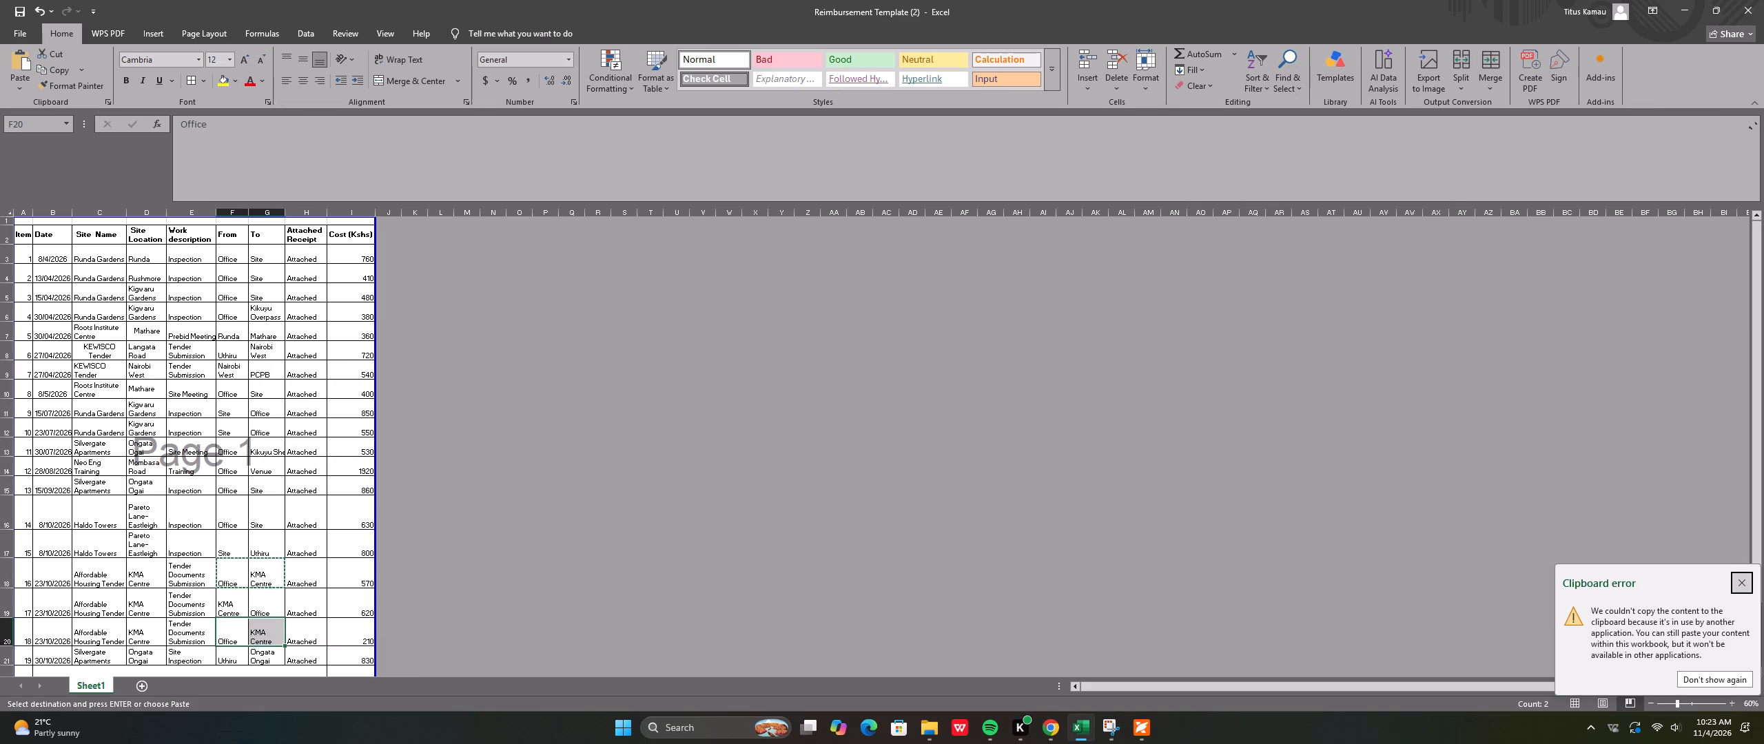
double_click(487, 520)
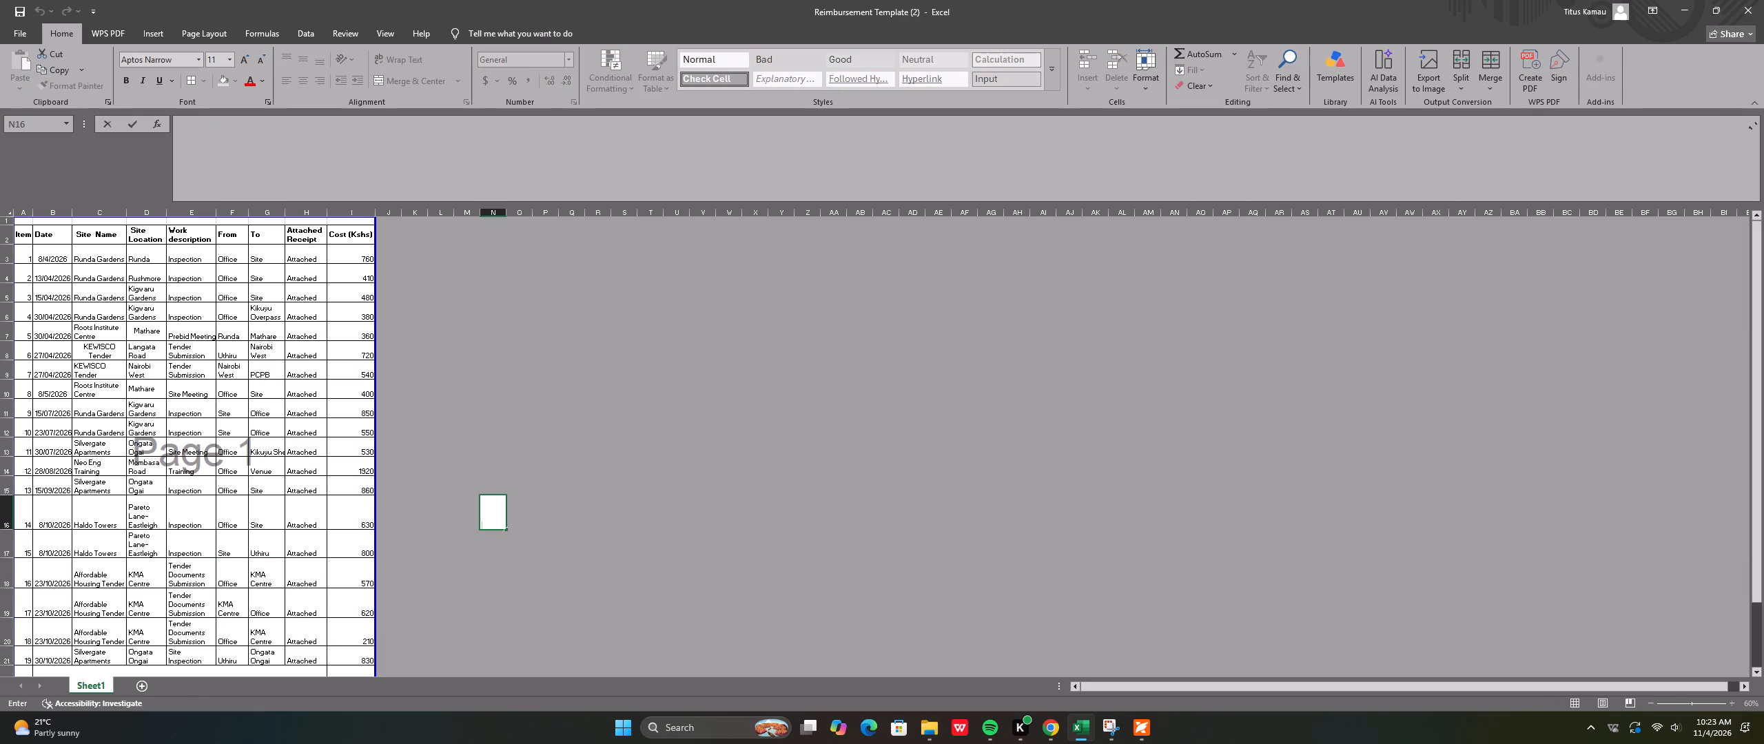
left_click(671, 532)
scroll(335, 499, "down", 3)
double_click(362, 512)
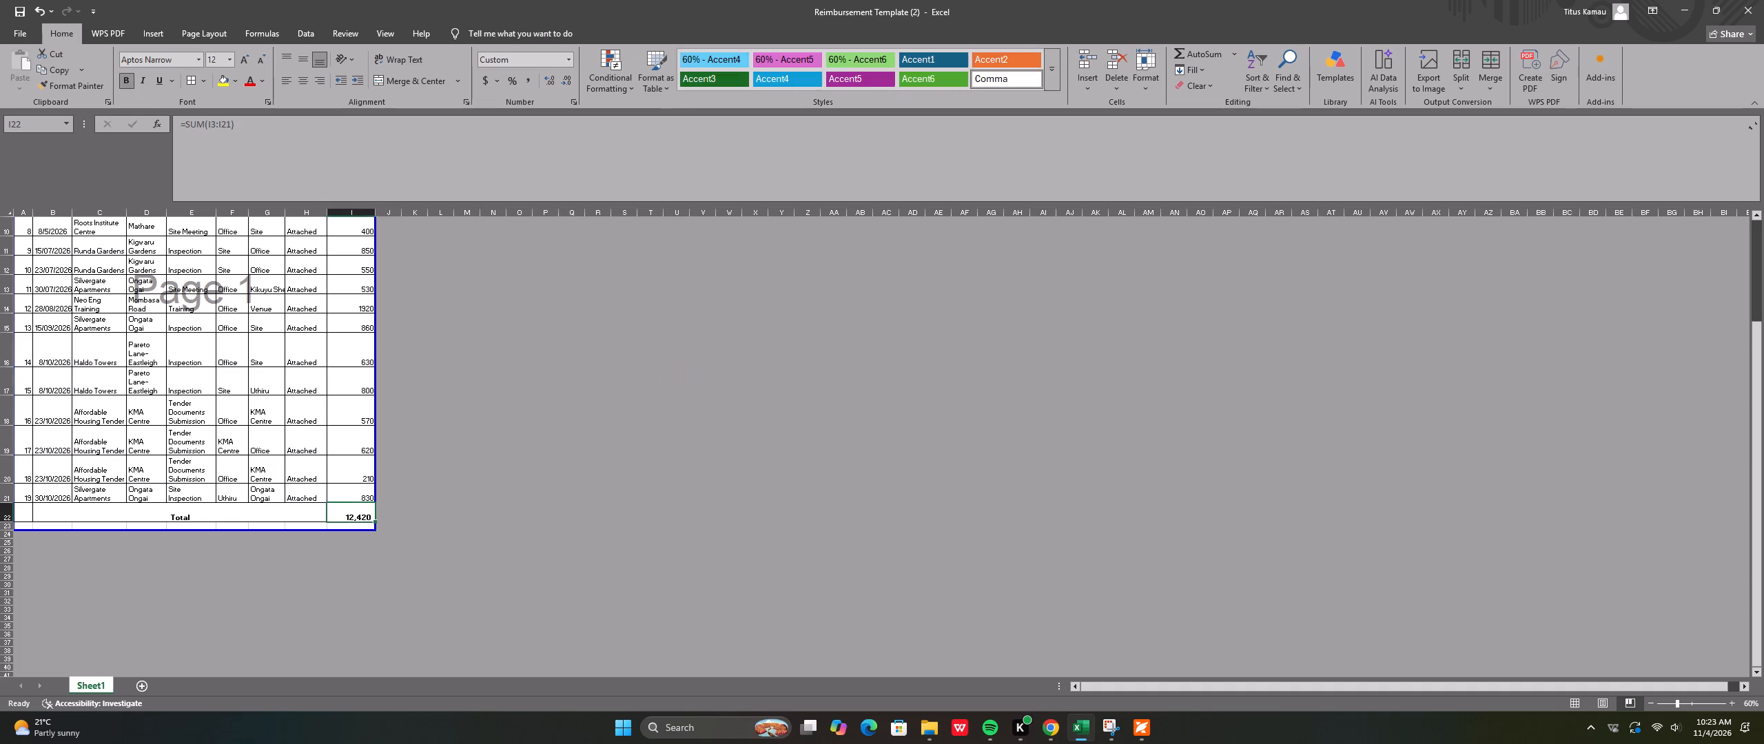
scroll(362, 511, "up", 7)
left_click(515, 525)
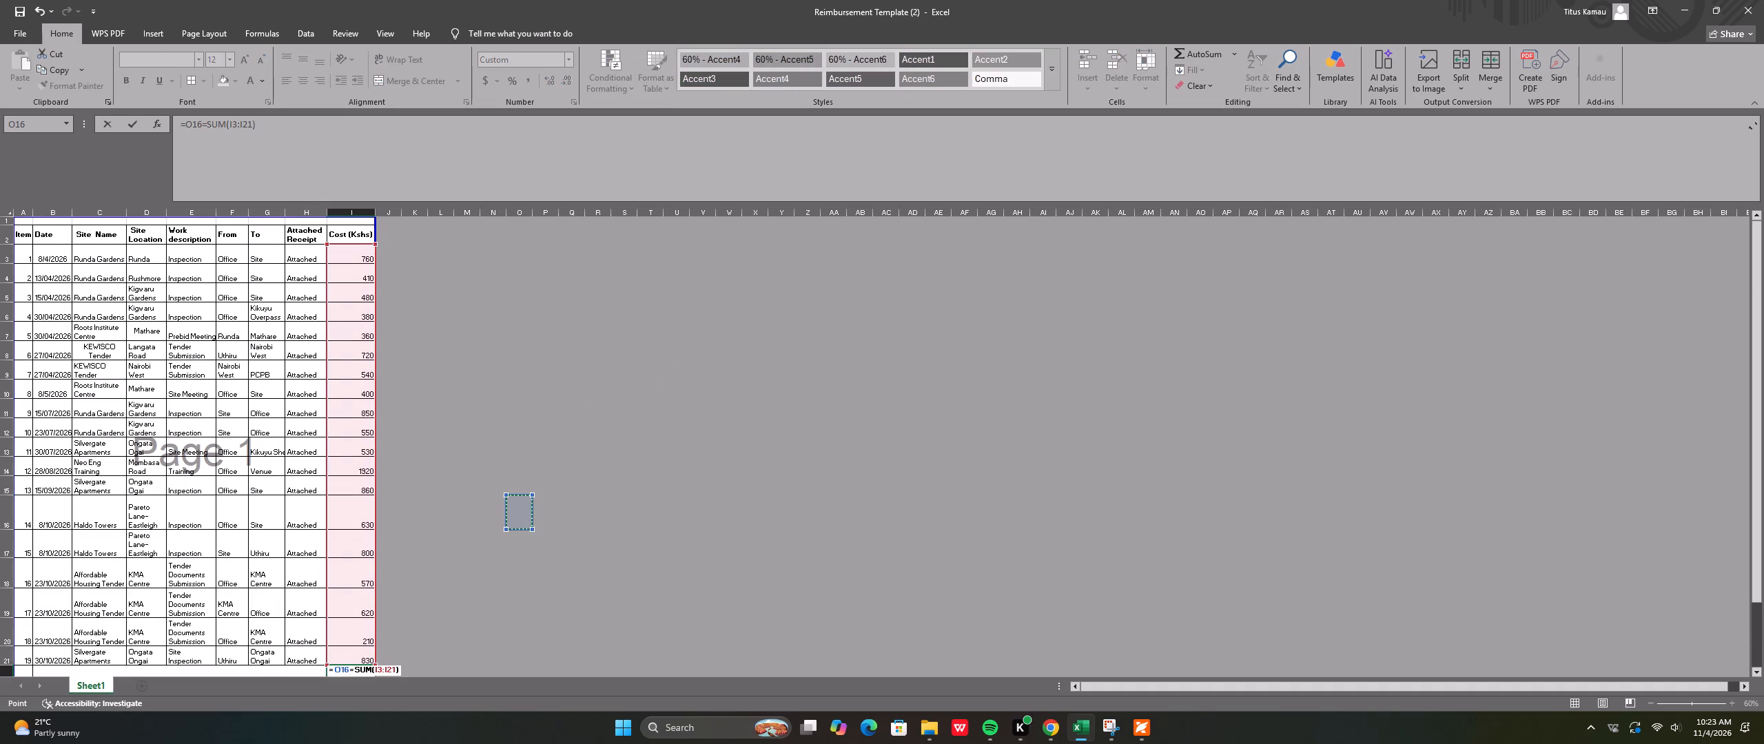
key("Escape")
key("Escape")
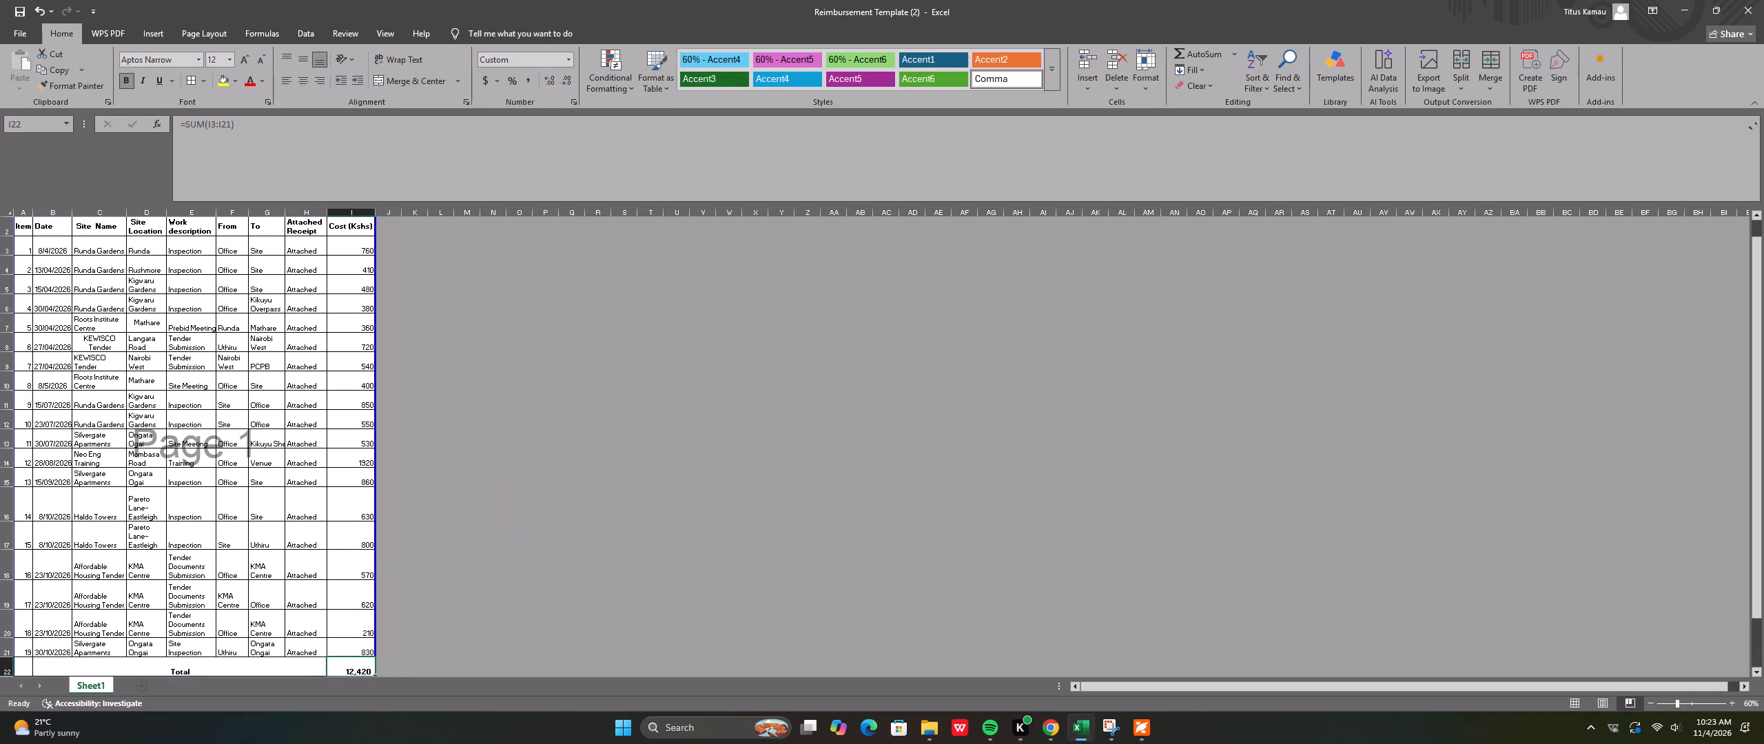
Save the reimbursement workbook.
scroll(565, 537, "down", 2)
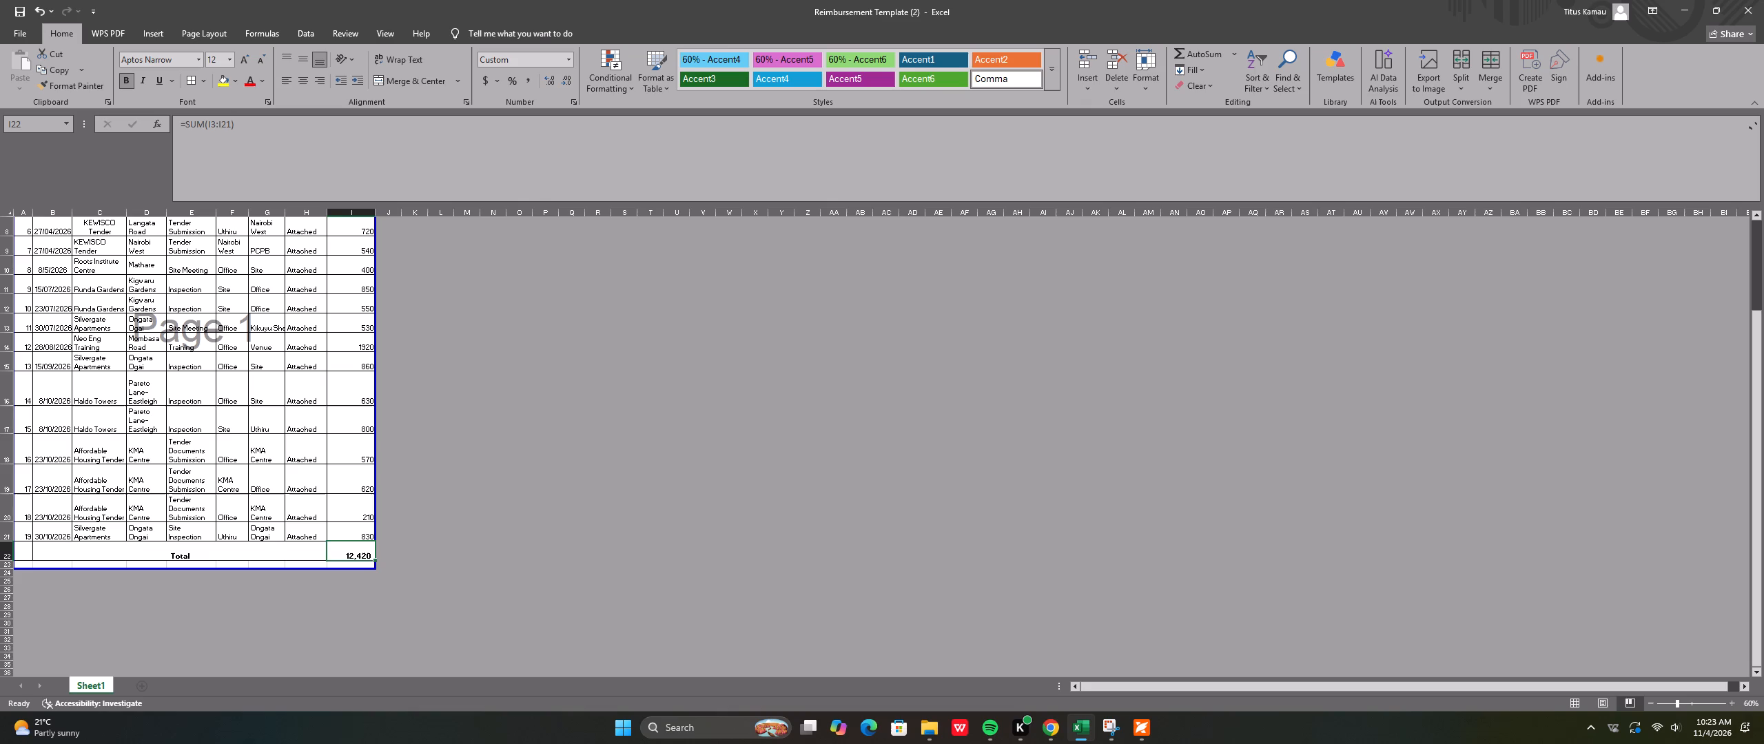
key("ctrl+s")
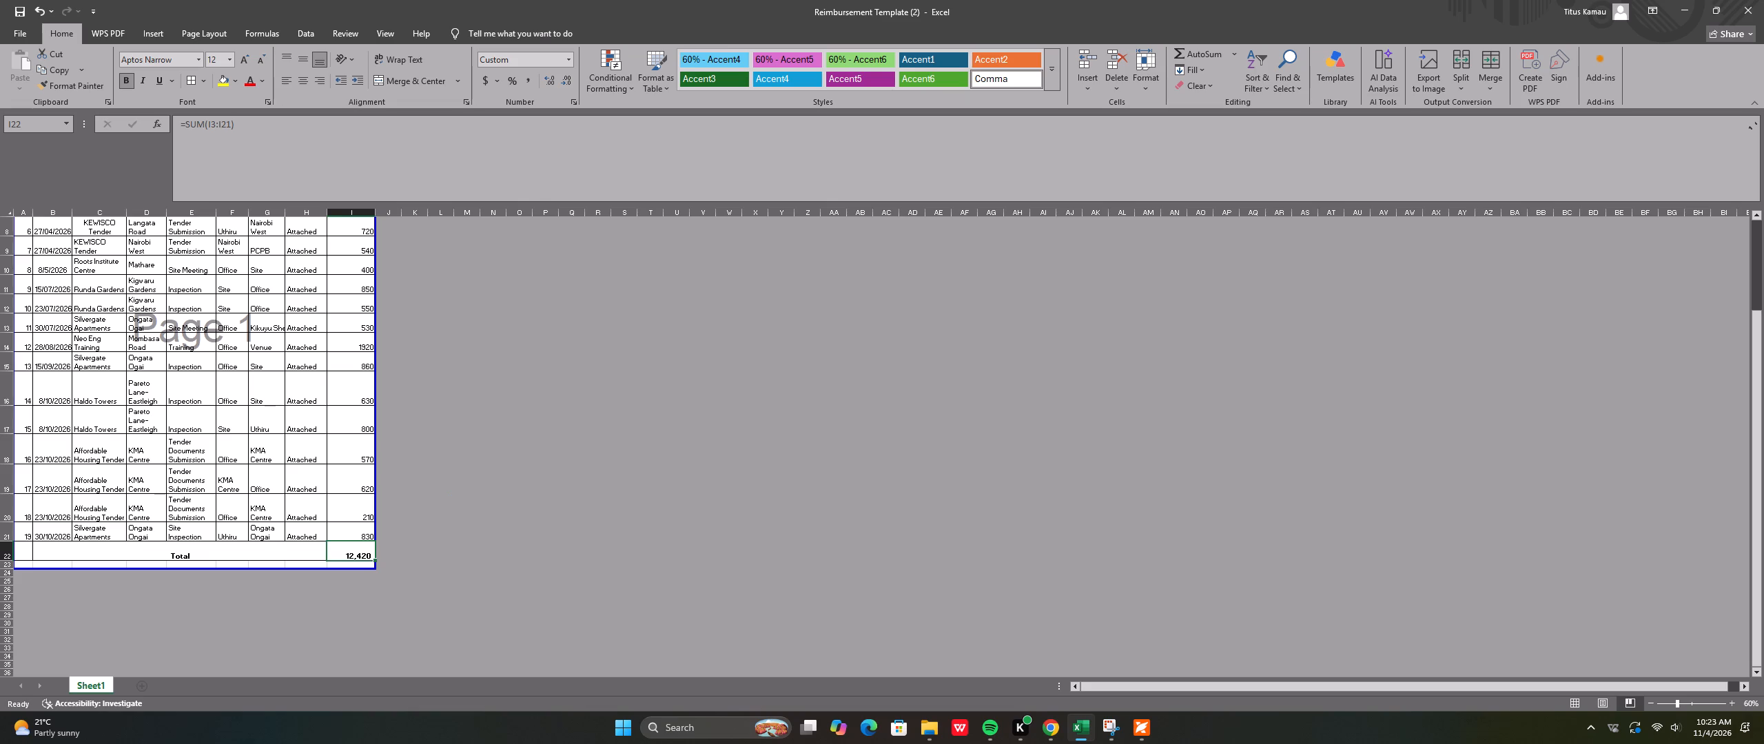
Export the sheet as the PDF Reimbursement Template (2) in the Uber rides folder, closing its open copy in Foxit and replacing the existing file.
key("ctrl+p")
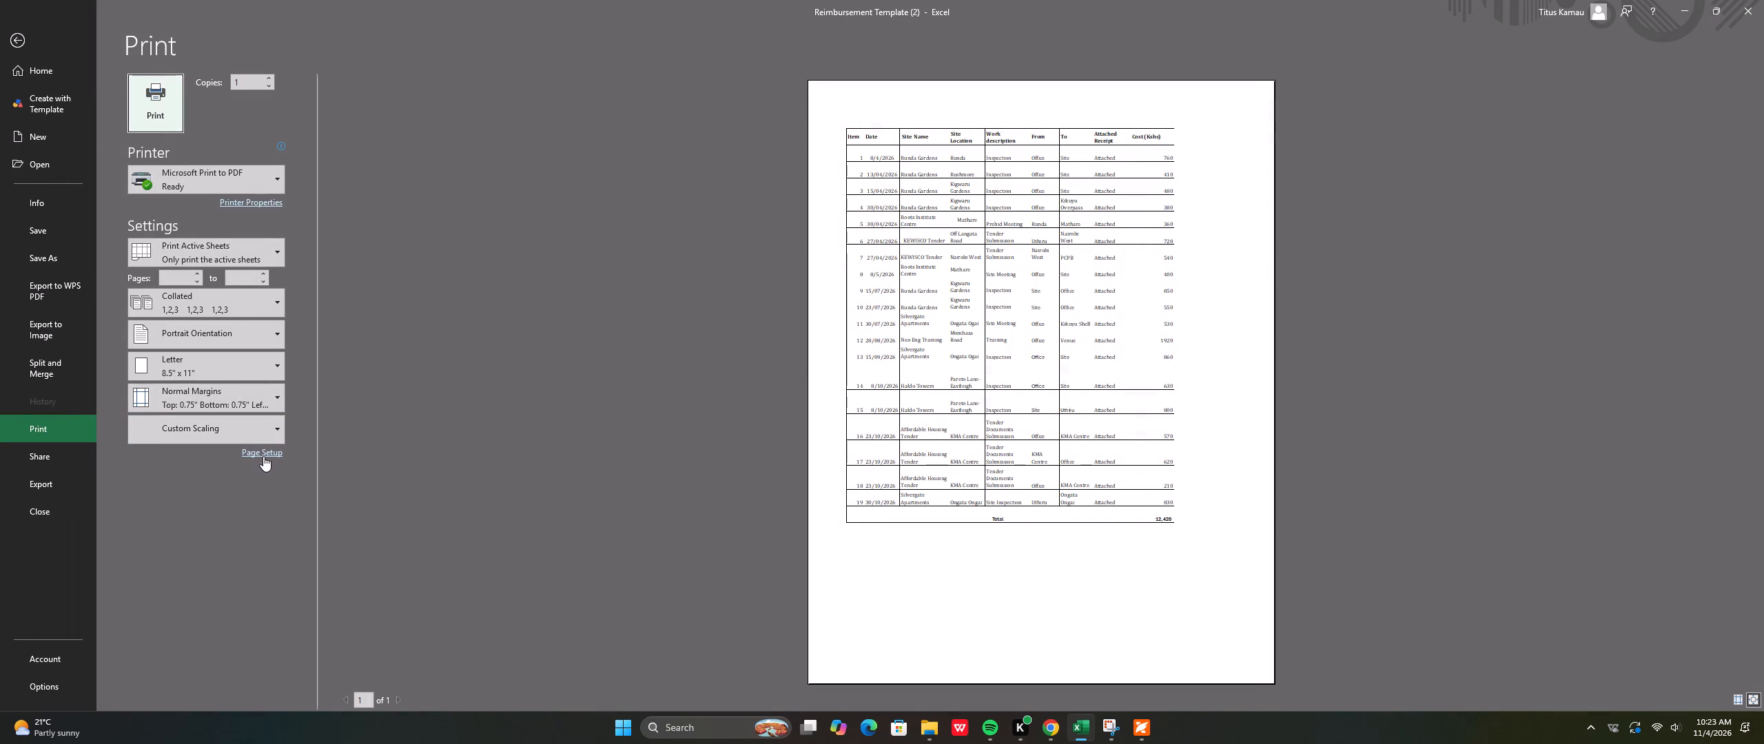
left_click(69, 479)
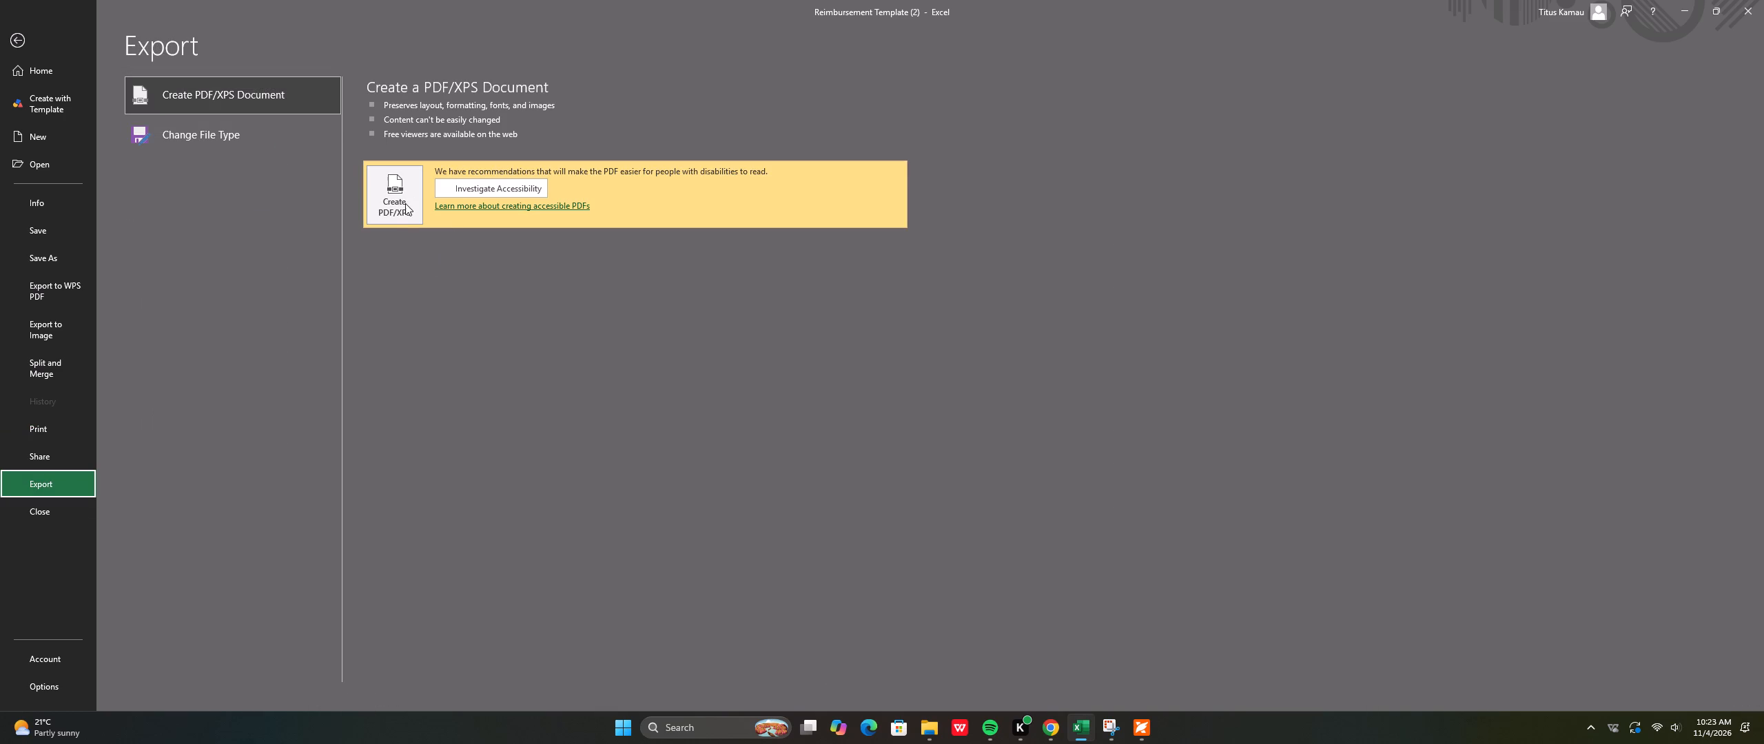
left_click(407, 203)
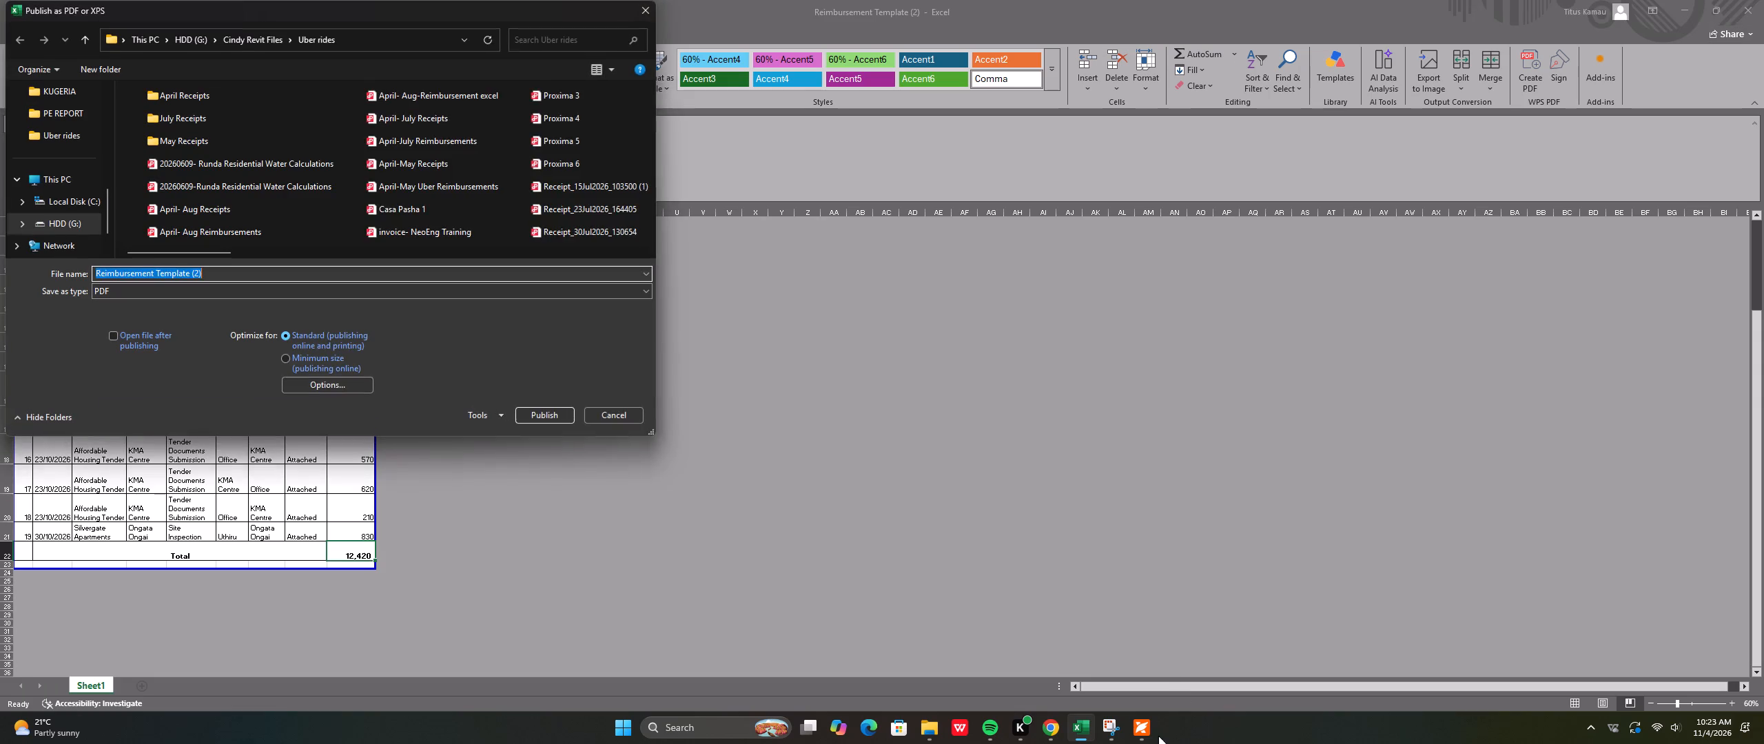
left_click(1151, 731)
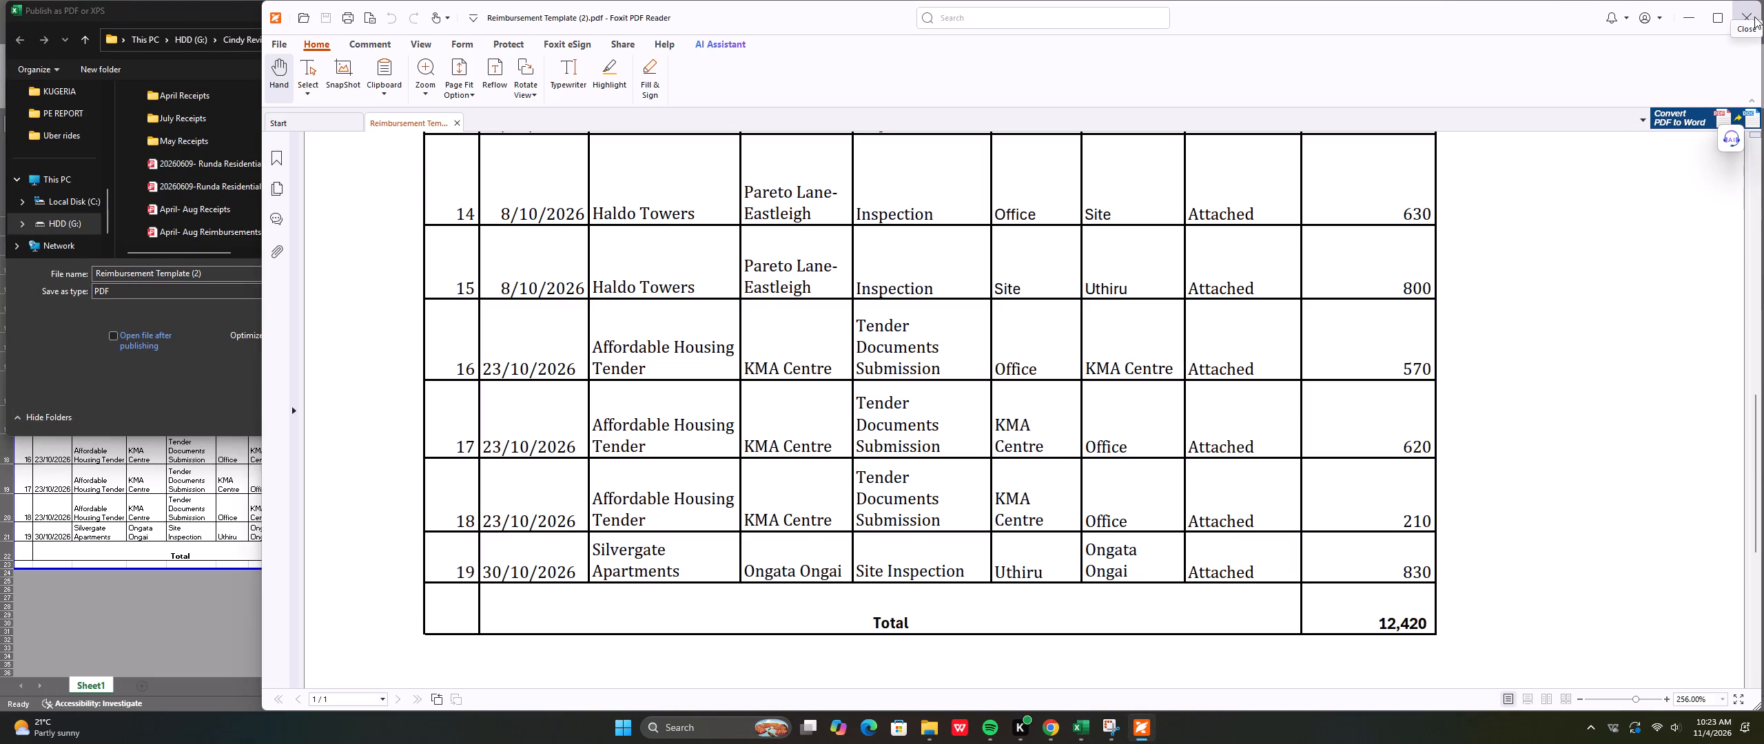
left_click(1754, 17)
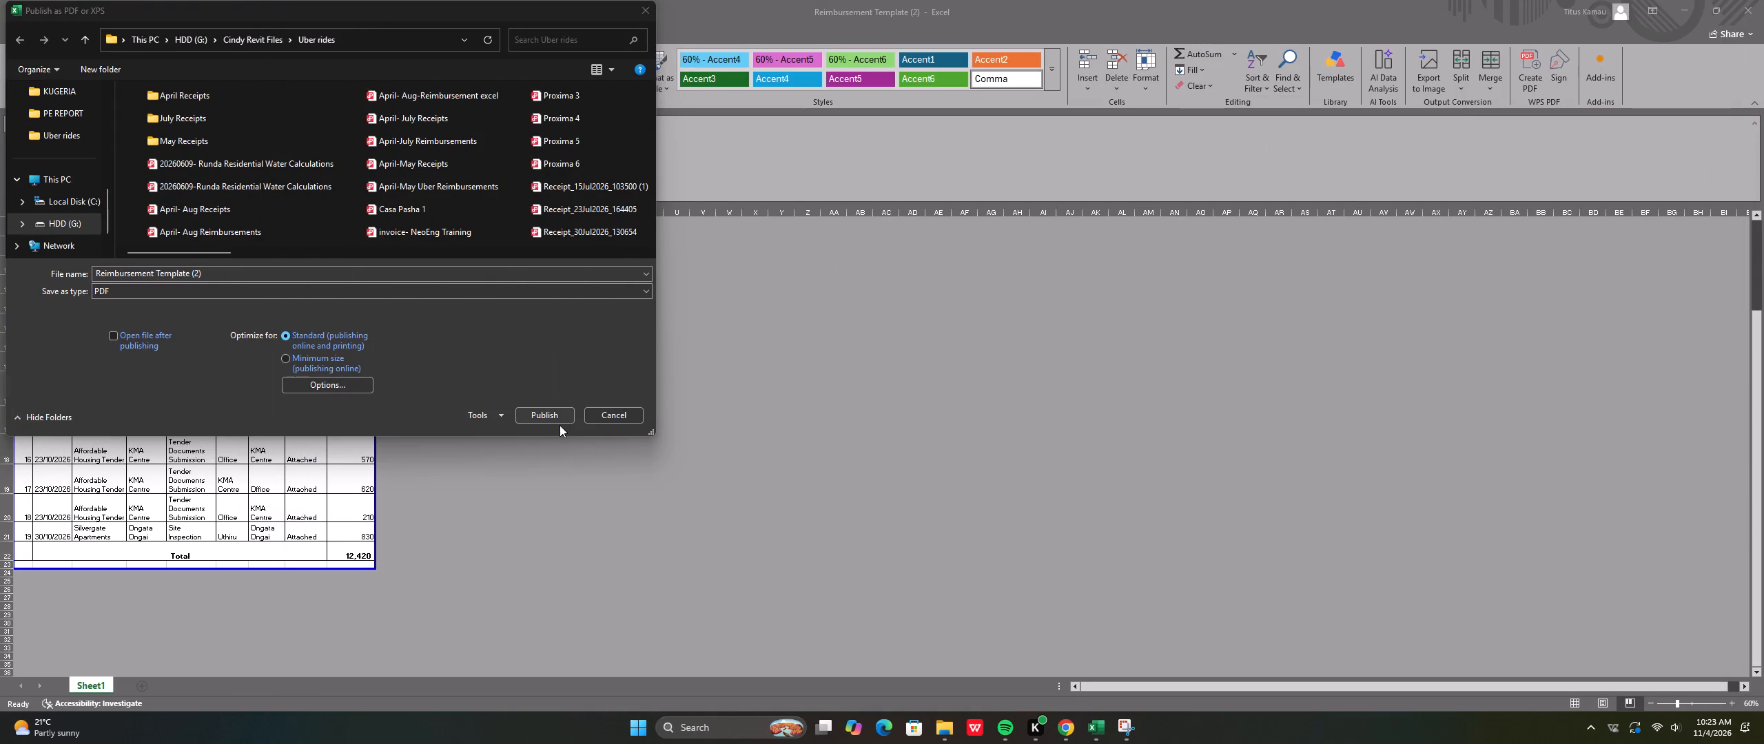
left_click(557, 413)
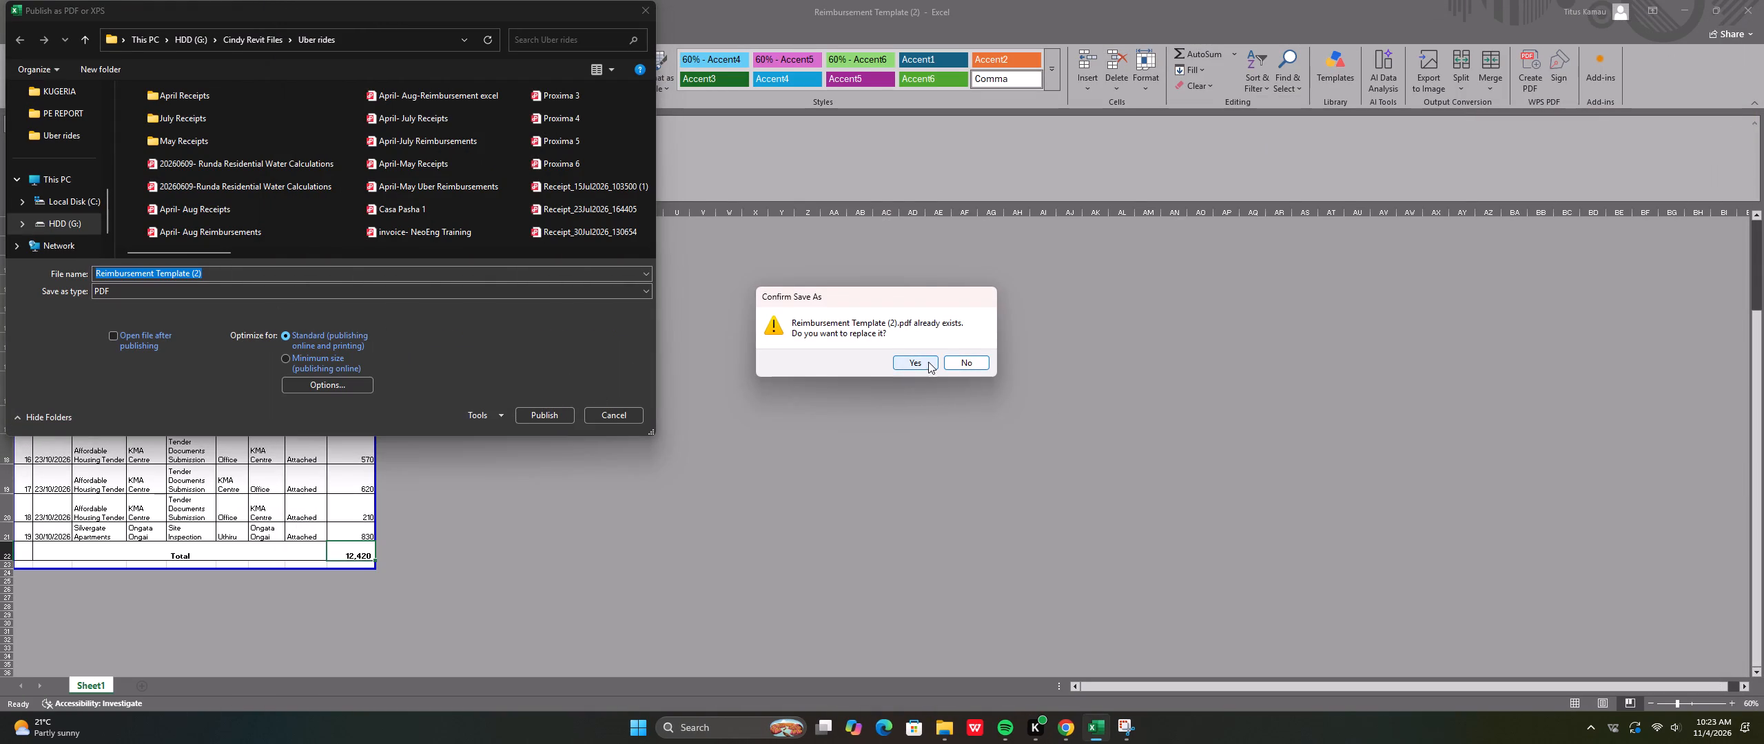
left_click(929, 362)
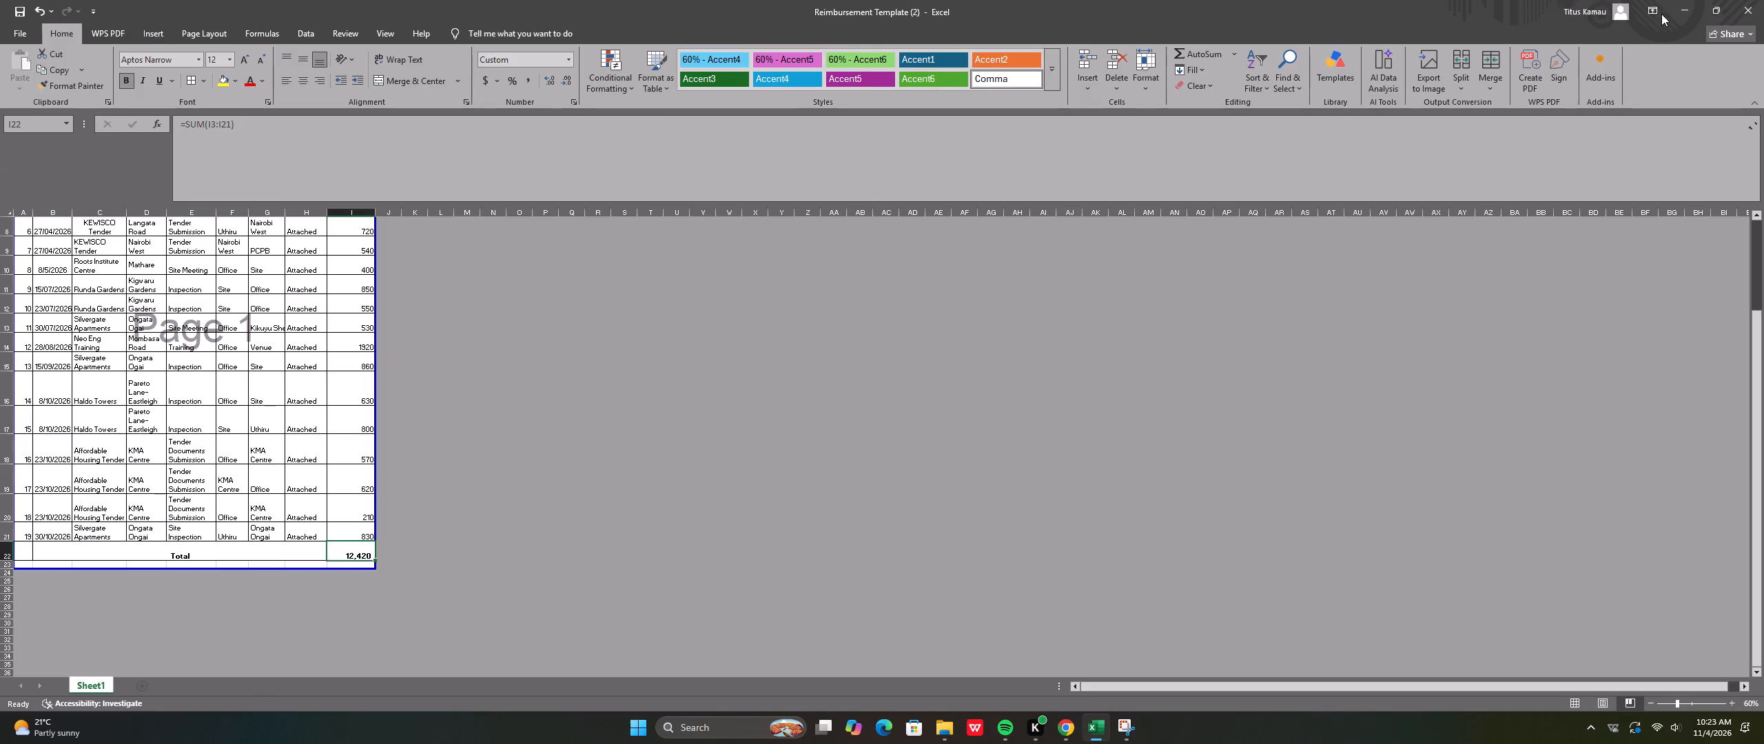
Open the April- Aug Receipts PDF from the Uber rides folder in Foxit PDF Reader and review its receipts, glancing back at the reimbursement sheet.
left_click(1689, 13)
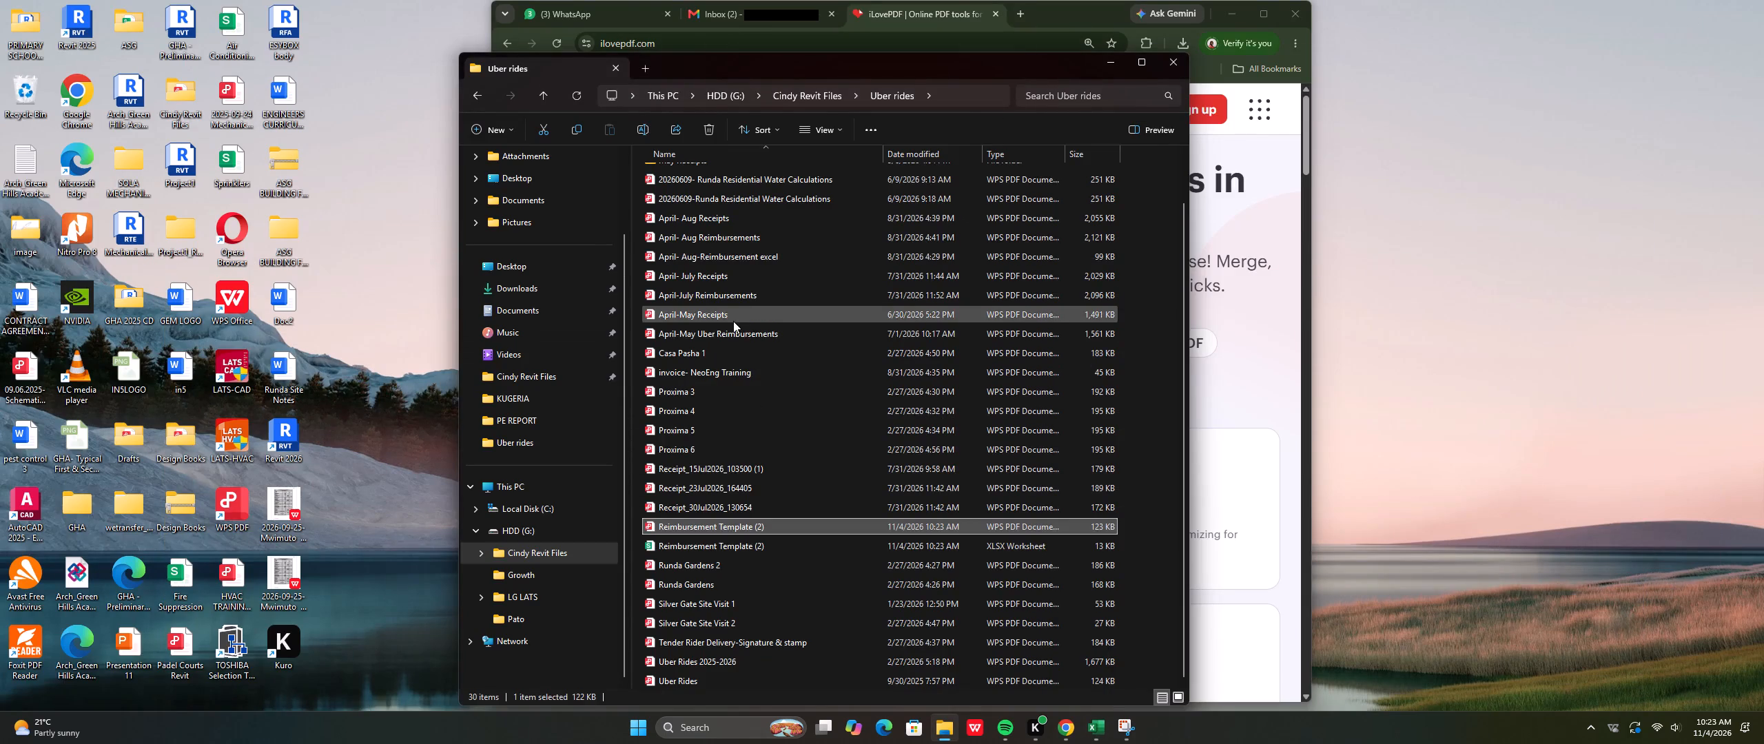
scroll(733, 321, "up", 2)
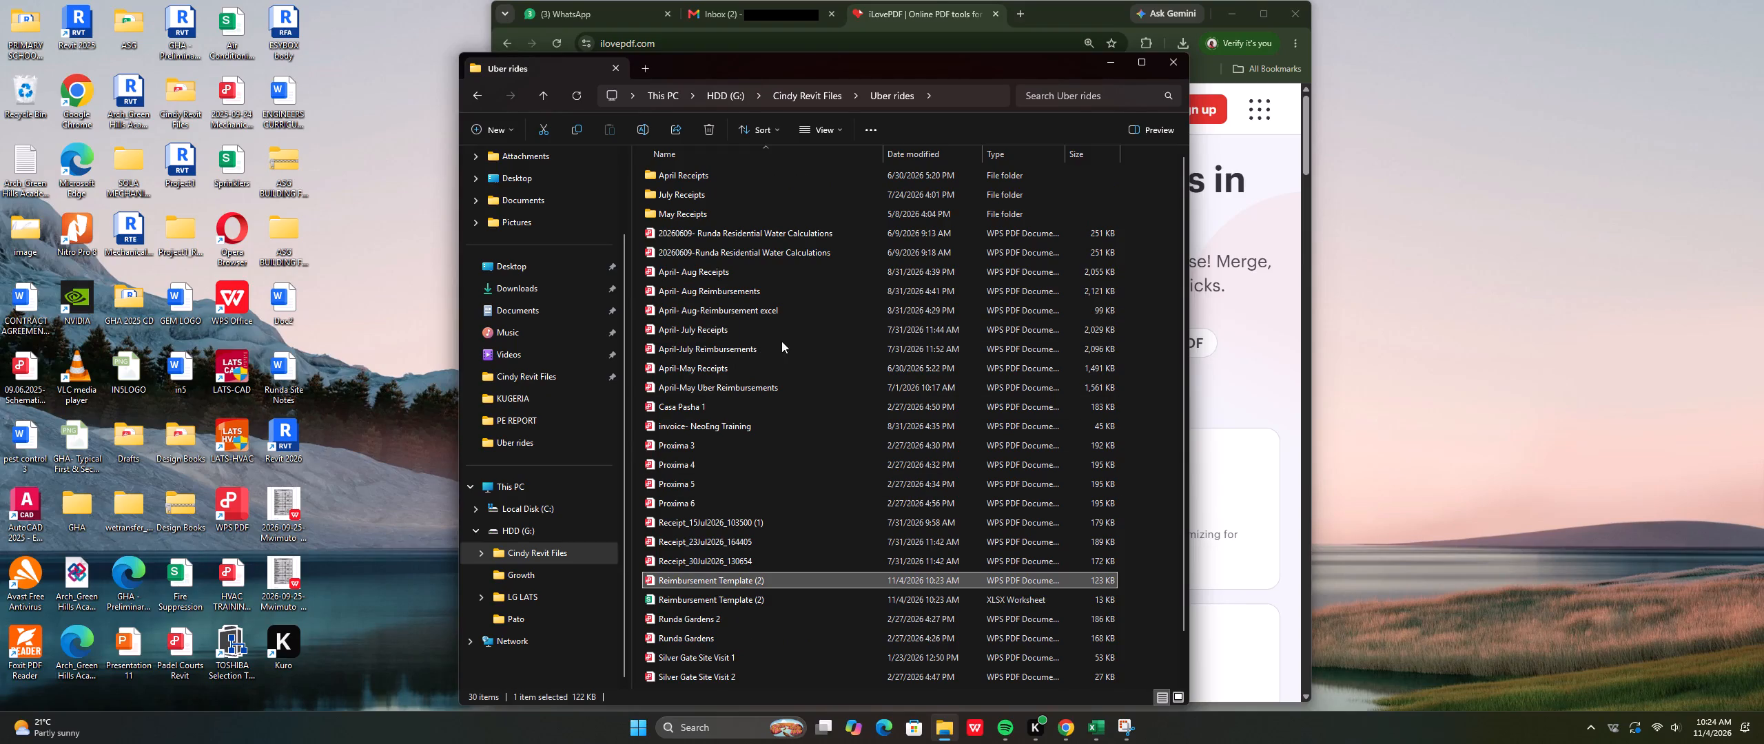
left_click(732, 273)
right_click(732, 273)
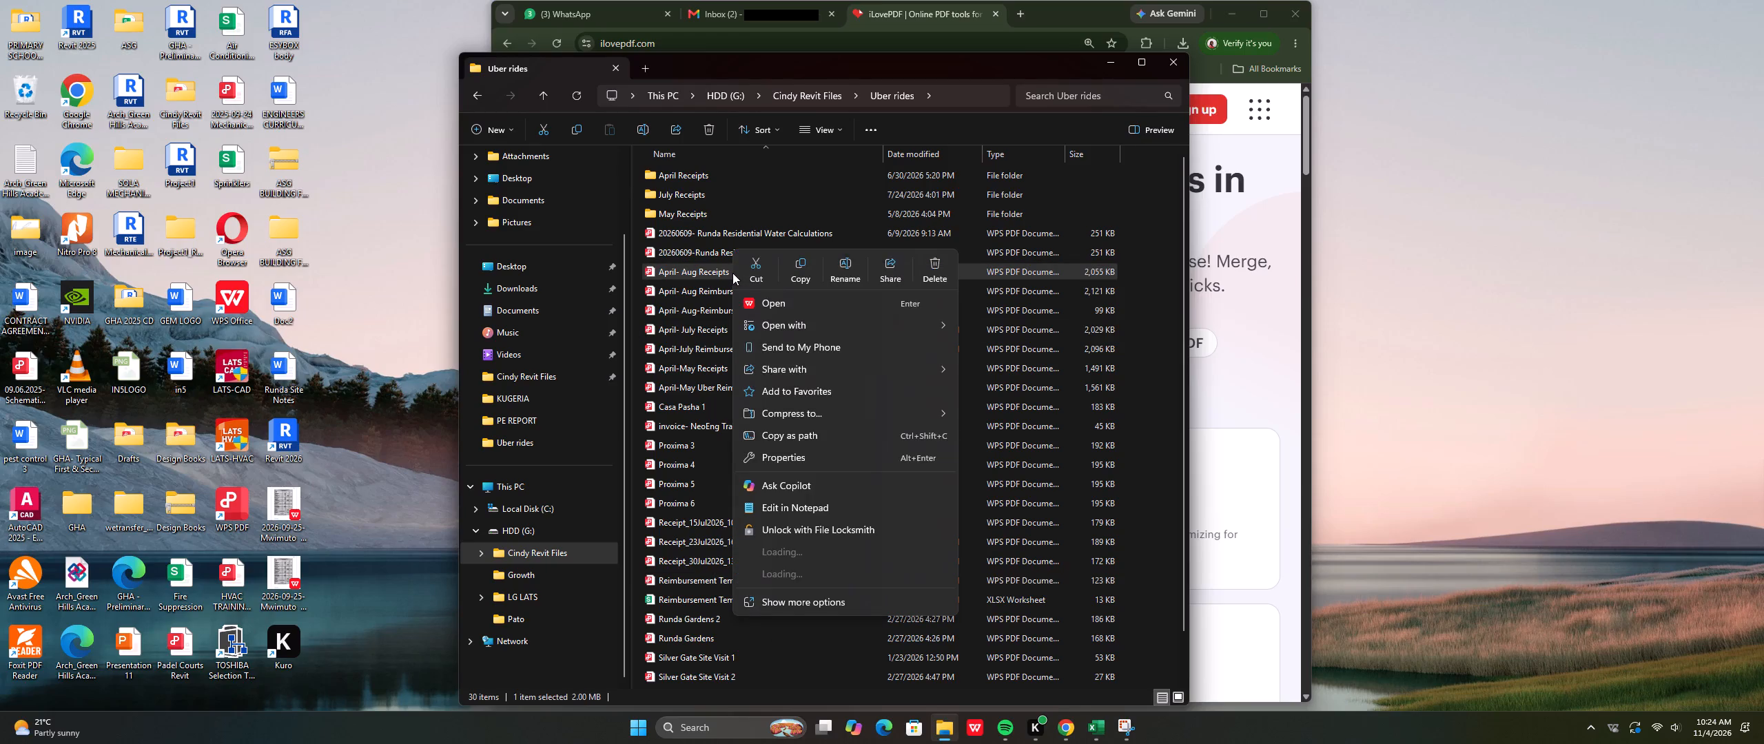
left_click(1005, 328)
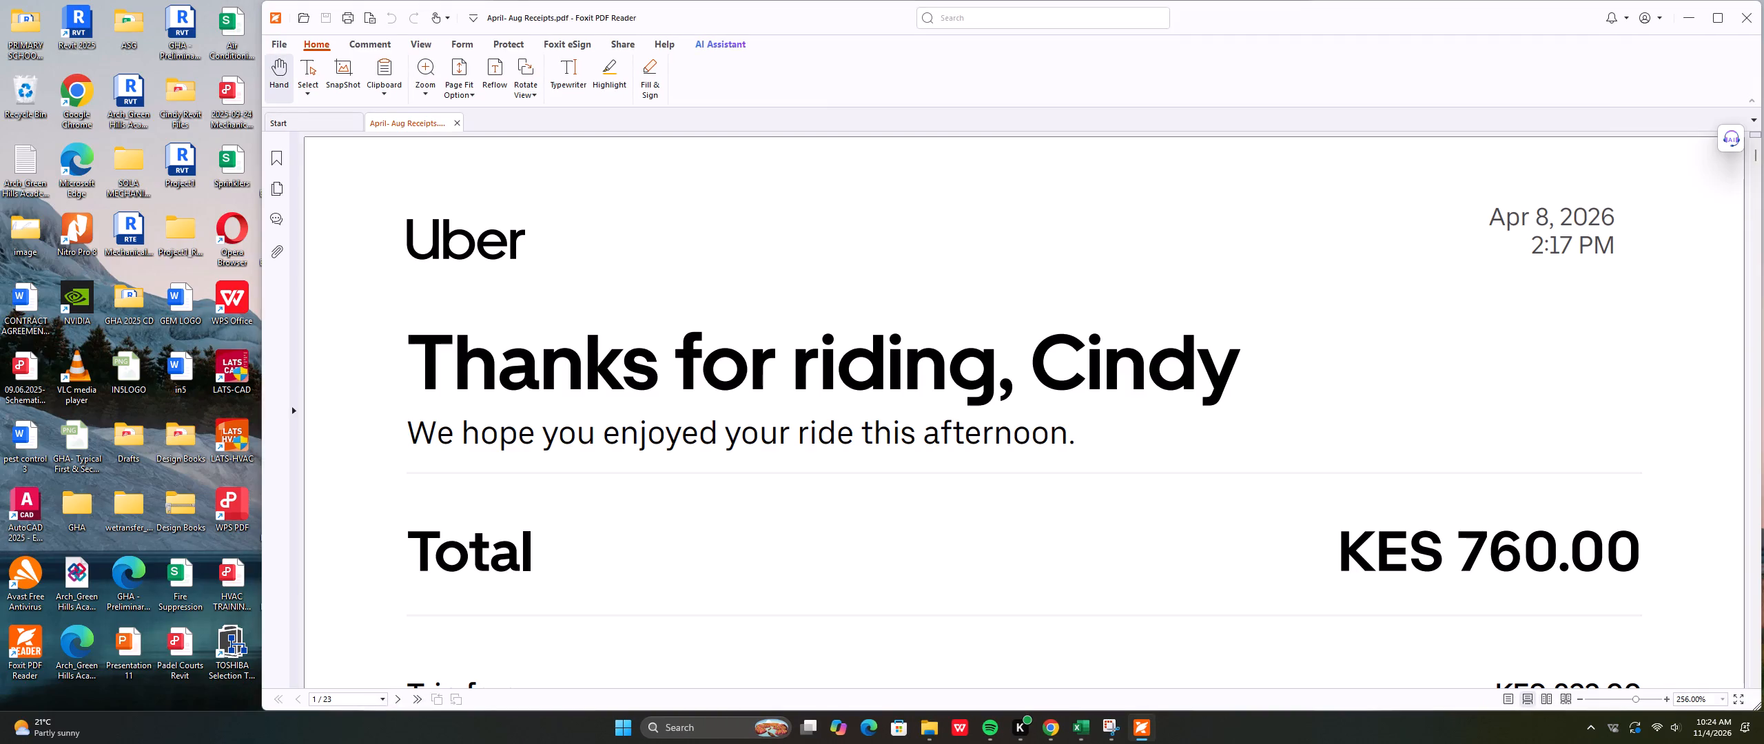
scroll(726, 326, "down", 1, "ctrl")
scroll(726, 326, "up", 1, "ctrl")
scroll(726, 326, "down", 1, "ctrl")
scroll(726, 326, "up", 1, "ctrl")
scroll(726, 326, "down", 20, "ctrl")
scroll(730, 324, "up", 1)
scroll(730, 324, "down", 1)
scroll(730, 324, "up", 1)
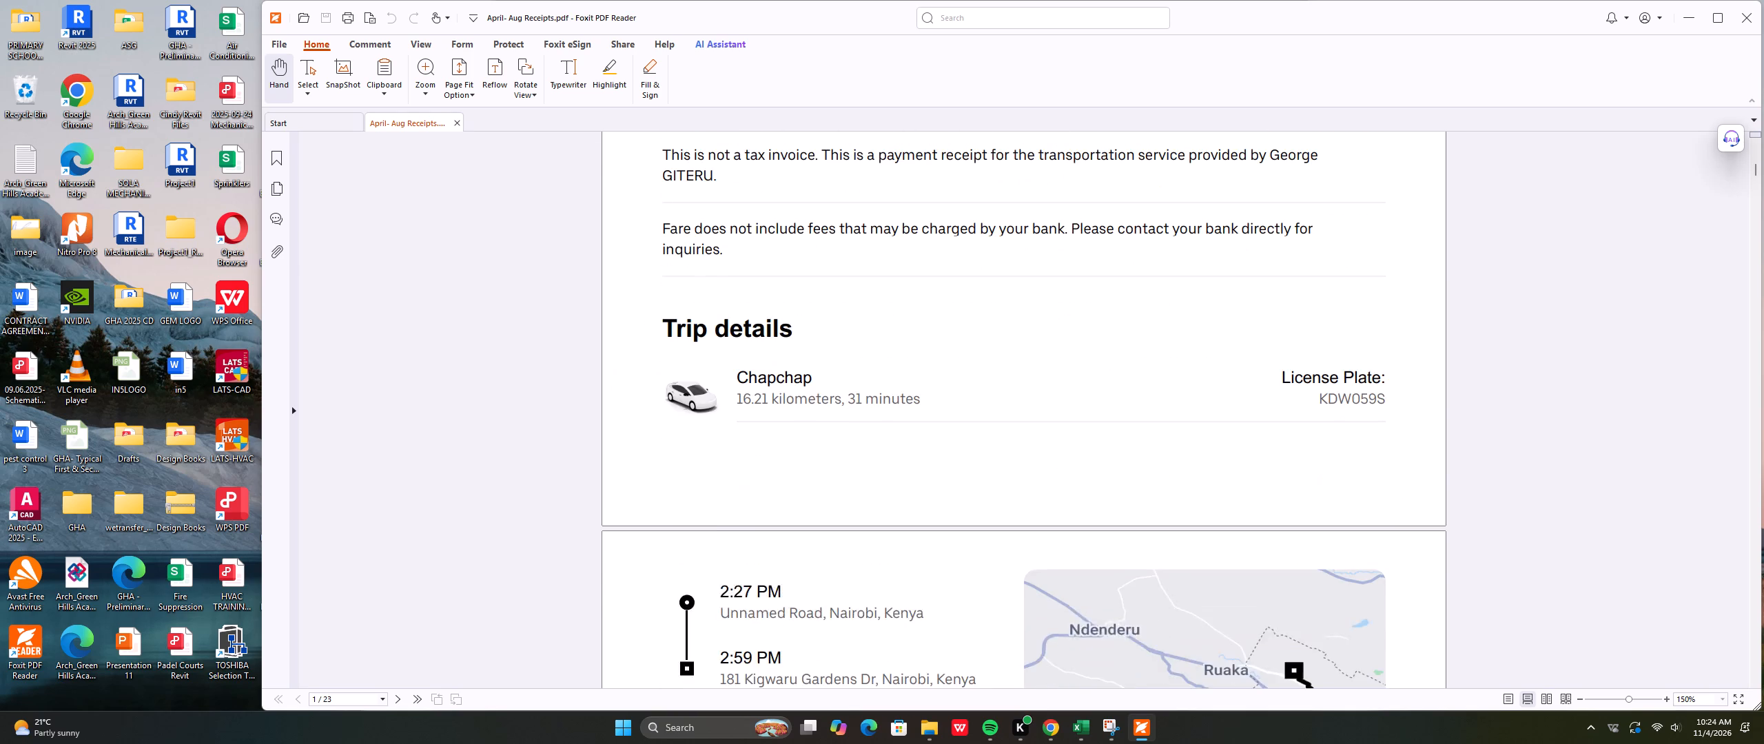
scroll(730, 324, "down", 11)
scroll(730, 324, "up", 1)
scroll(730, 324, "down", 1)
scroll(730, 324, "up", 1)
scroll(730, 324, "down", 3)
scroll(730, 324, "up", 1)
scroll(730, 324, "down", 3)
scroll(730, 324, "up", 1)
scroll(730, 324, "down", 8)
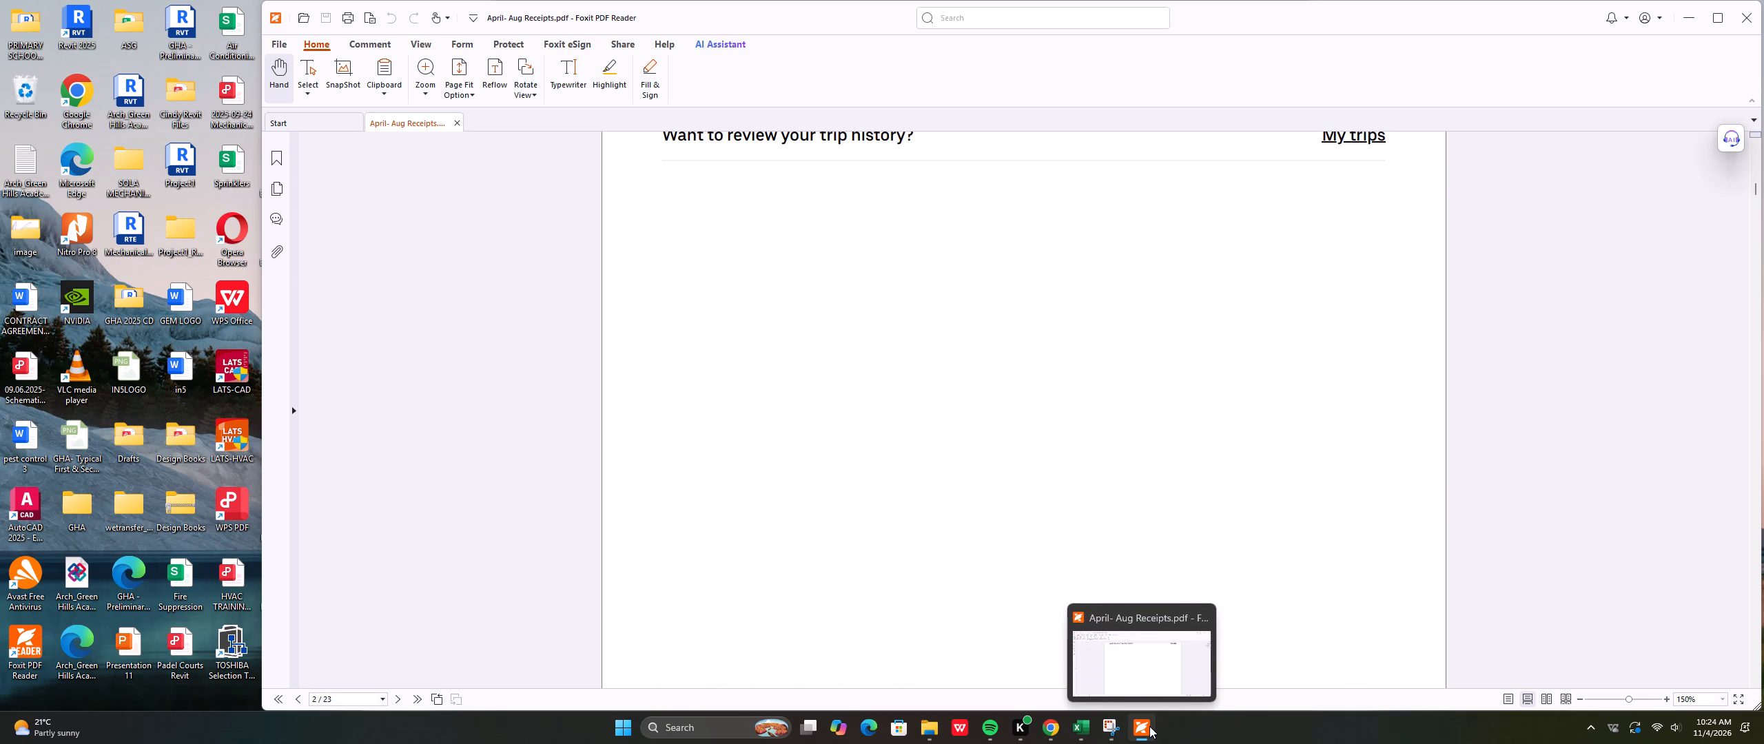
left_click(1087, 727)
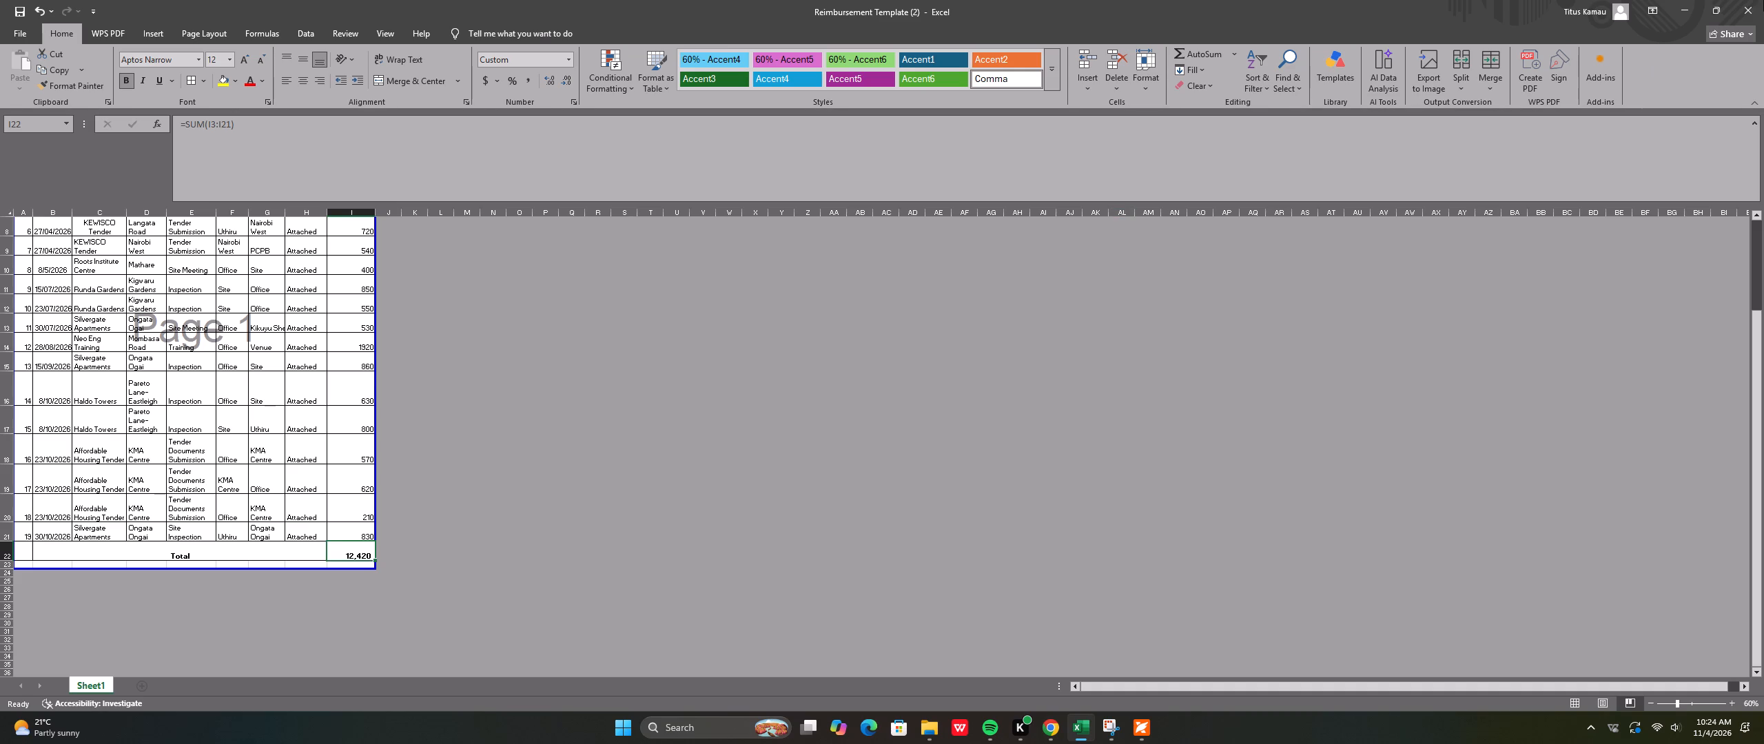
left_click(1689, 10)
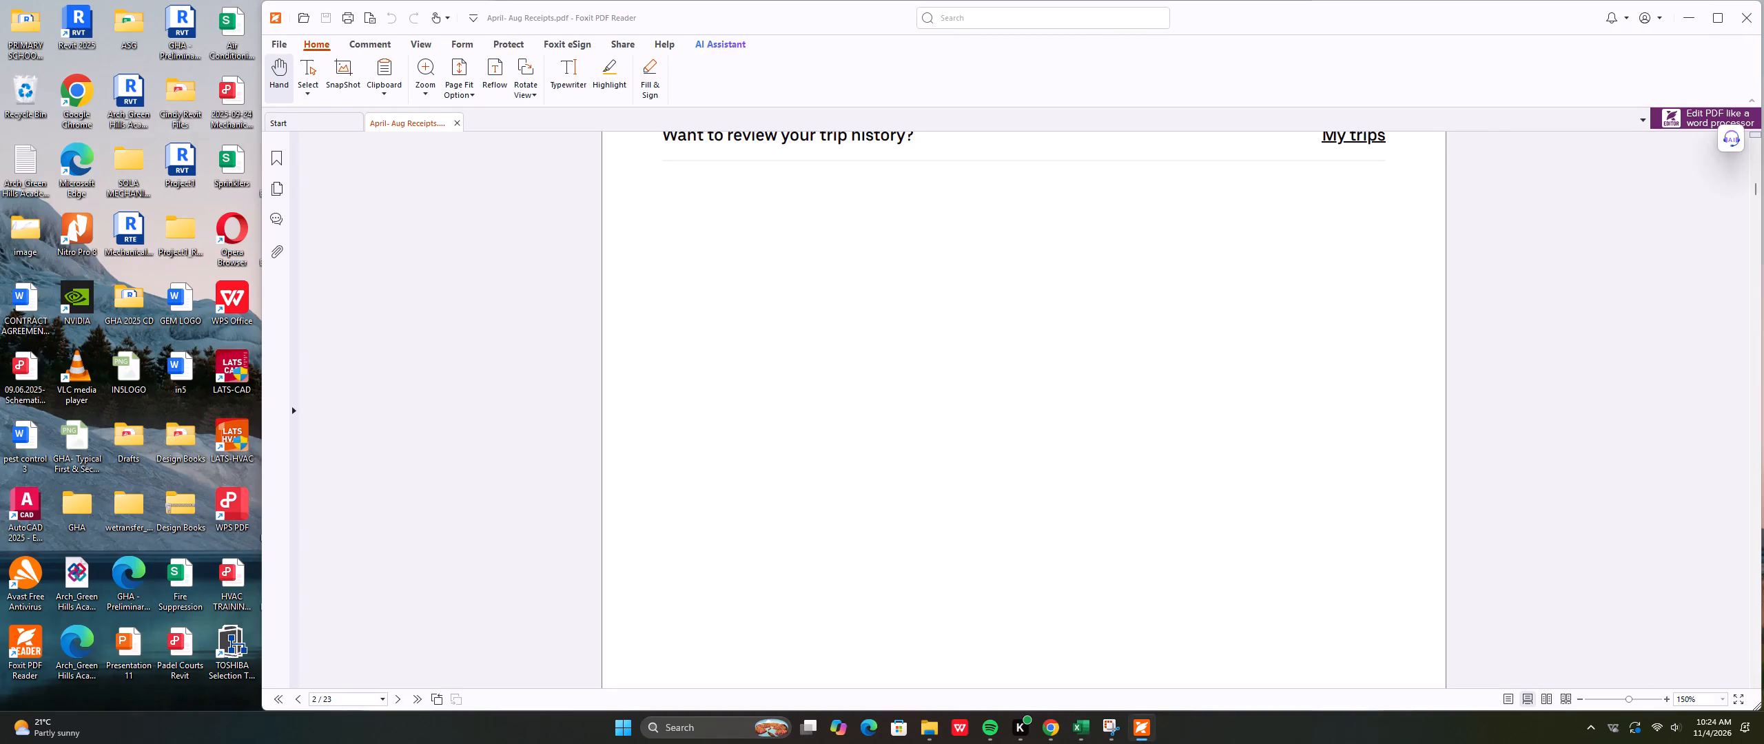
In Chrome, start a Merge PDF job on iLovePDF and load April- Aug Receipts from the Uber rides folder.
left_click(1049, 723)
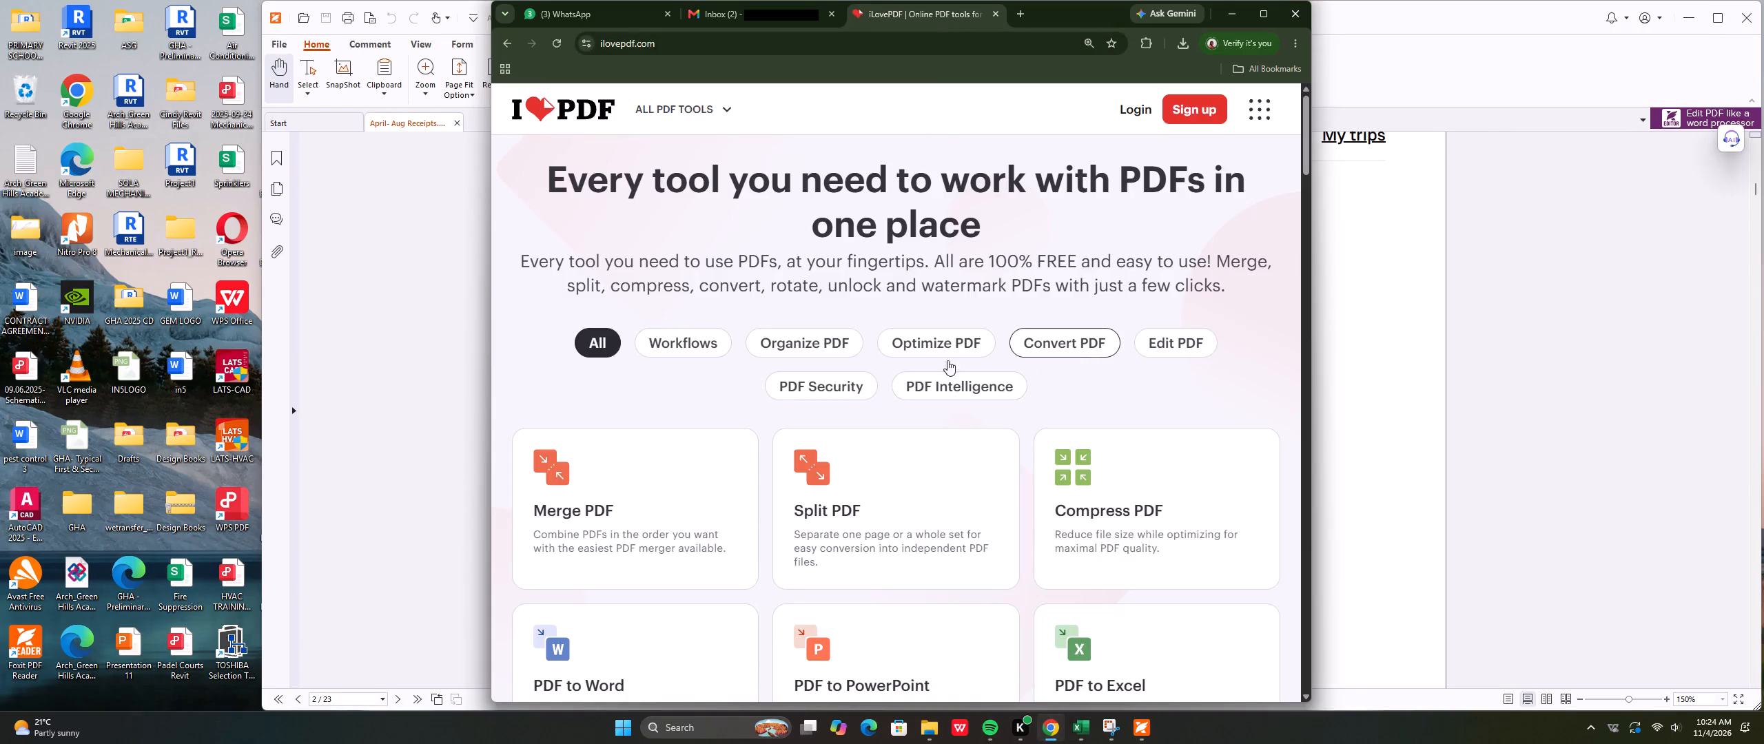
left_click(702, 475)
left_click(881, 311)
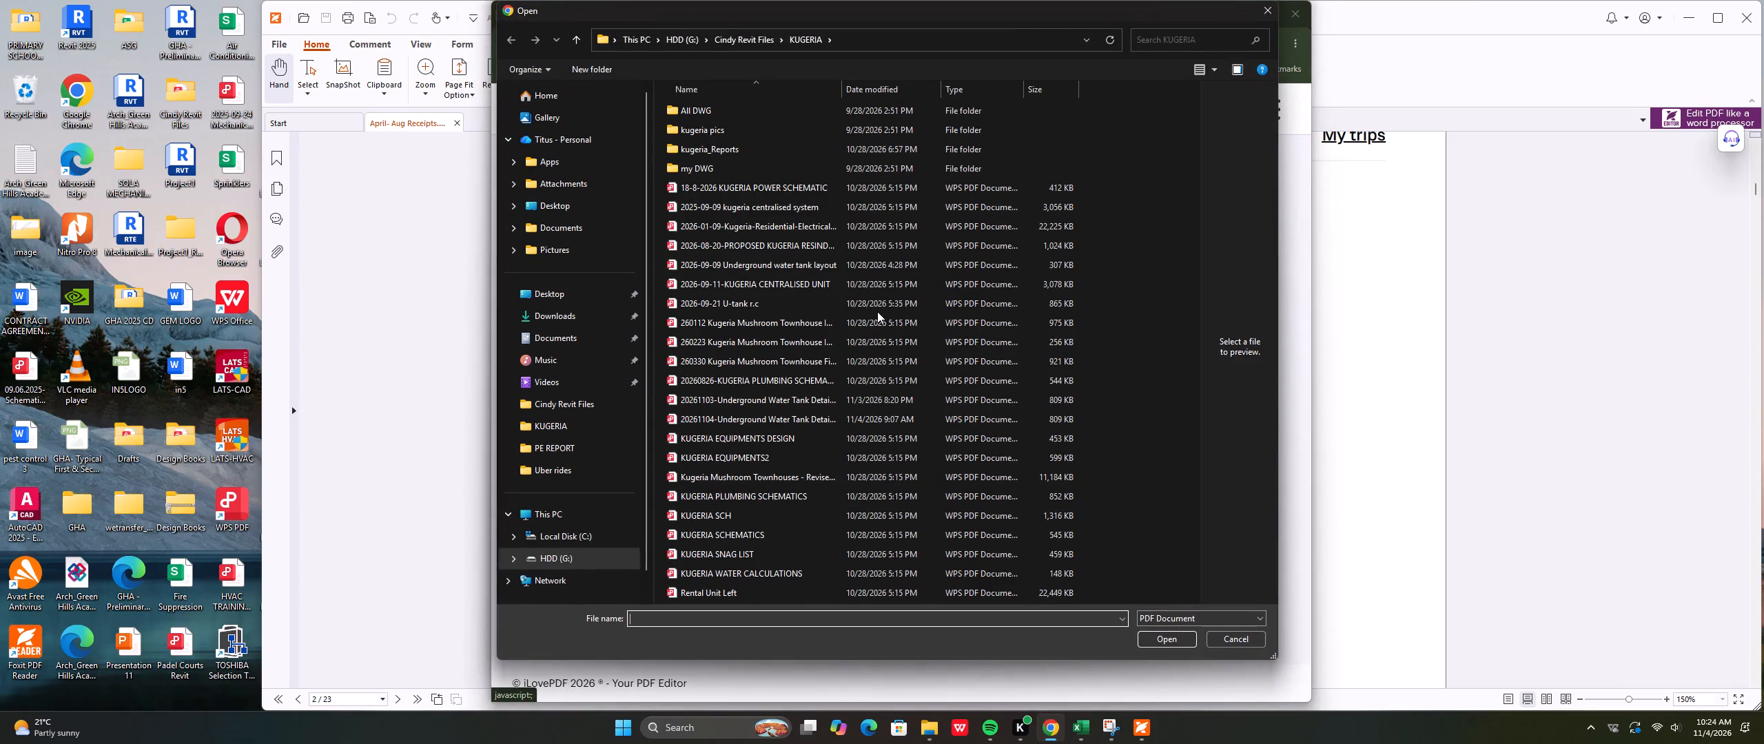
double_click(588, 470)
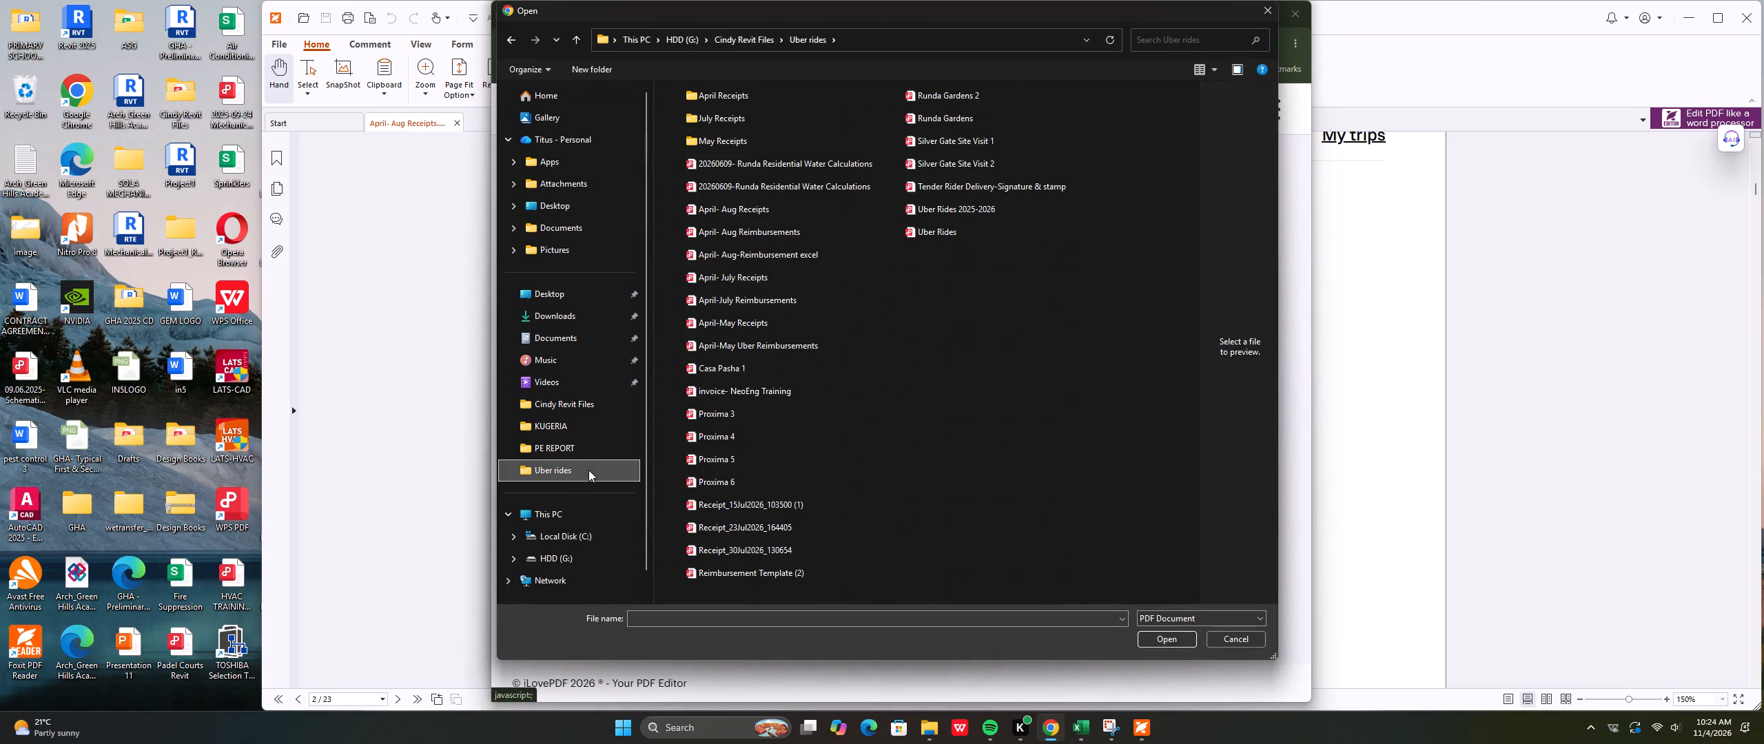
left_click(796, 211)
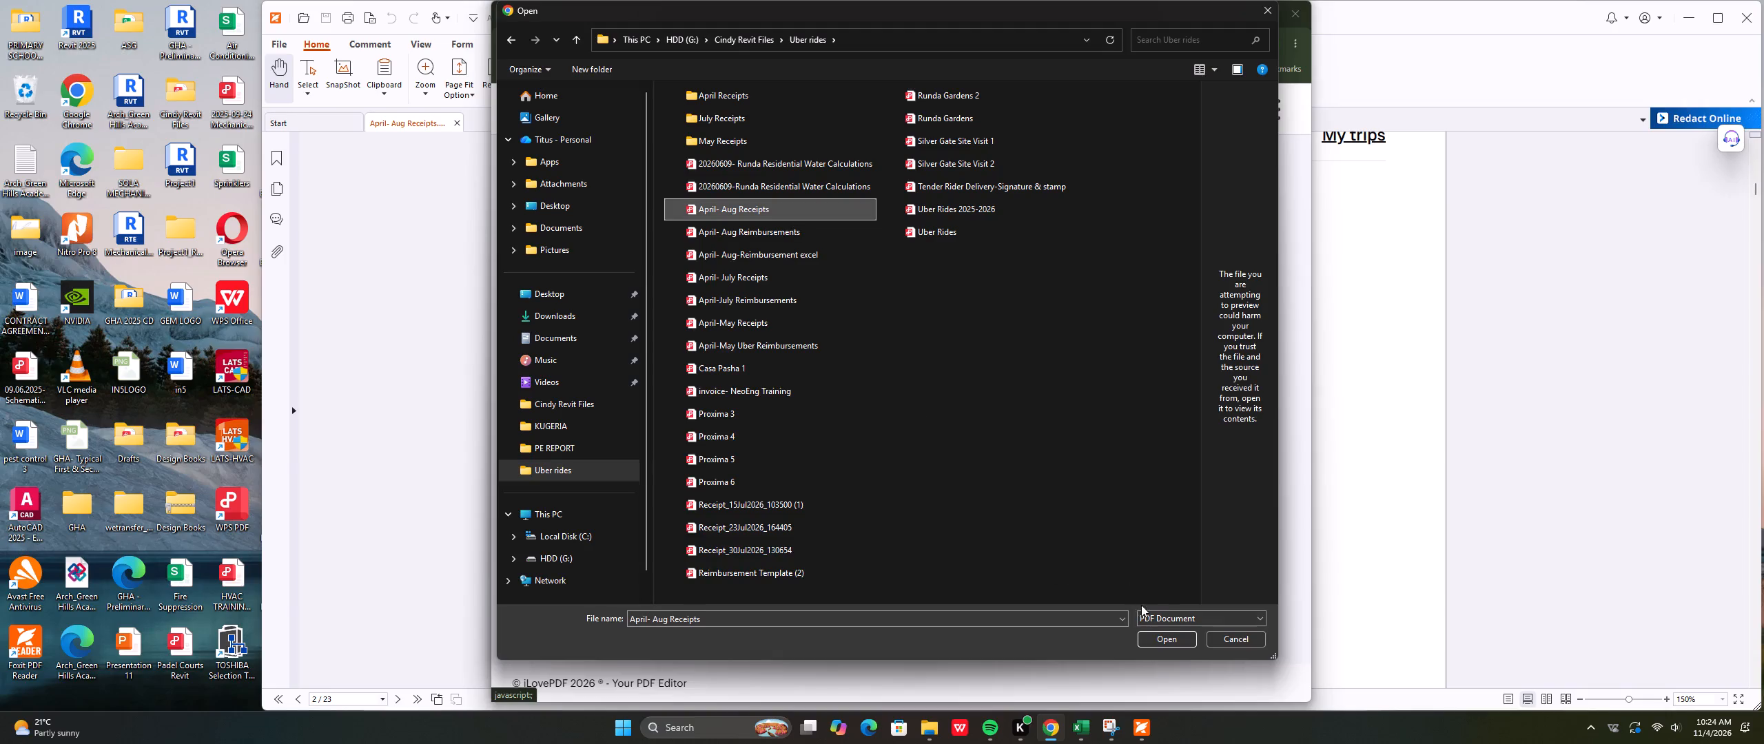
left_click(1162, 635)
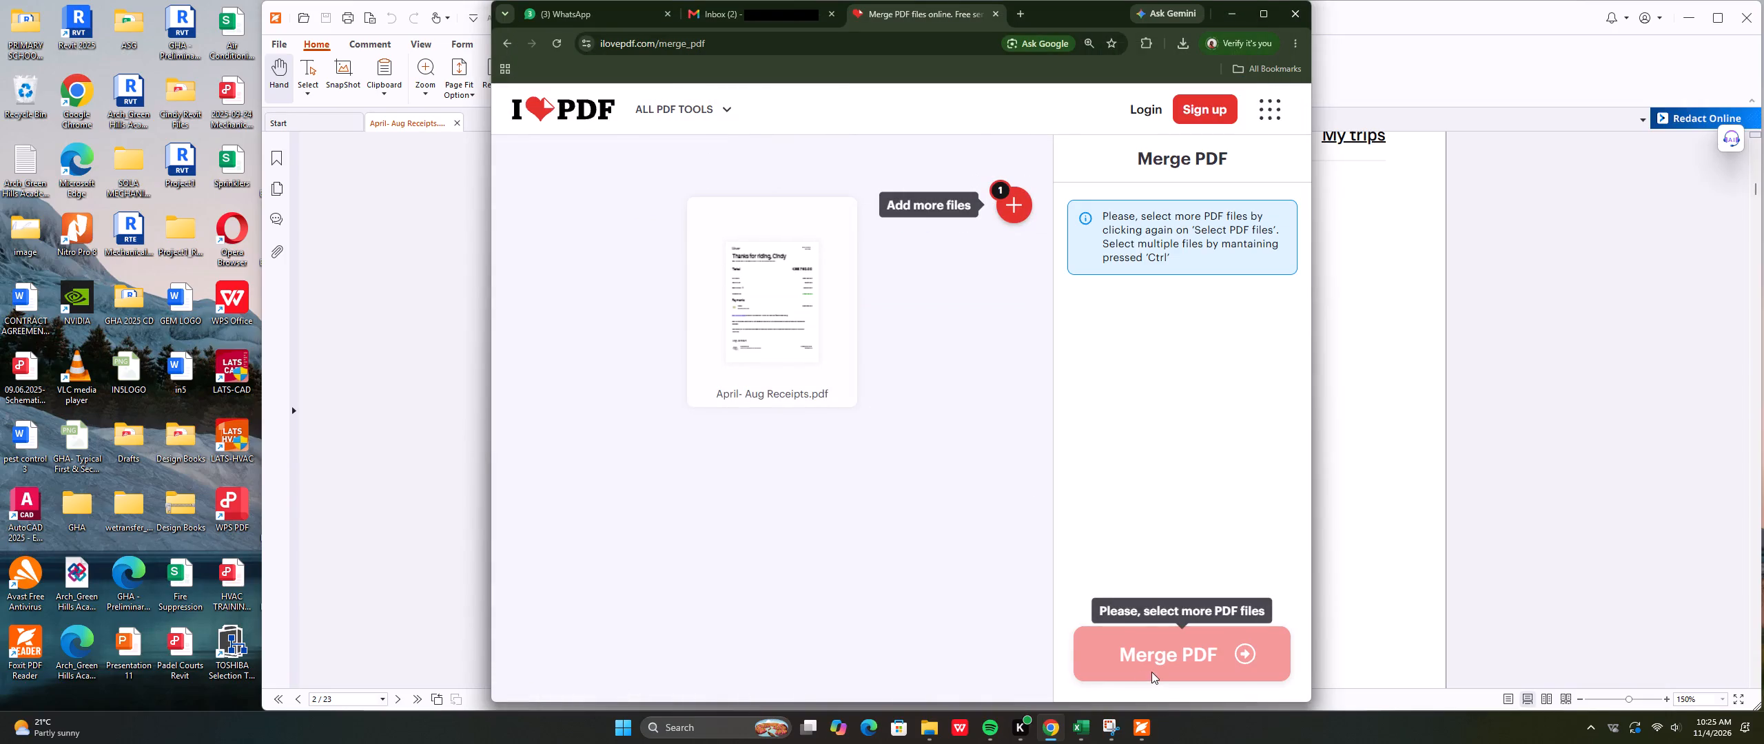
Add today's seven receipt PDFs from the Downloads folder, from receipt_30fa440c through 69692998-KE1126-971, to the merge.
left_click(1009, 200)
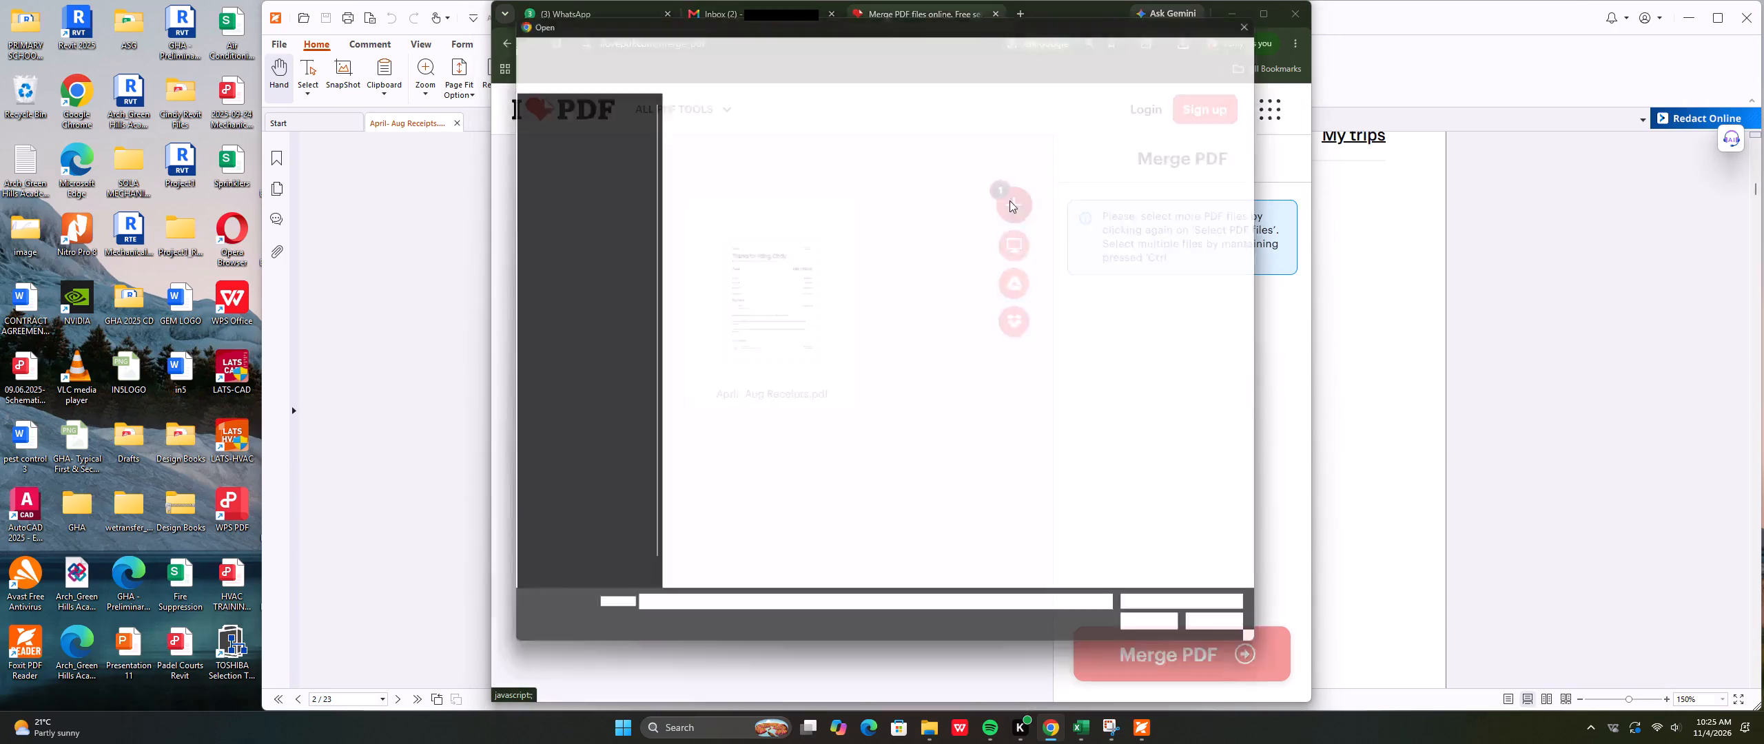
double_click(577, 317)
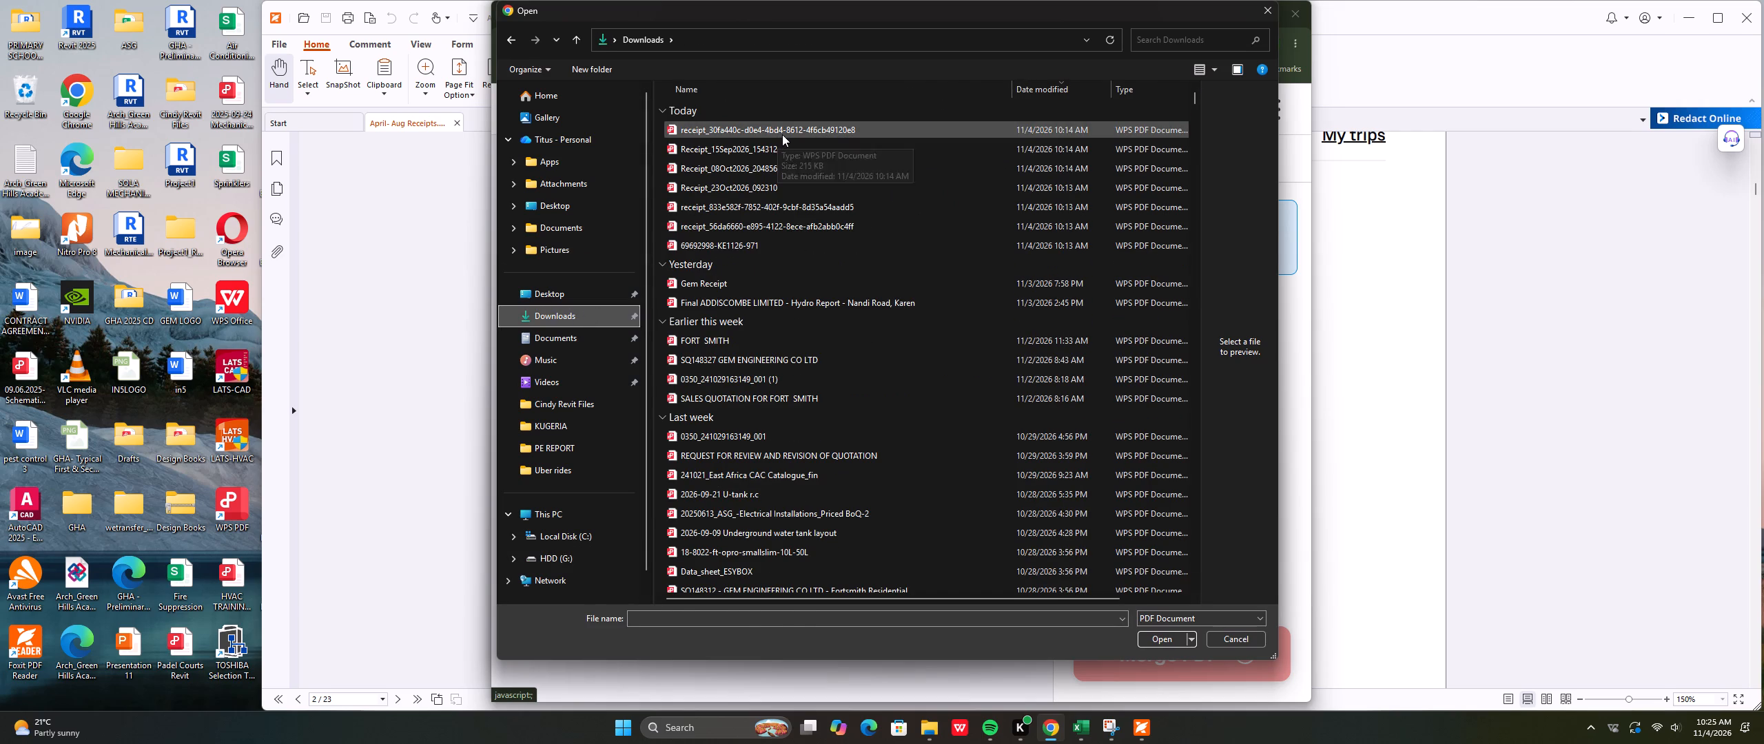
left_click(783, 134, "ctrl")
left_click(774, 145, "ctrl")
left_click(766, 170, "ctrl")
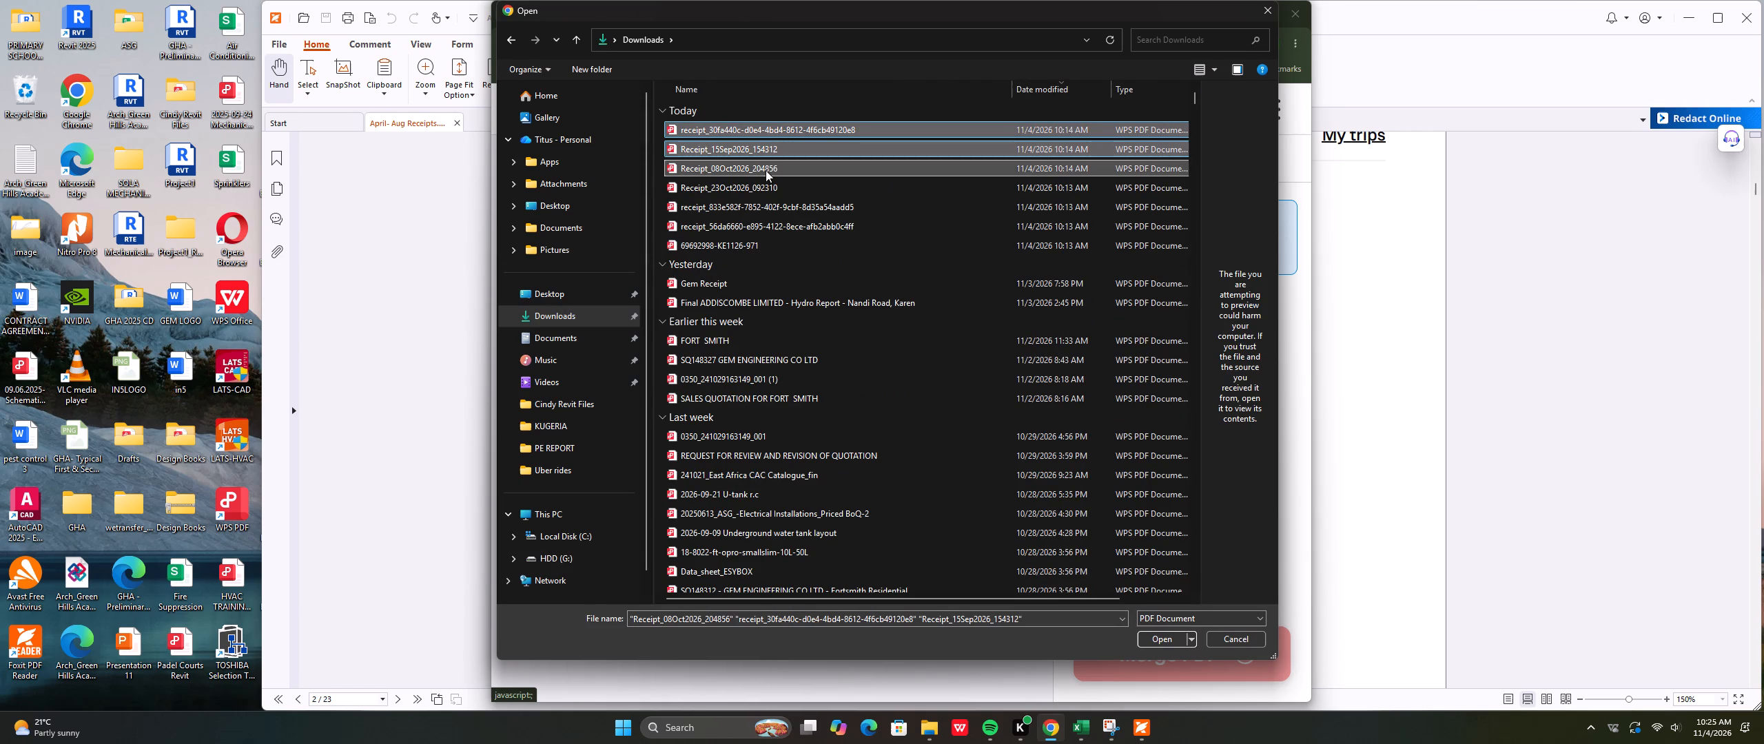
left_click(763, 189, "ctrl")
left_click(765, 209, "ctrl")
left_click(779, 228, "ctrl")
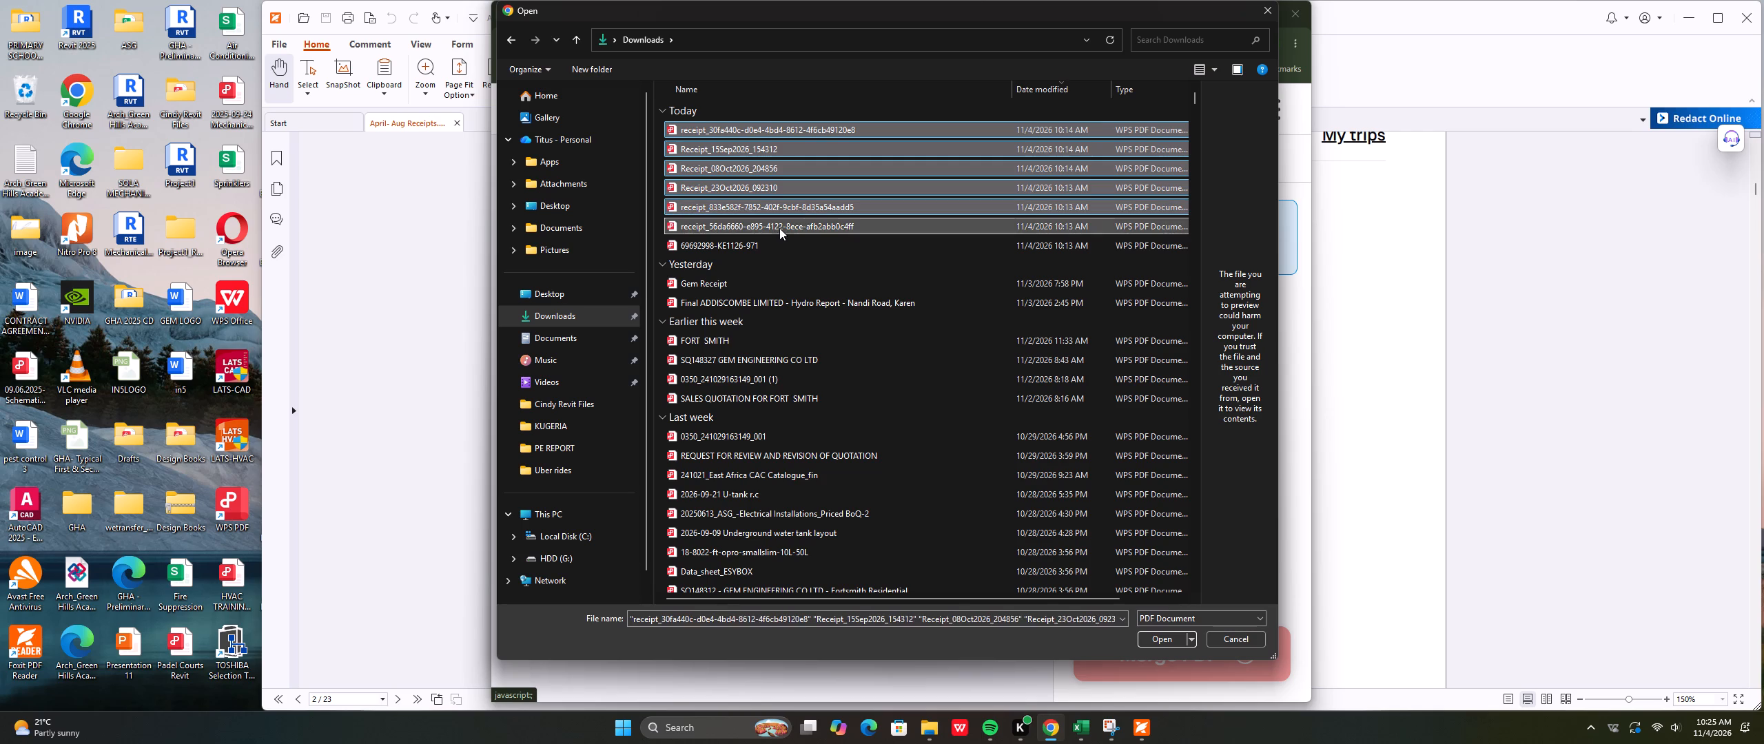
left_click(759, 249, "ctrl")
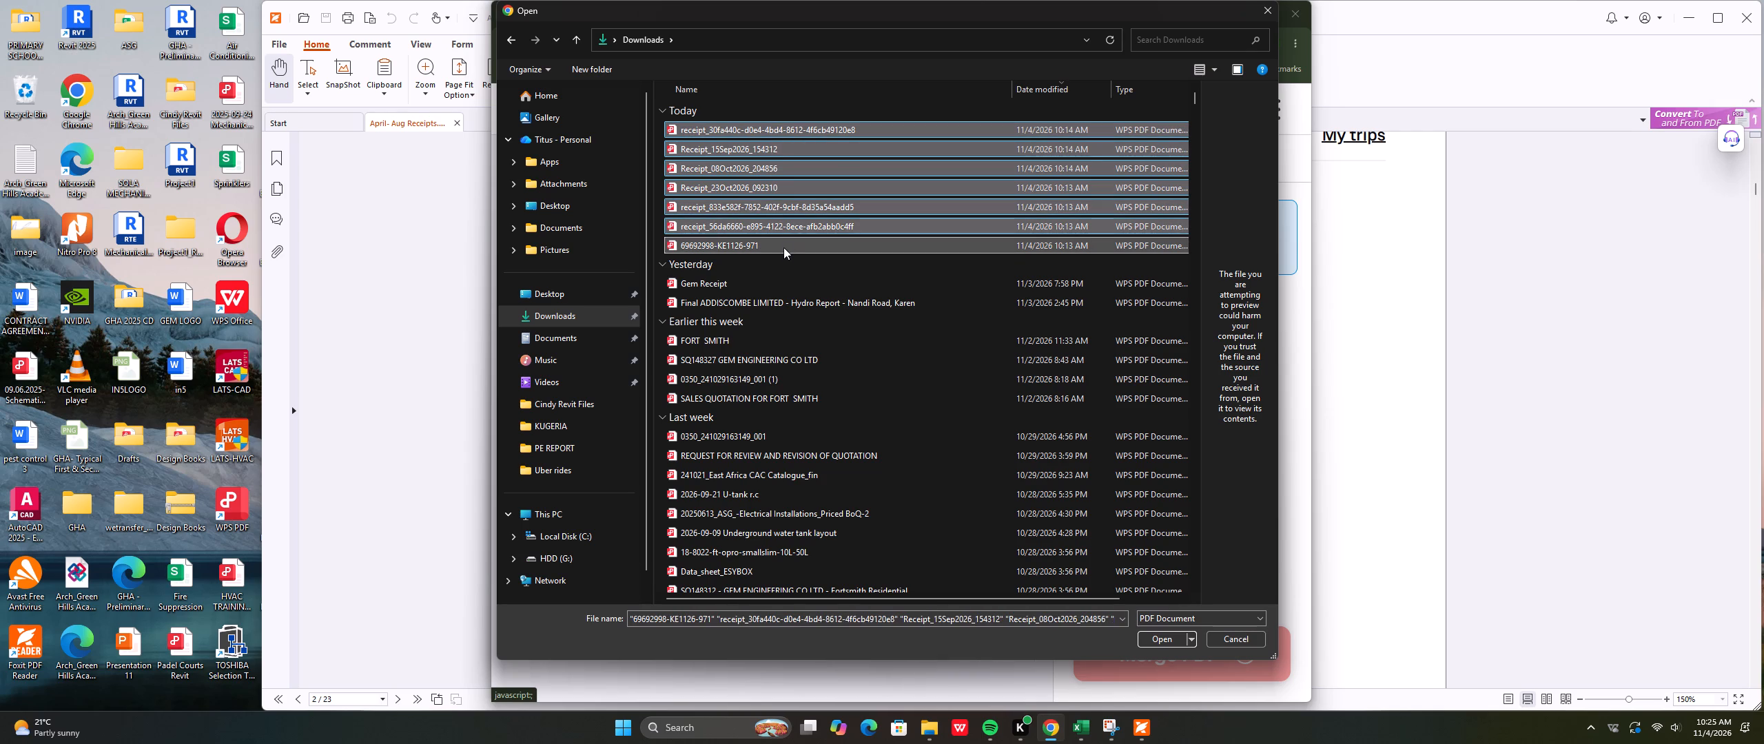
left_click(1165, 638)
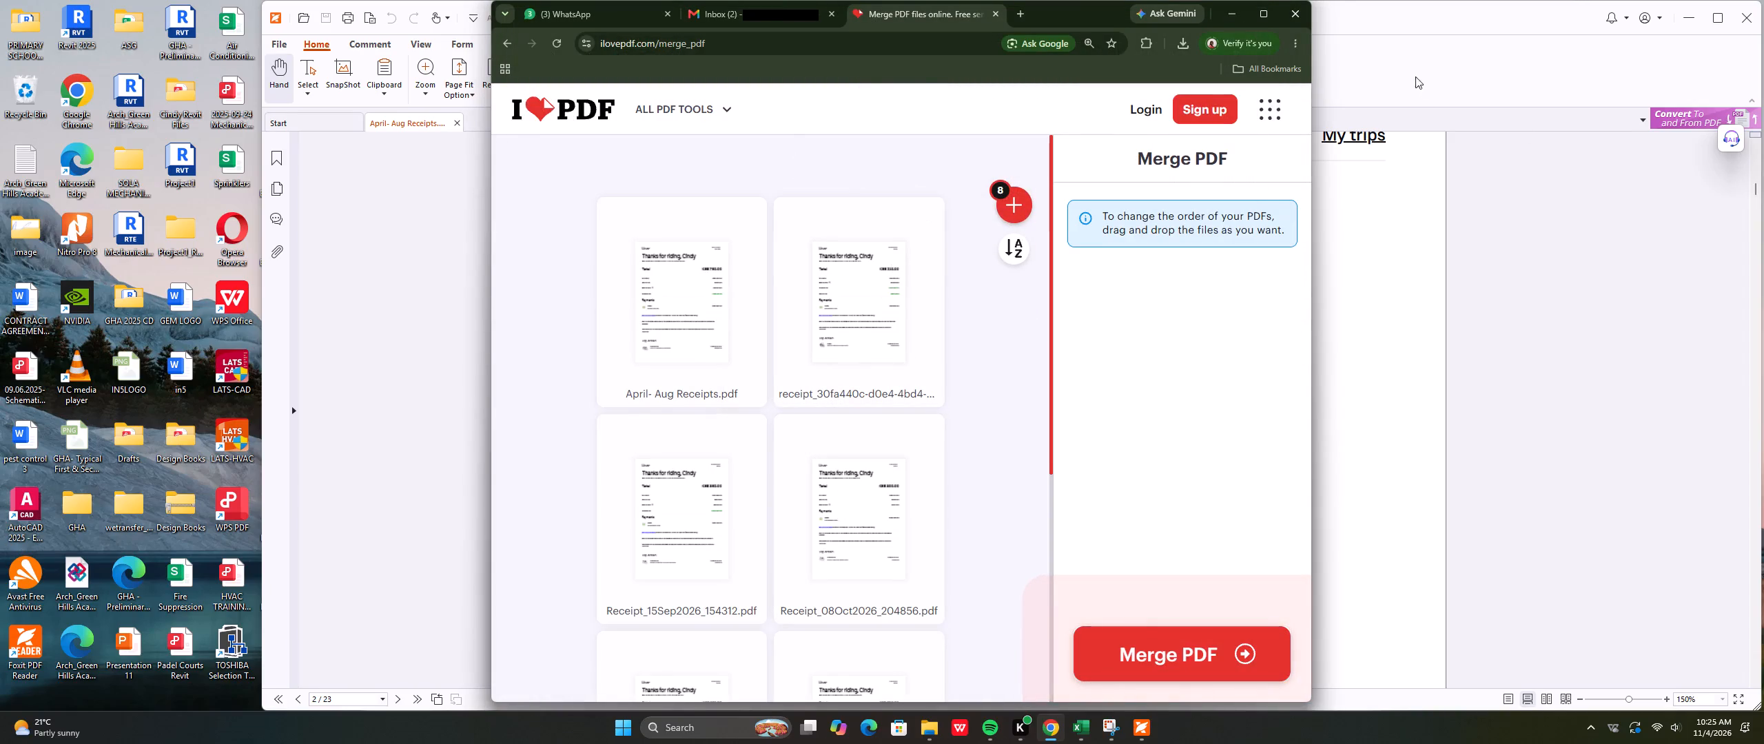
Maximise the browser window and examine the thumbnails and order of the files loaded for merging.
left_click(1271, 19)
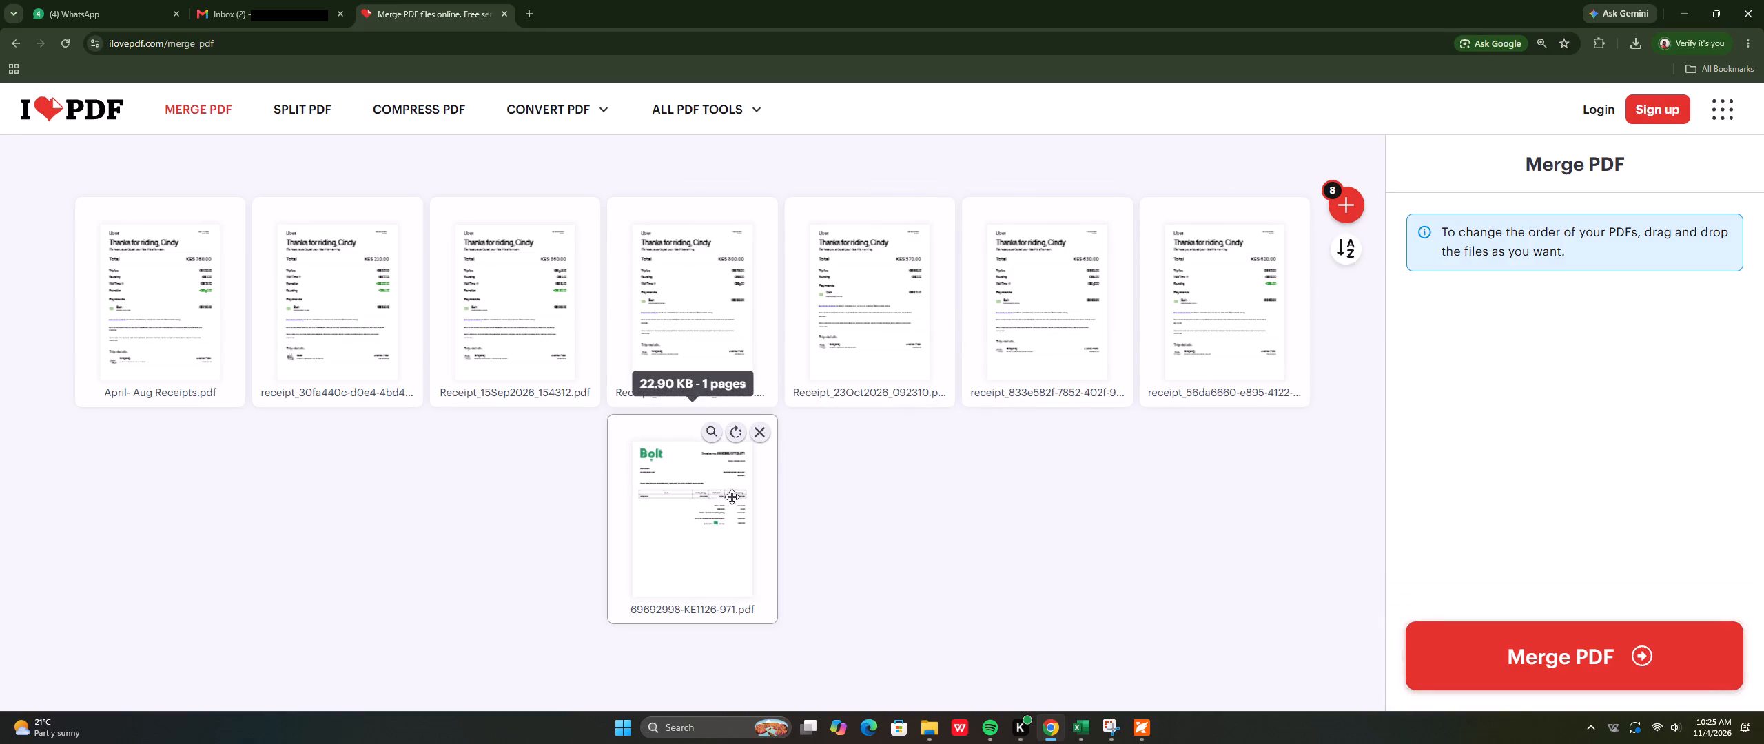
scroll(732, 496, "up", 6, "ctrl")
scroll(733, 496, "down", 3, "ctrl")
scroll(738, 493, "down", 6)
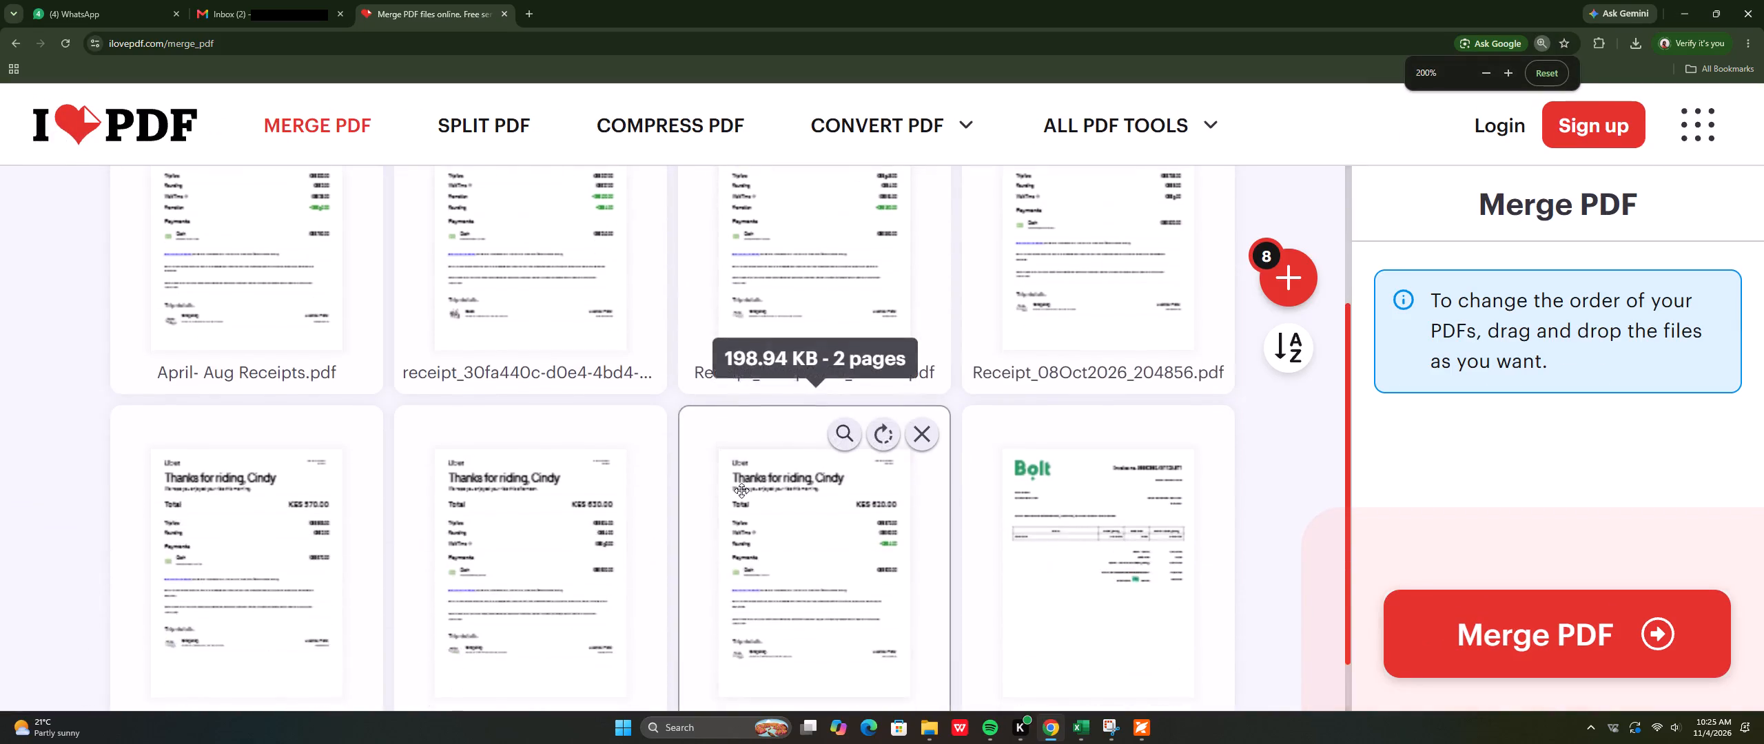
scroll(741, 490, "down", 7)
scroll(744, 484, "up", 1)
scroll(744, 484, "down", 2)
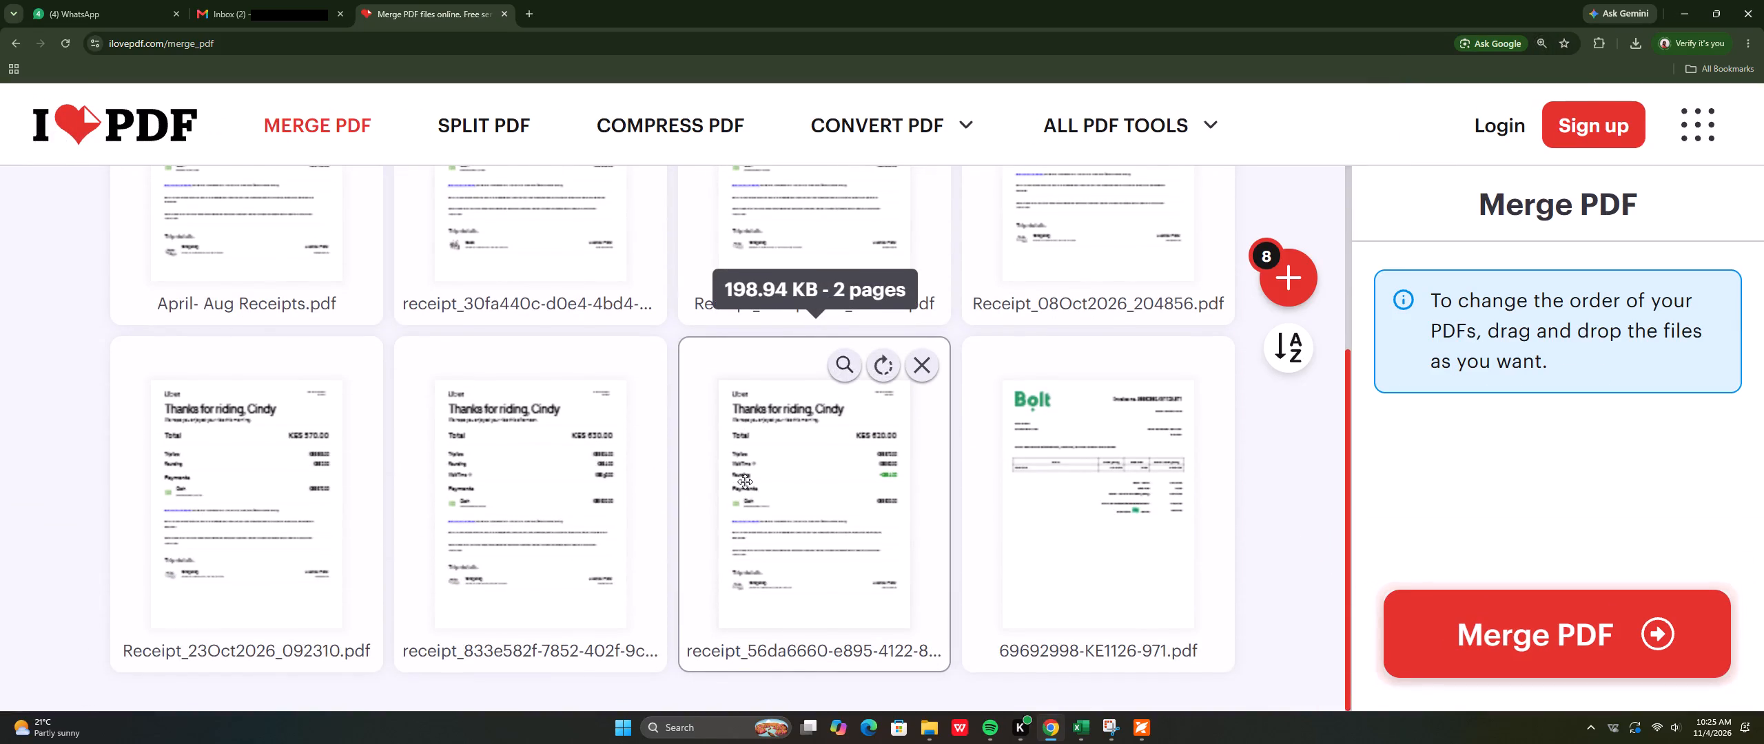
Merge the loaded receipt PDFs in their current order and download the merged PDF.
left_click(1513, 637)
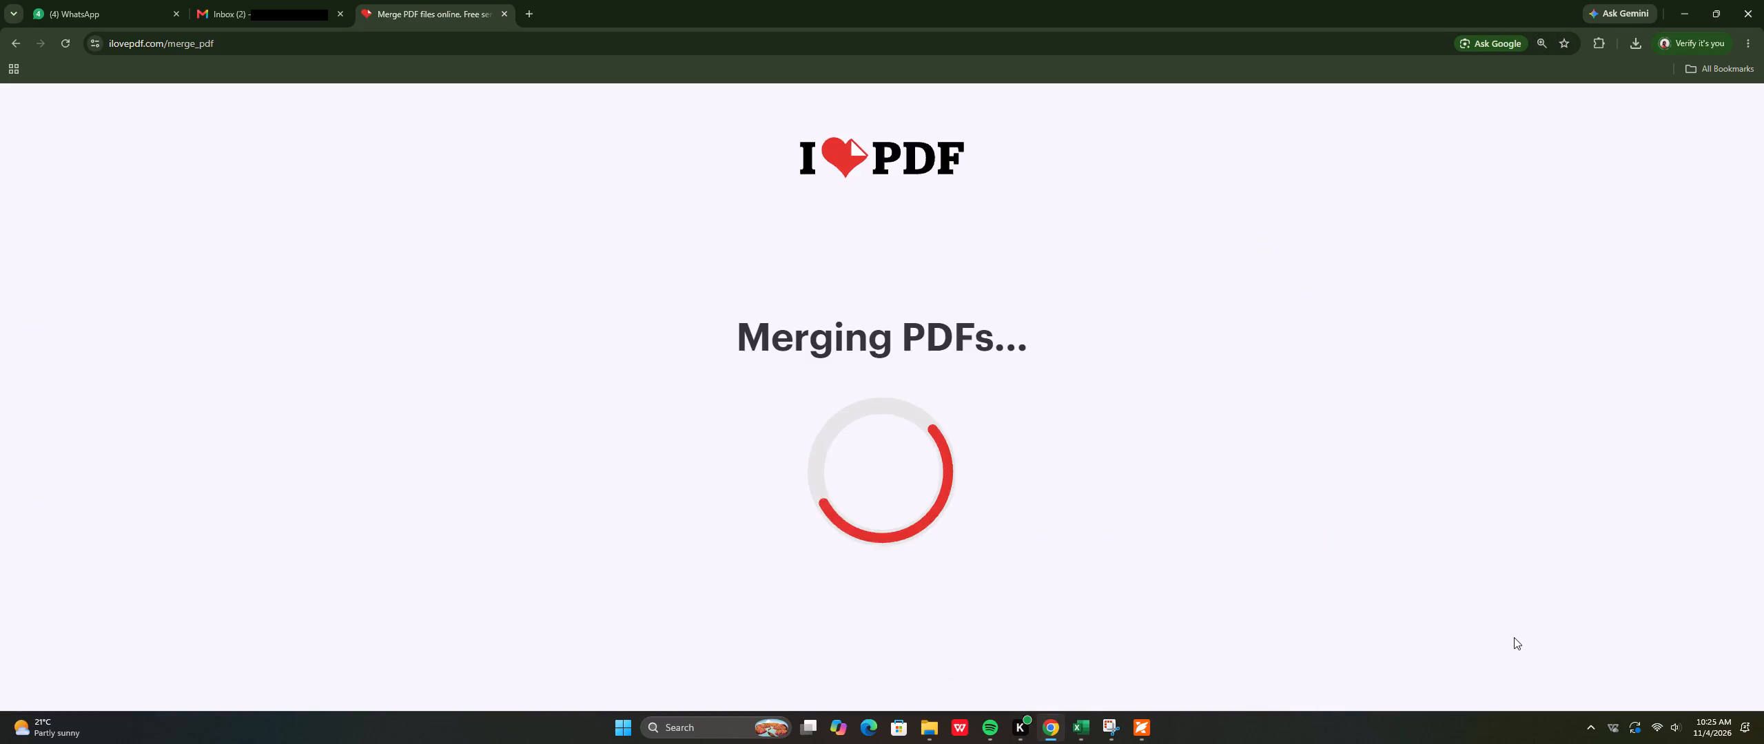
left_click(959, 358)
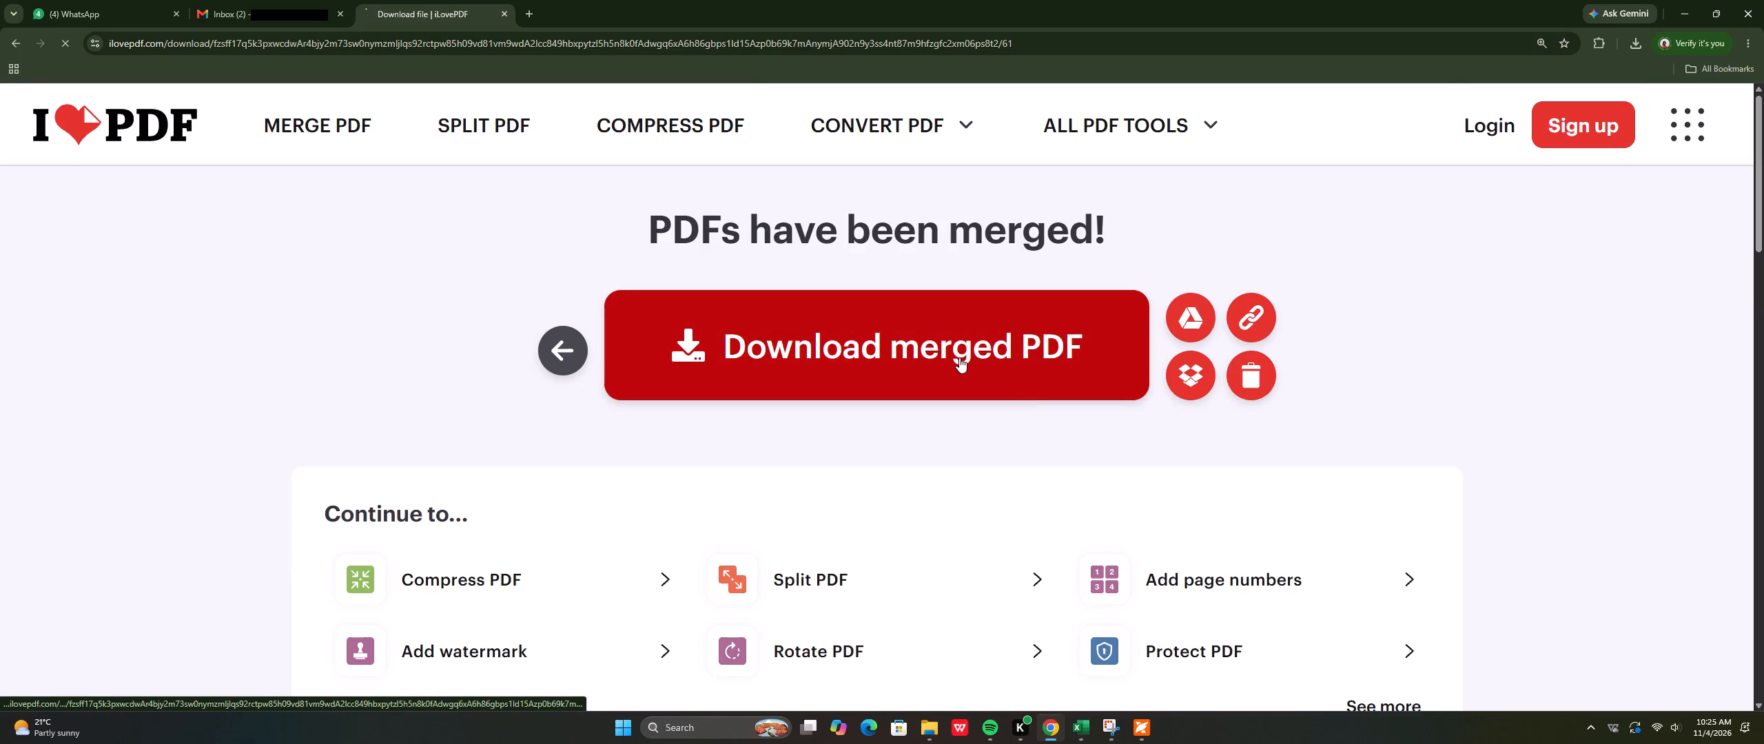
scroll(942, 342, "up", 1)
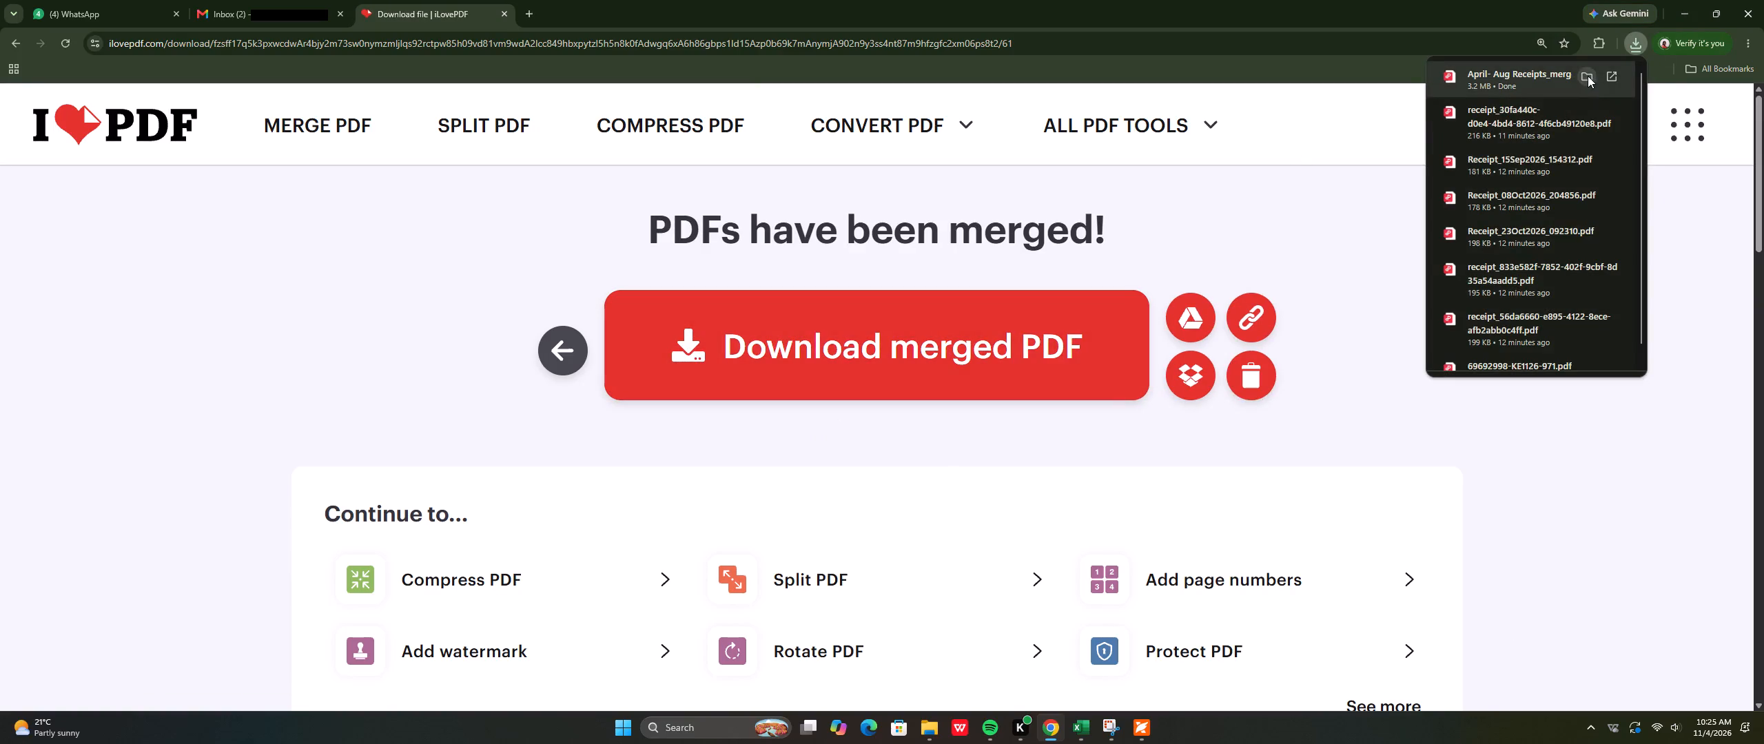
Show the merged receipts PDF in the Downloads folder and rename it as April- October Uber Receipts.
left_click(1588, 76)
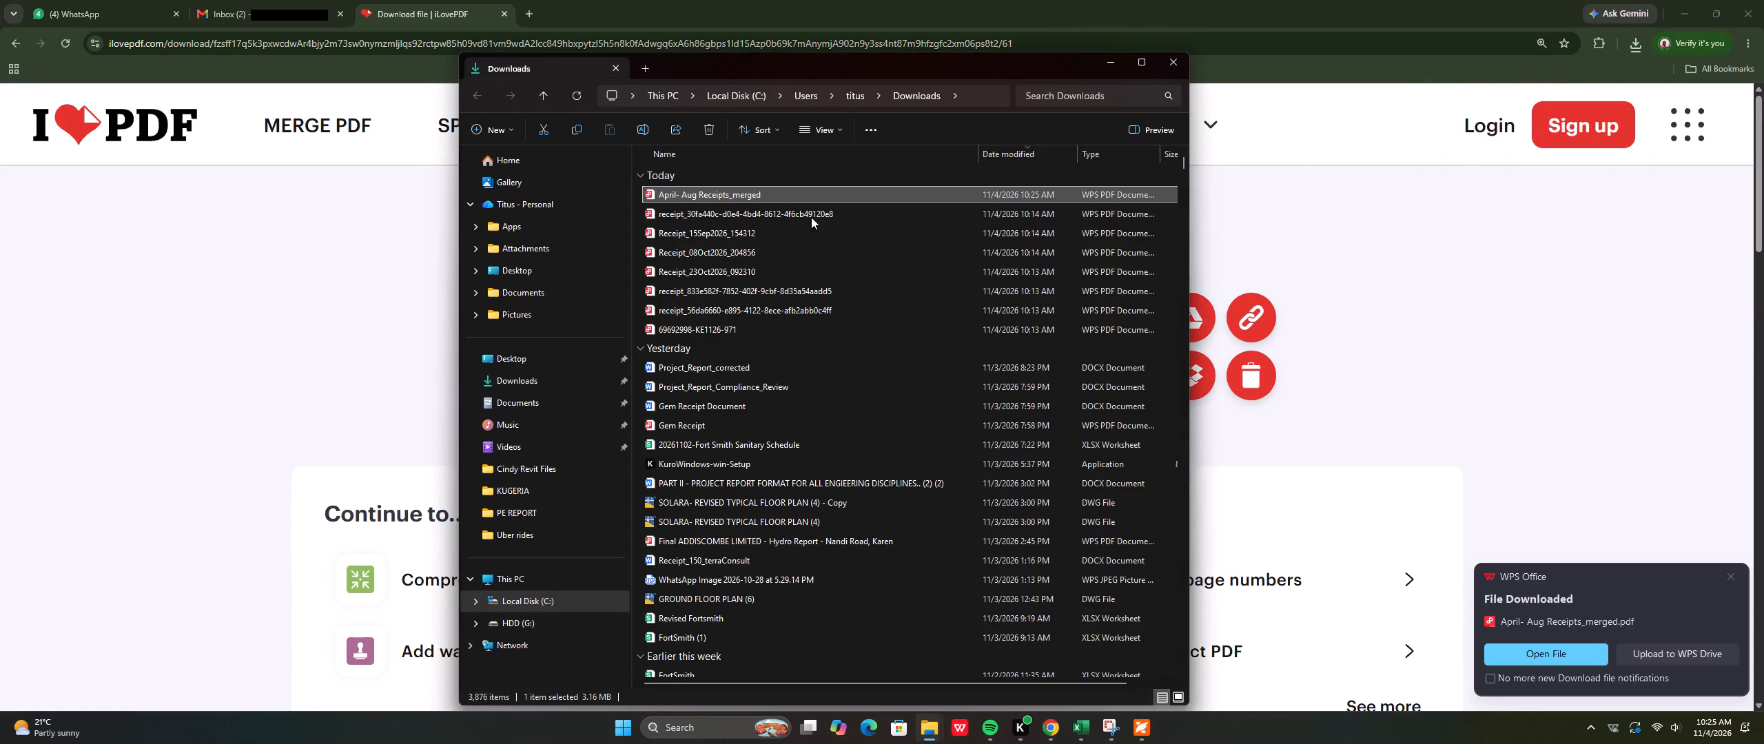
left_click(735, 196)
right_click(735, 196)
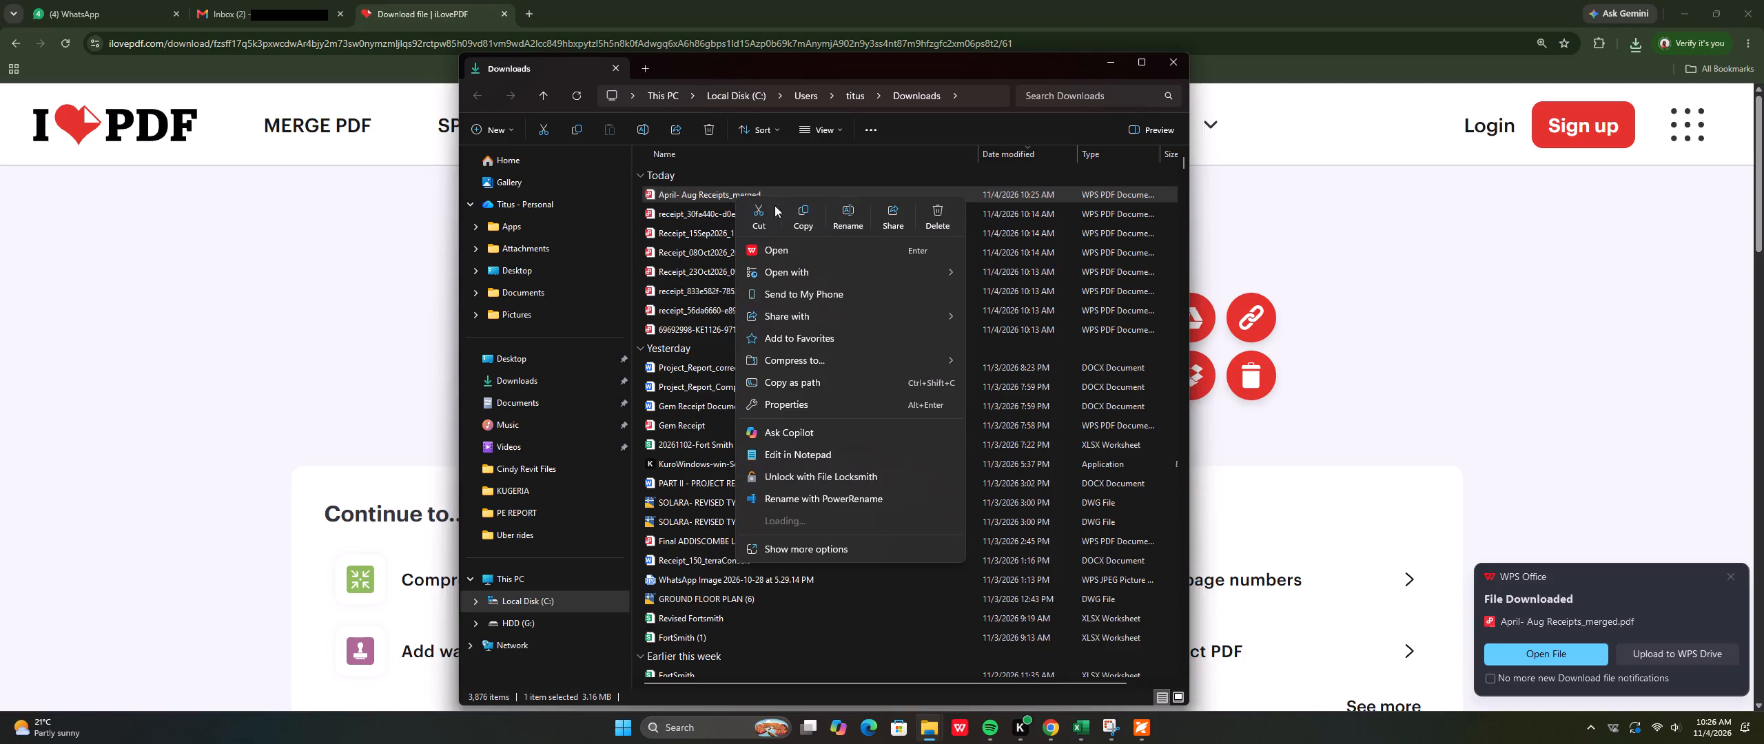
left_click(860, 224)
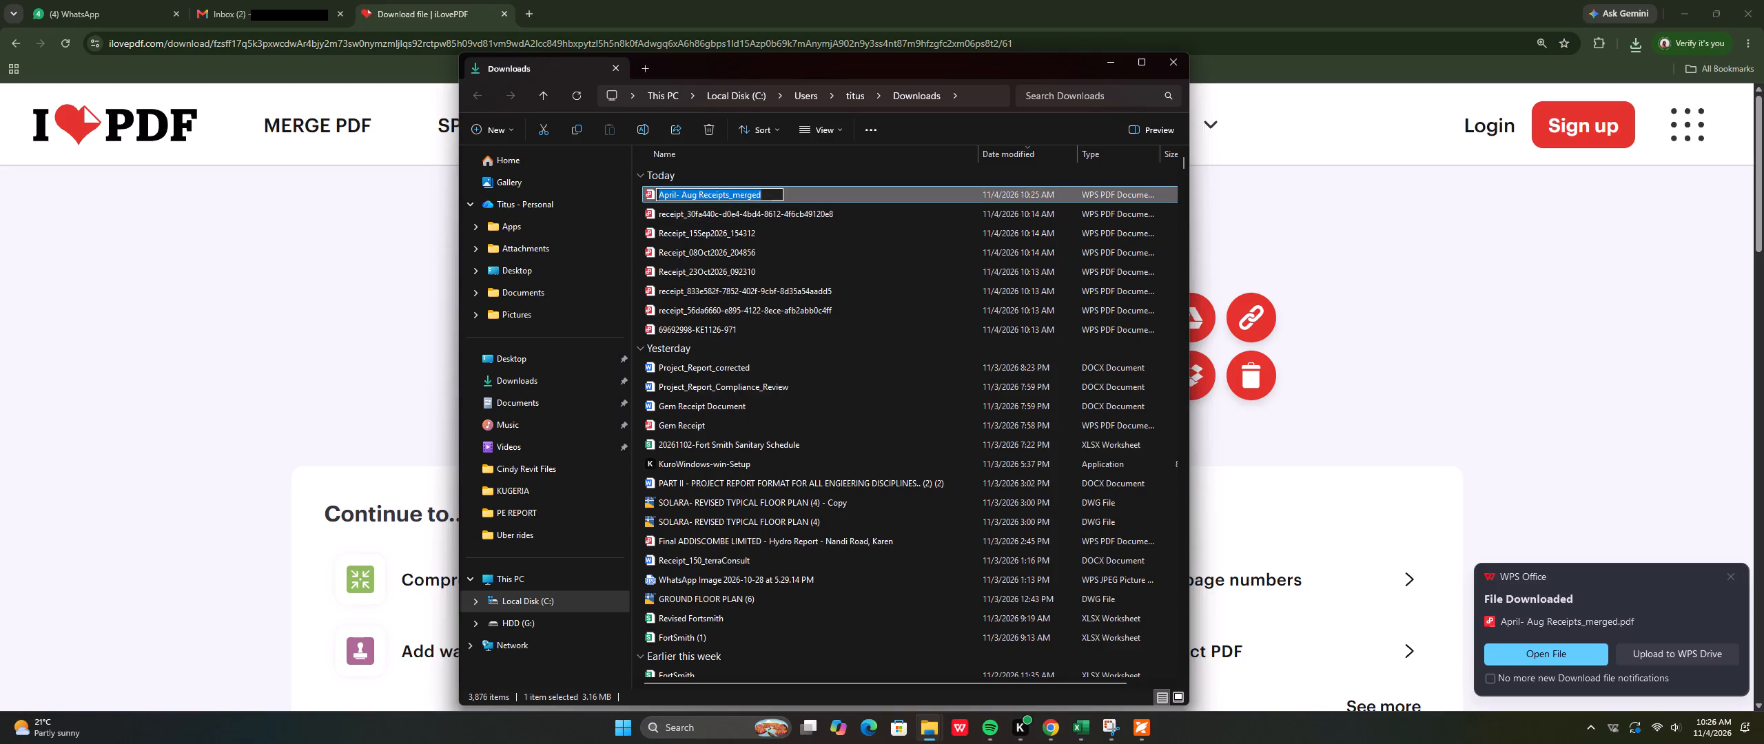
left_click(1079, 729)
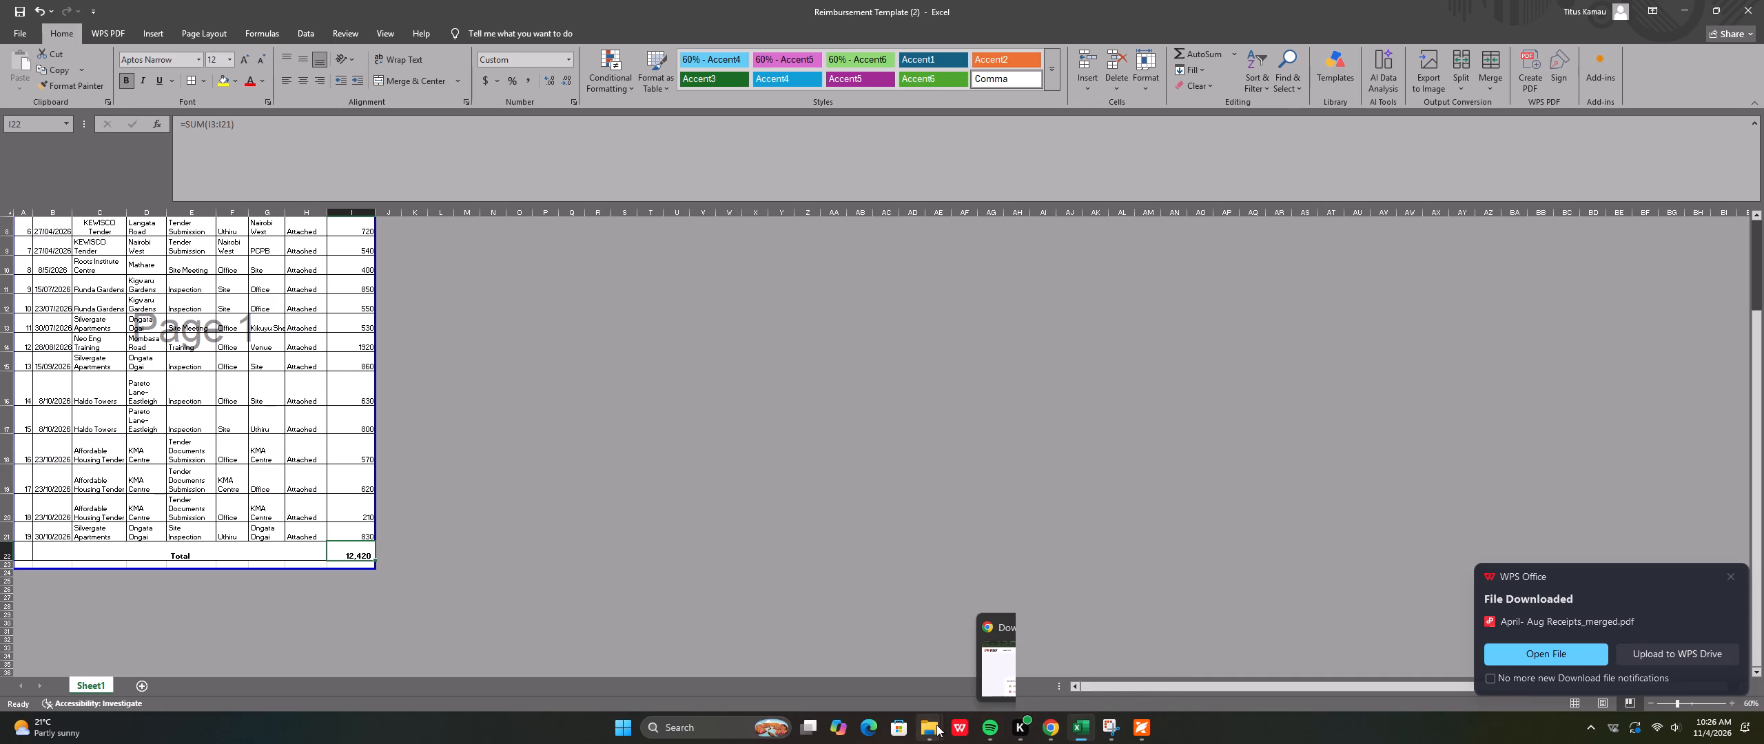
left_click(998, 668)
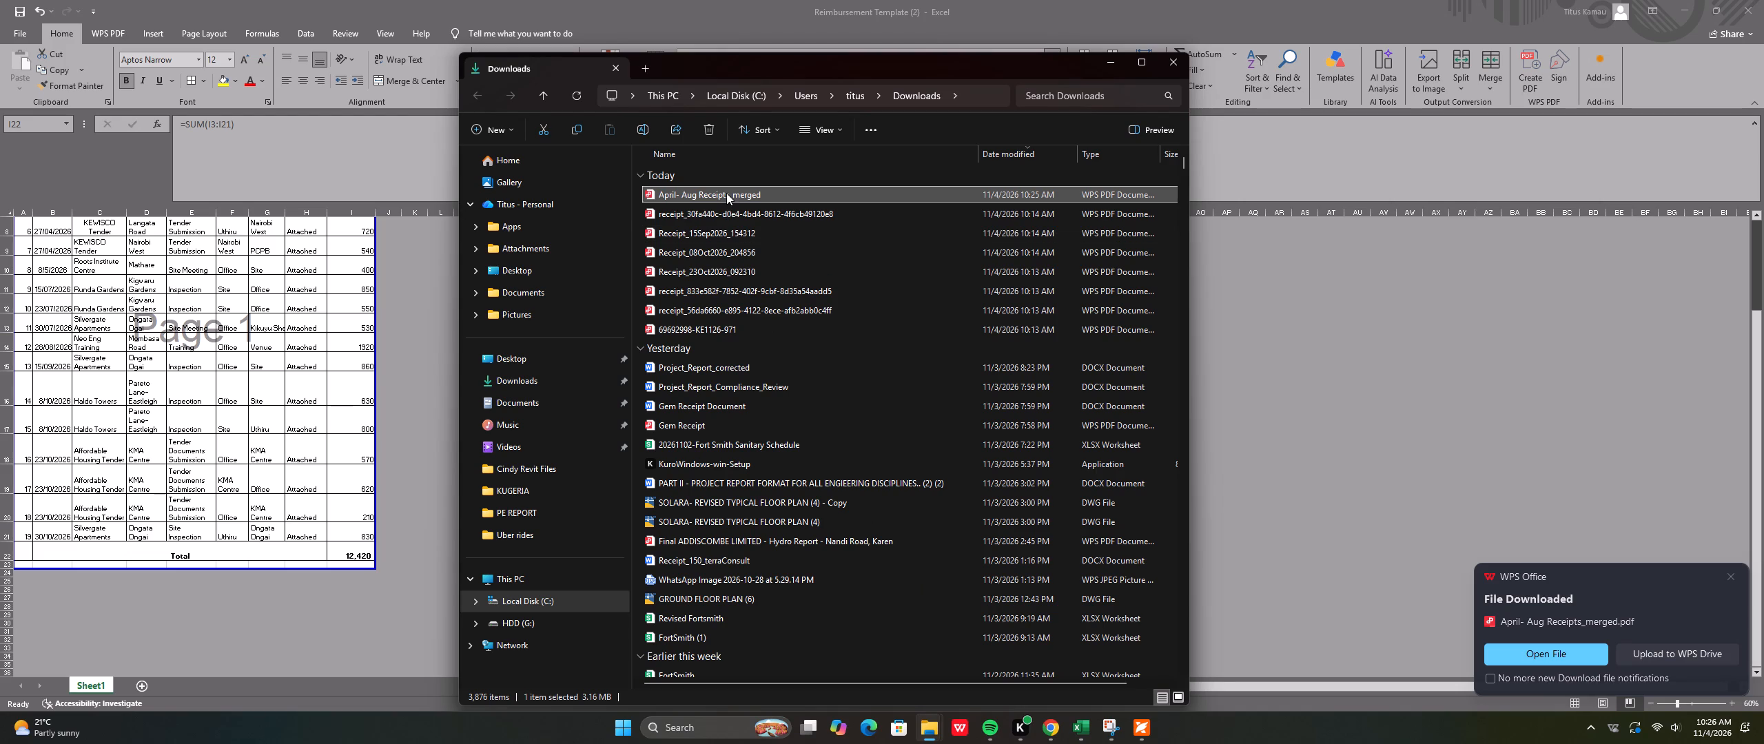
right_click(726, 193)
left_click(844, 217)
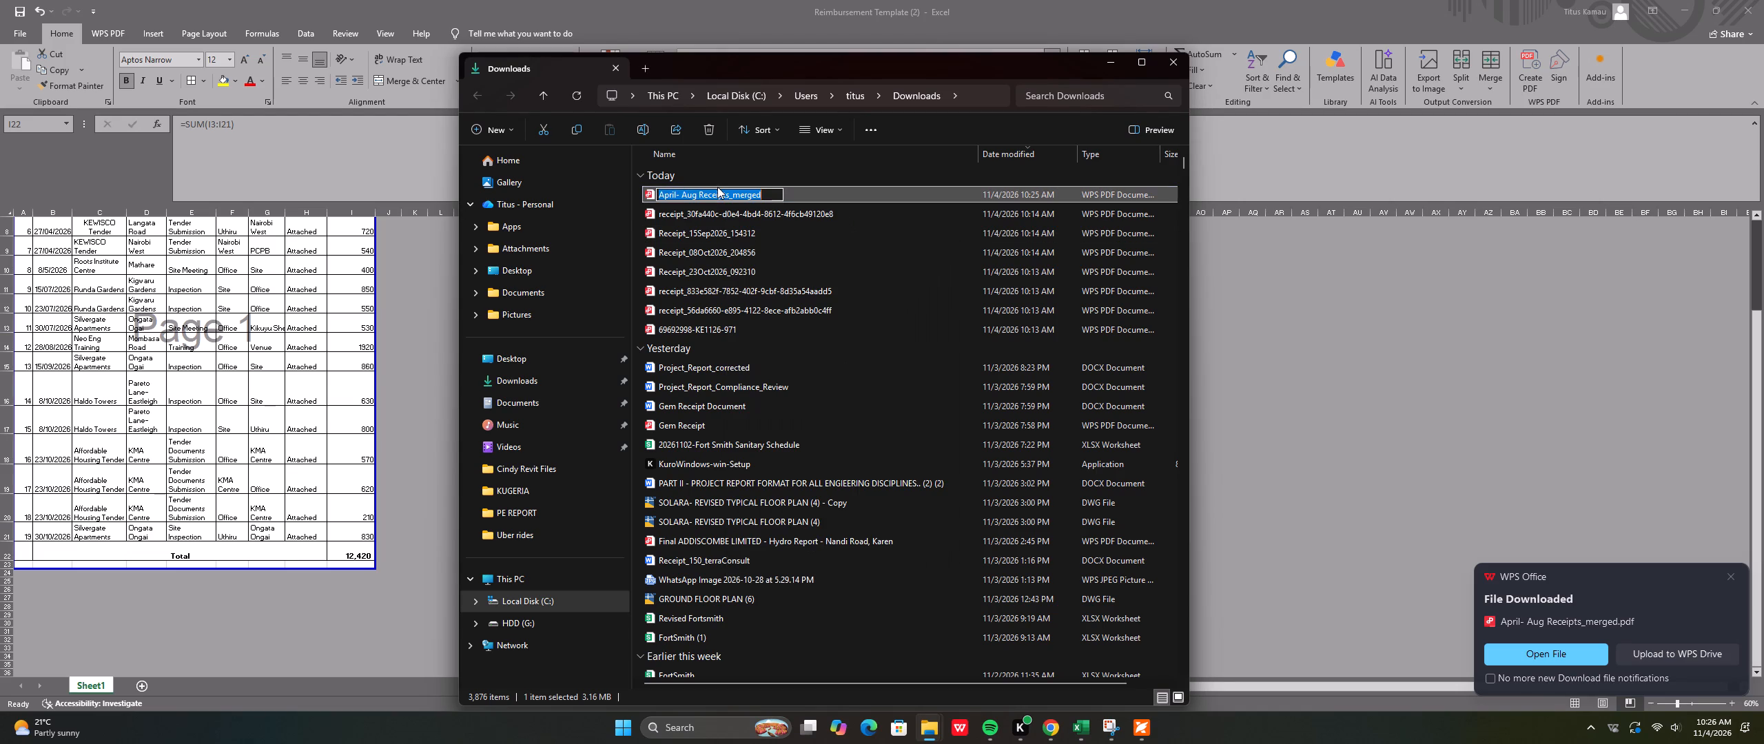
left_click(698, 194)
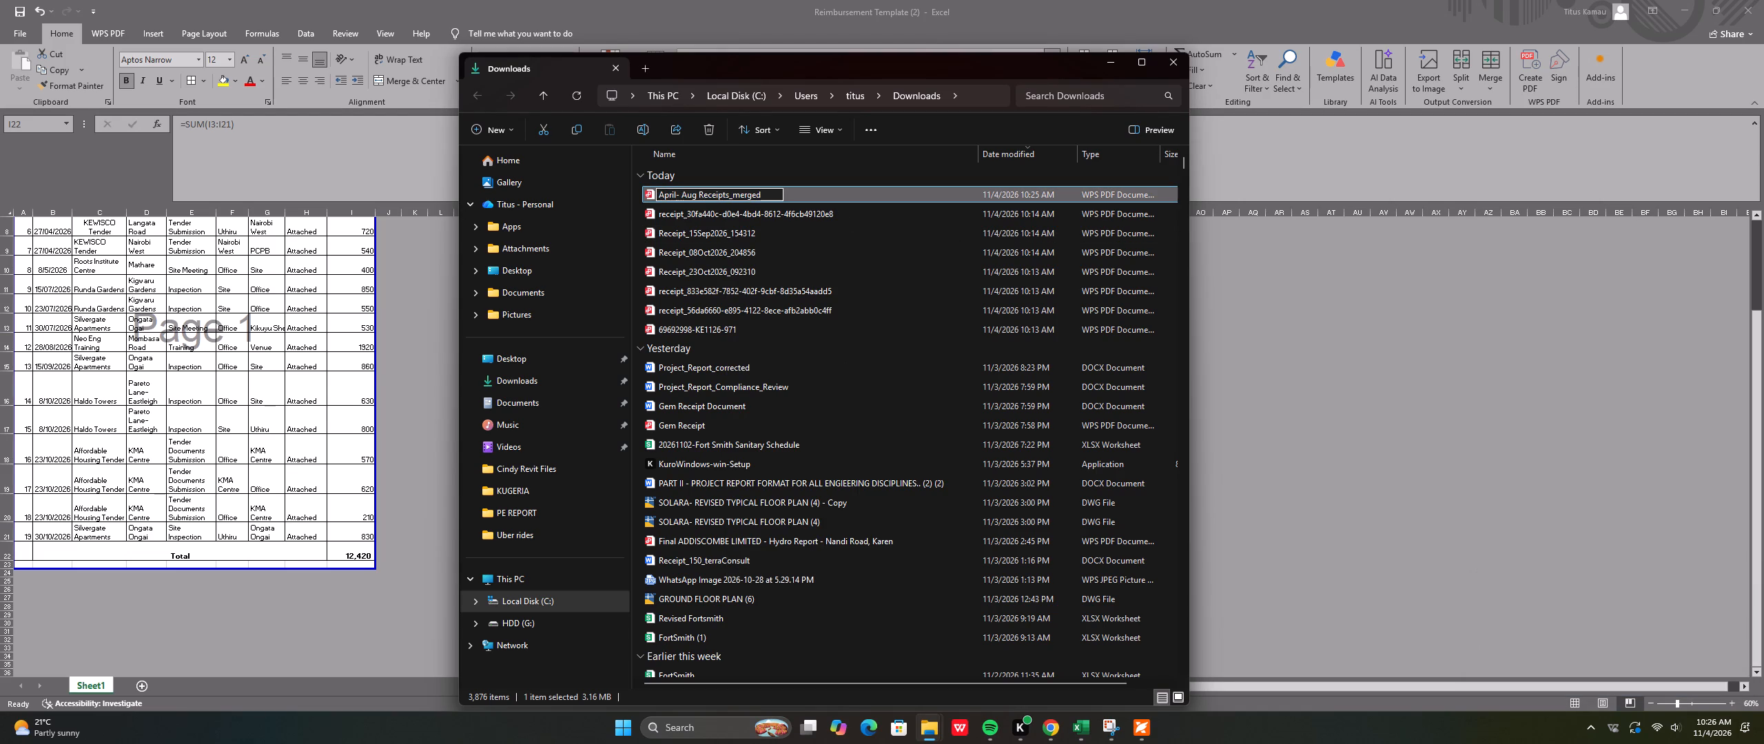
key("BackSpace")
key("BackSpace")
key("BackSpace")
key("BackSpace")
key("shift+o")
type("ct")
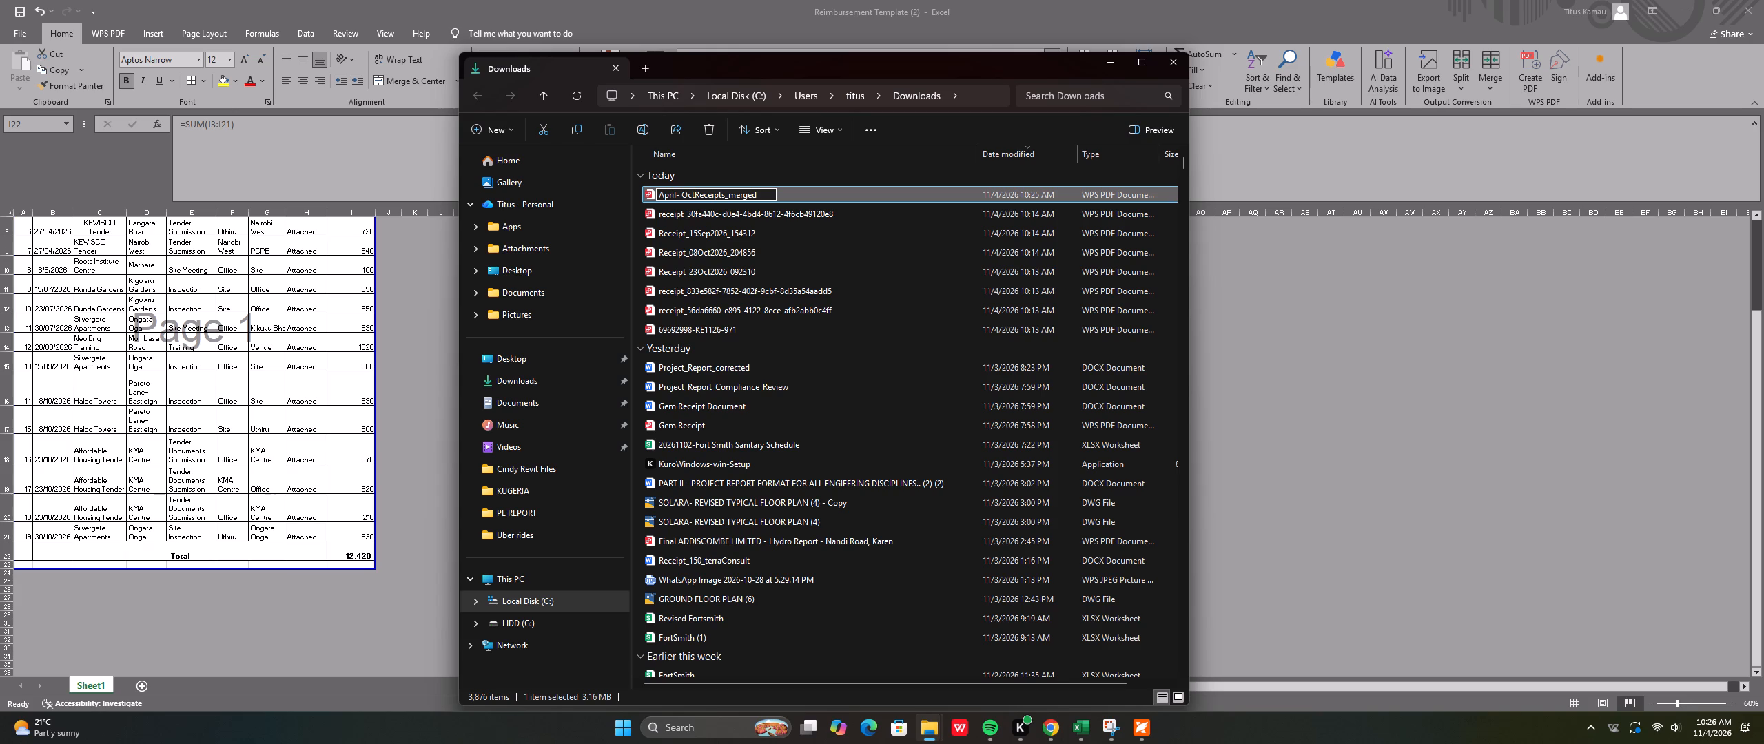
key("Delete")
key("Delete")
key("Delete")
key("Delete")
key("Delete")
key("Delete")
key("Delete")
key("Delete")
key("Delete")
key("Delete")
key("Delete")
key("Delete")
key("Delete")
key("Delete")
key("Delete")
key("Delete")
type("ober")
key("space")
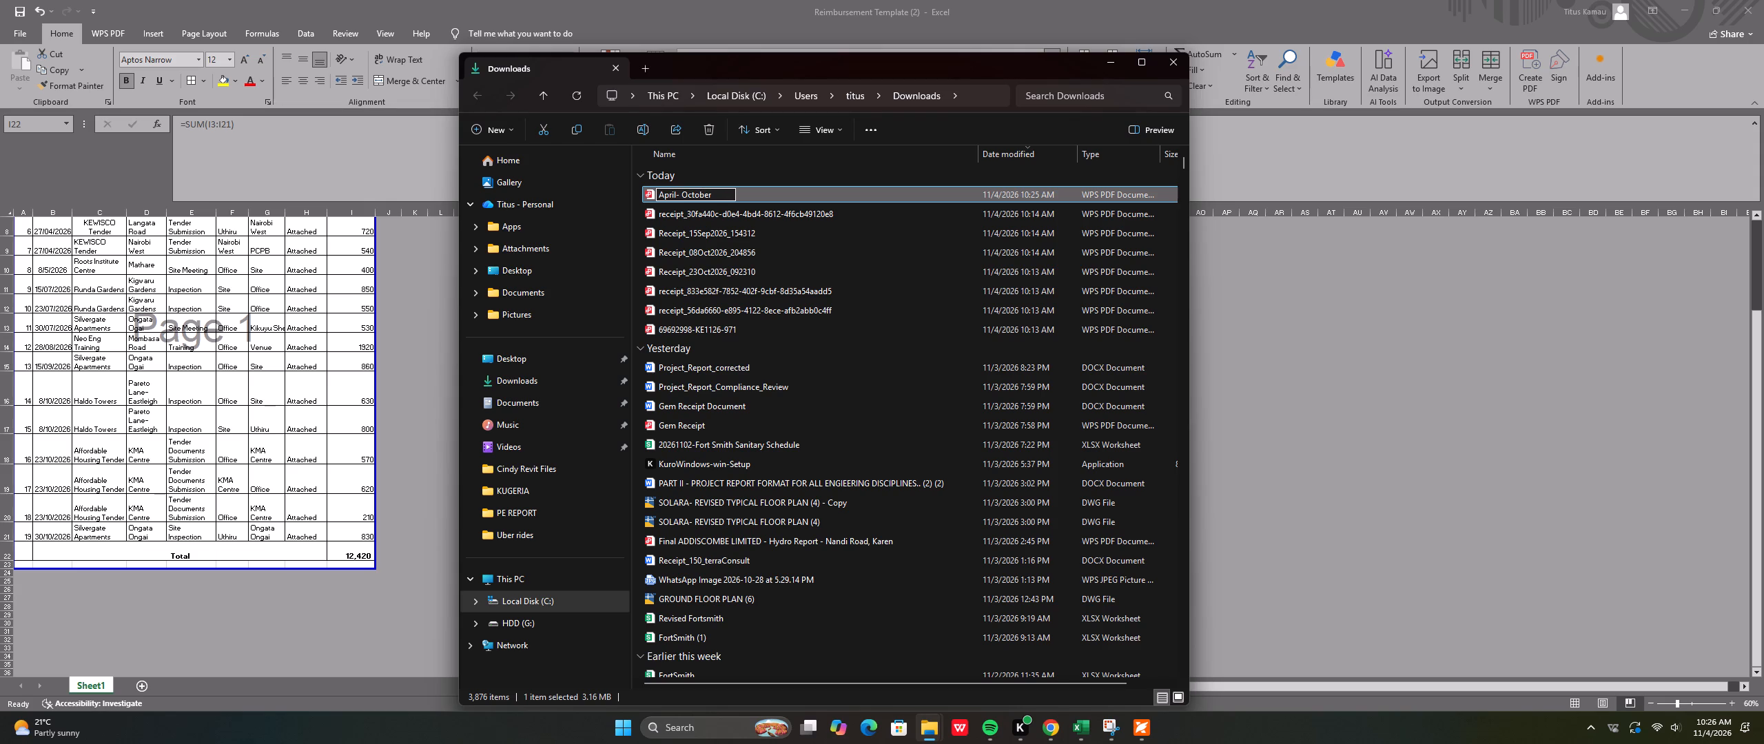
type("Uber")
key("space")
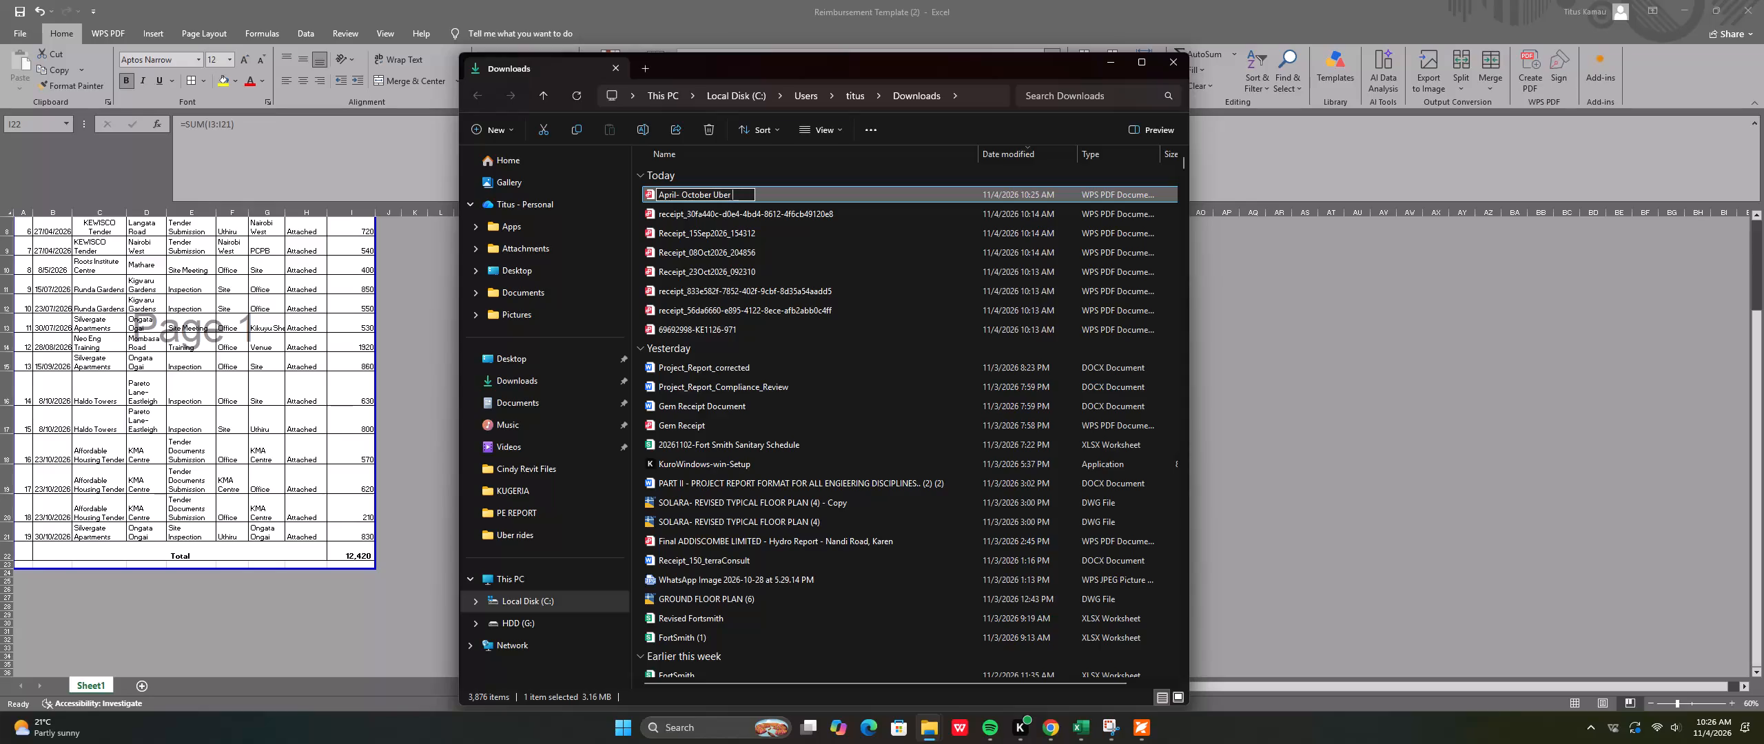
type("Receipts")
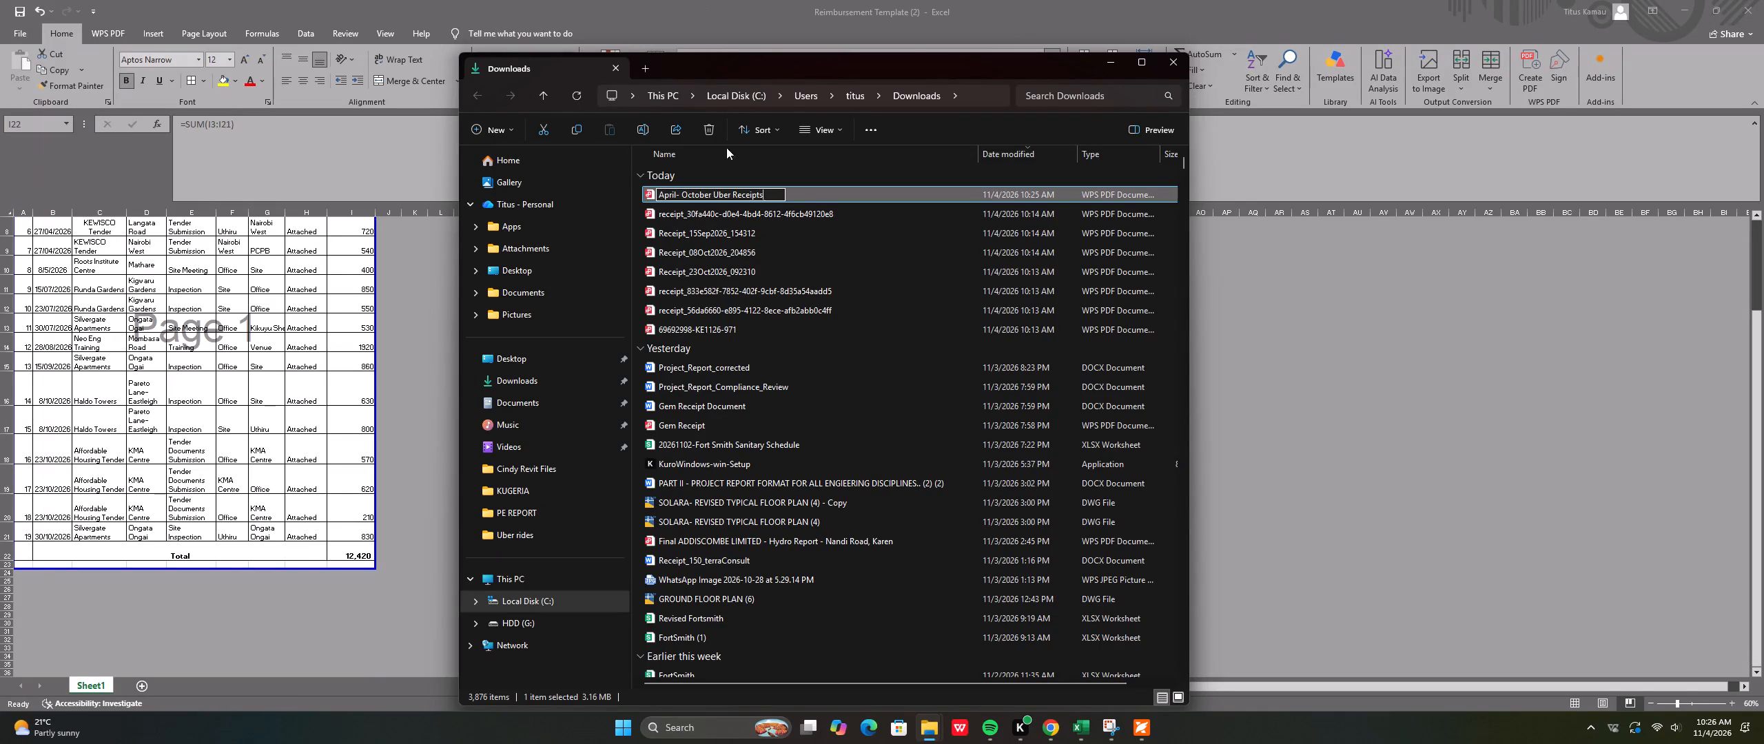
left_click(886, 313)
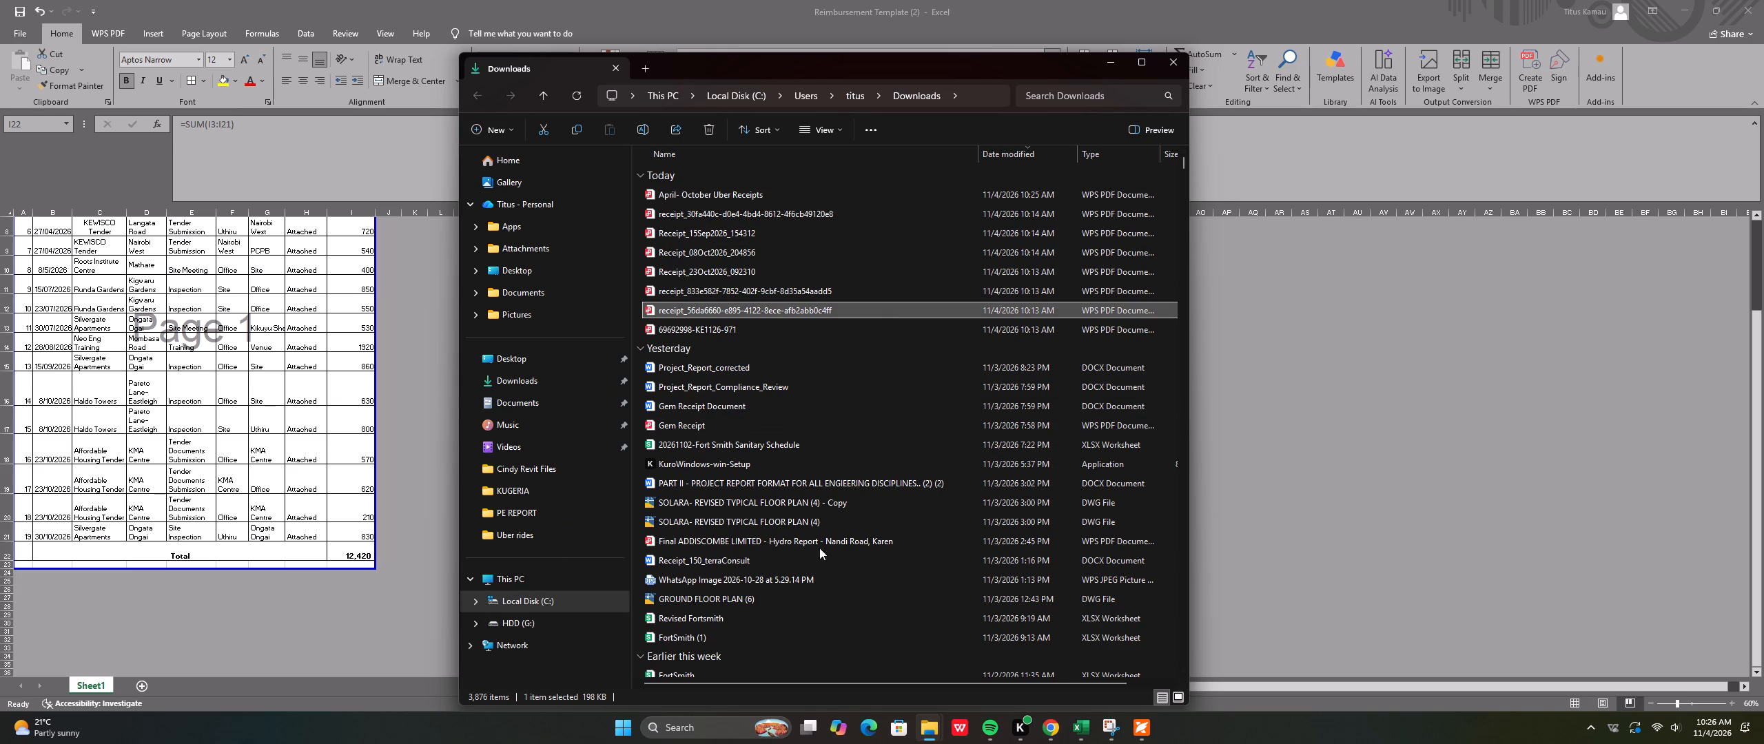
Back in Chrome, start a new Merge PDF job on iLovePDF and load April- October Uber Receipts from Downloads.
left_click(1052, 727)
left_click(824, 382)
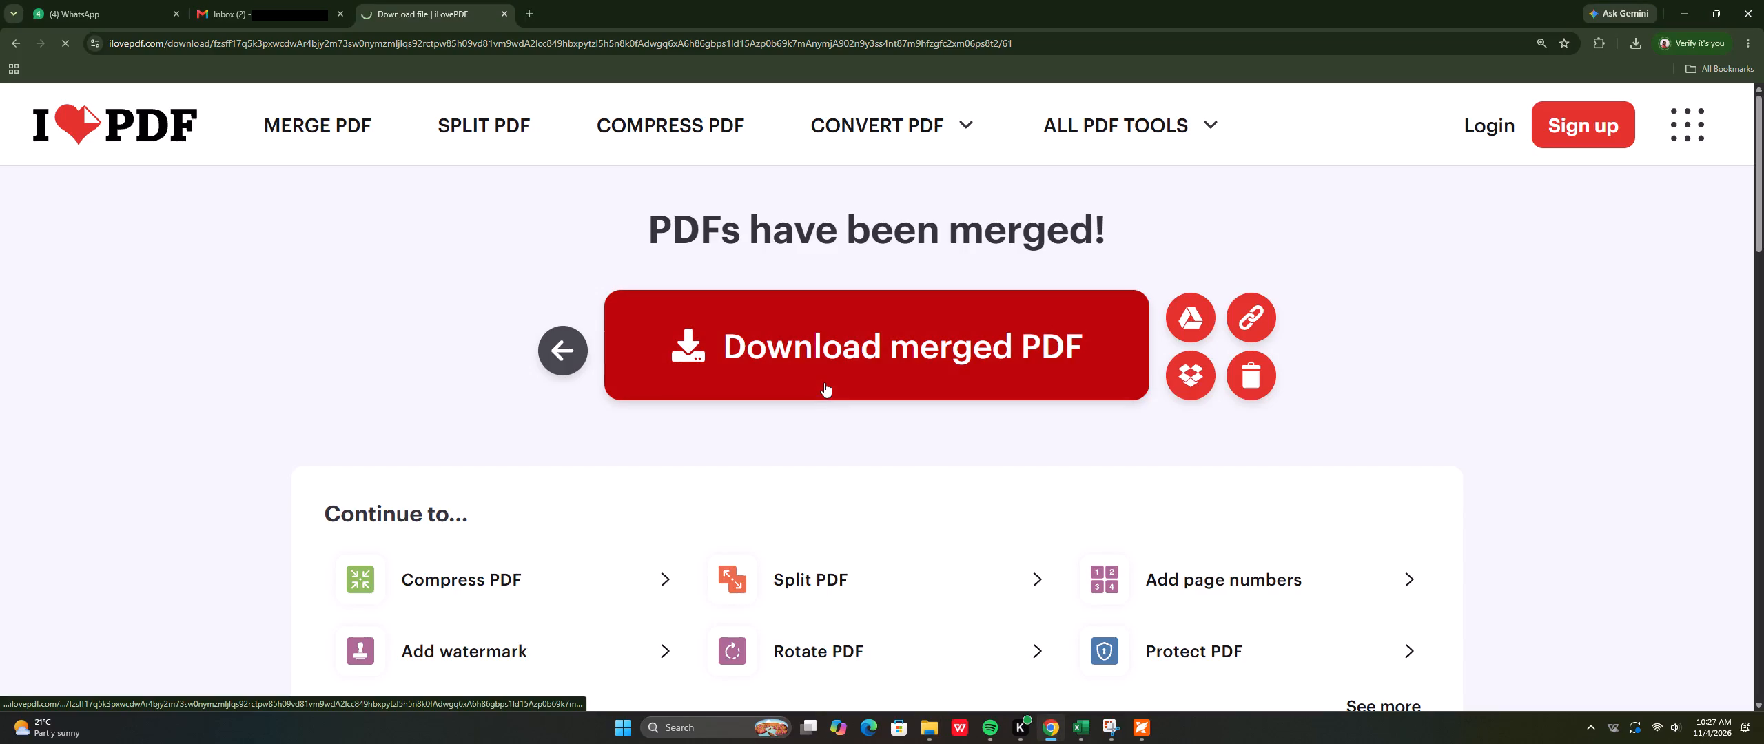
left_click(347, 134)
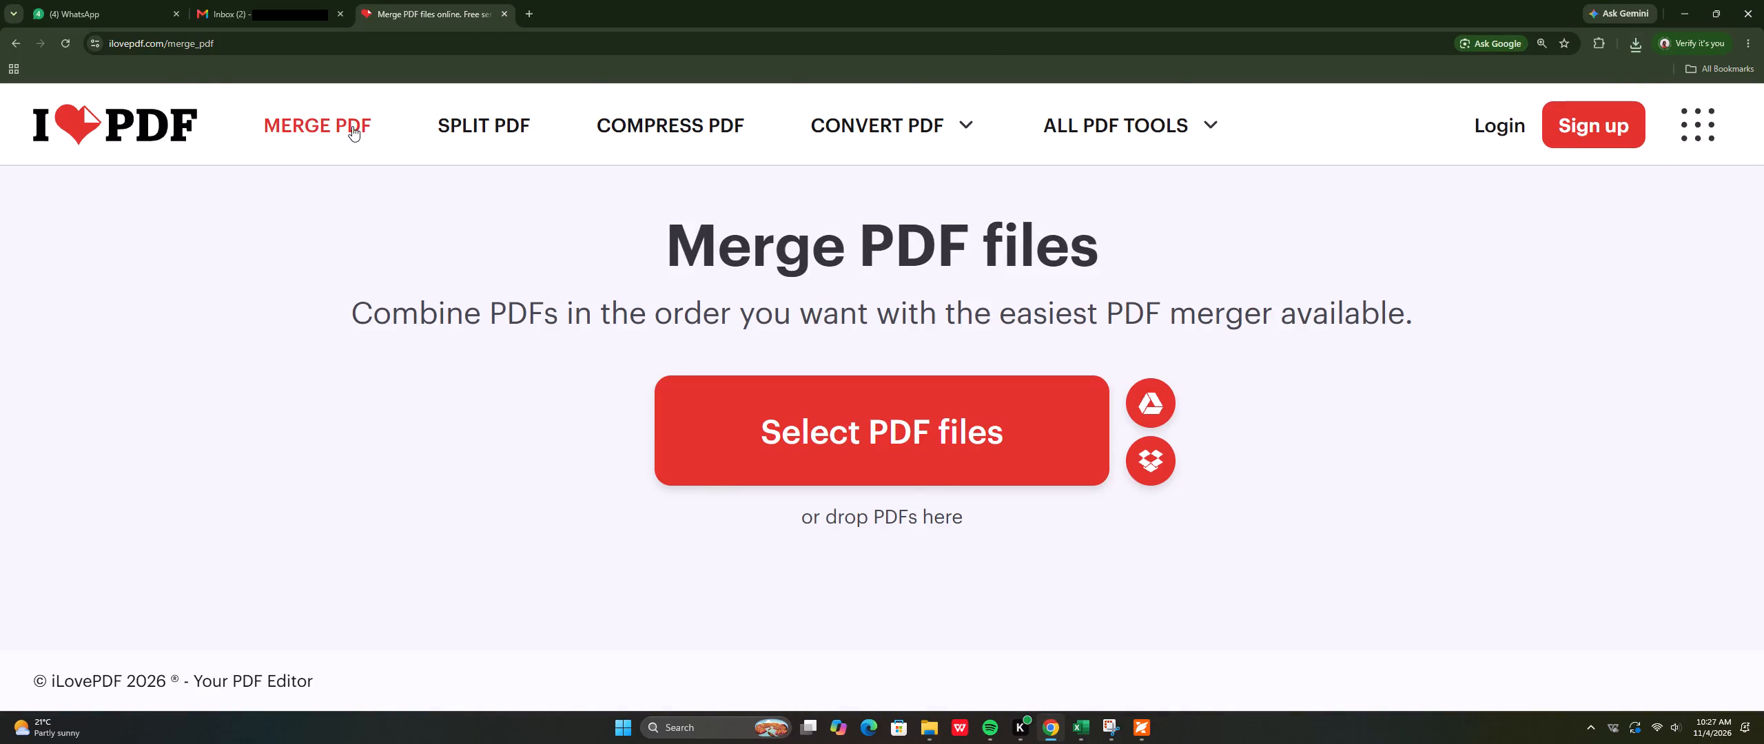
left_click(356, 125)
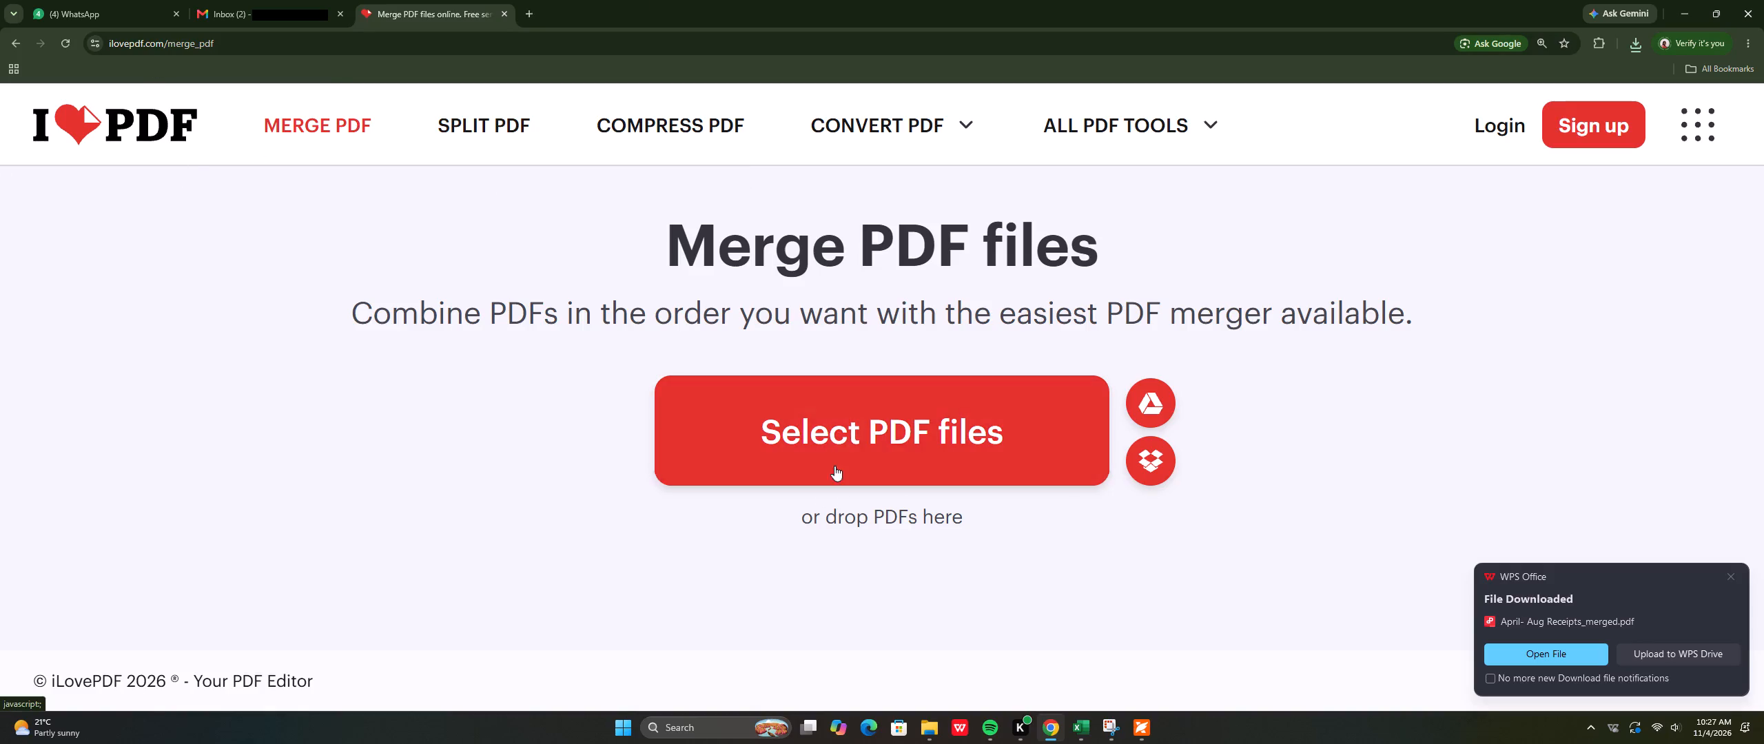
left_click(839, 444)
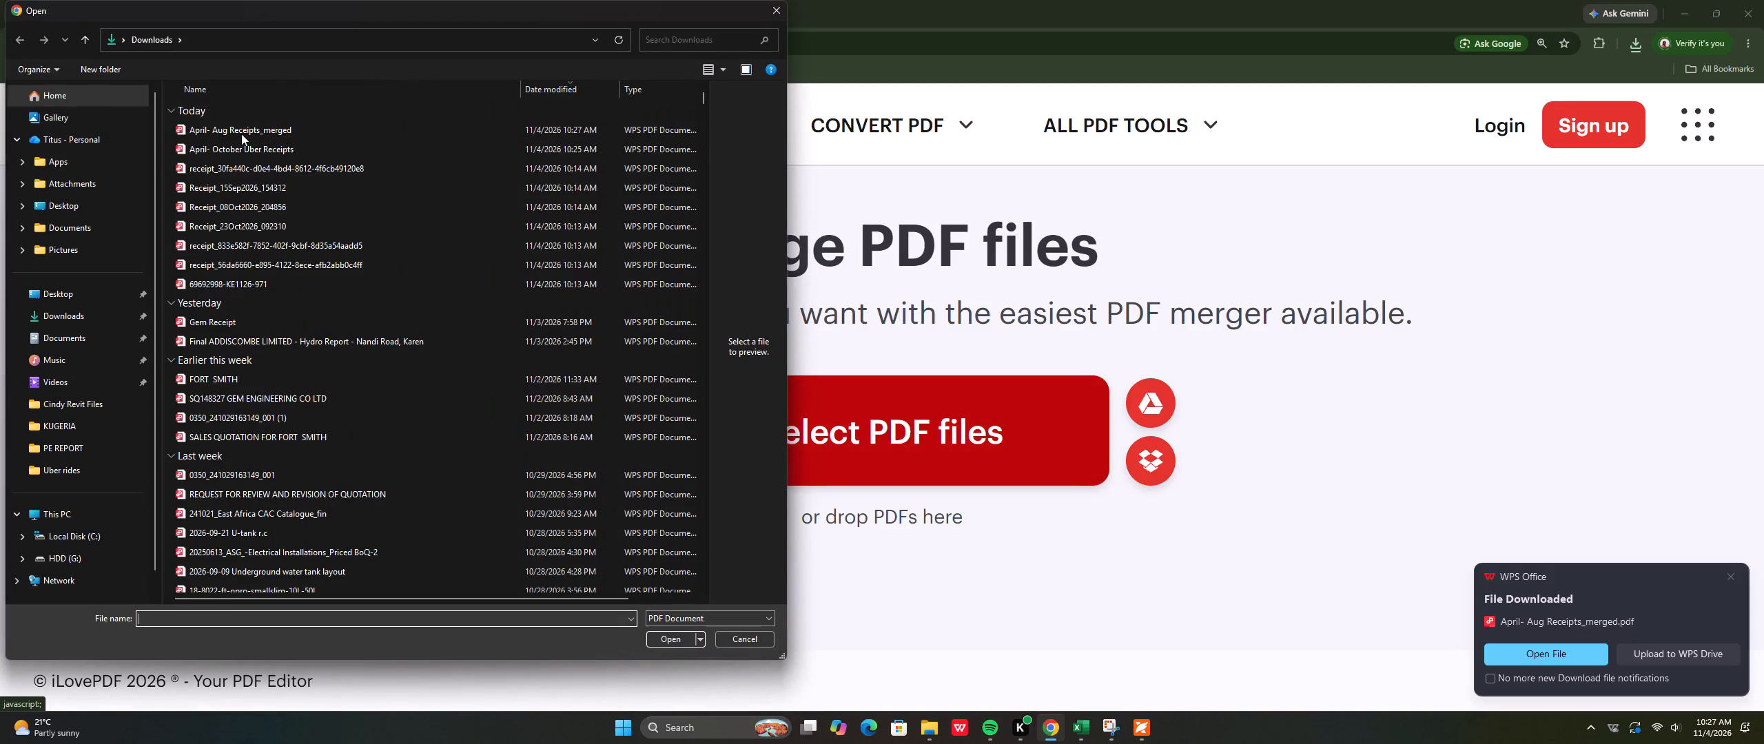
left_click(254, 150)
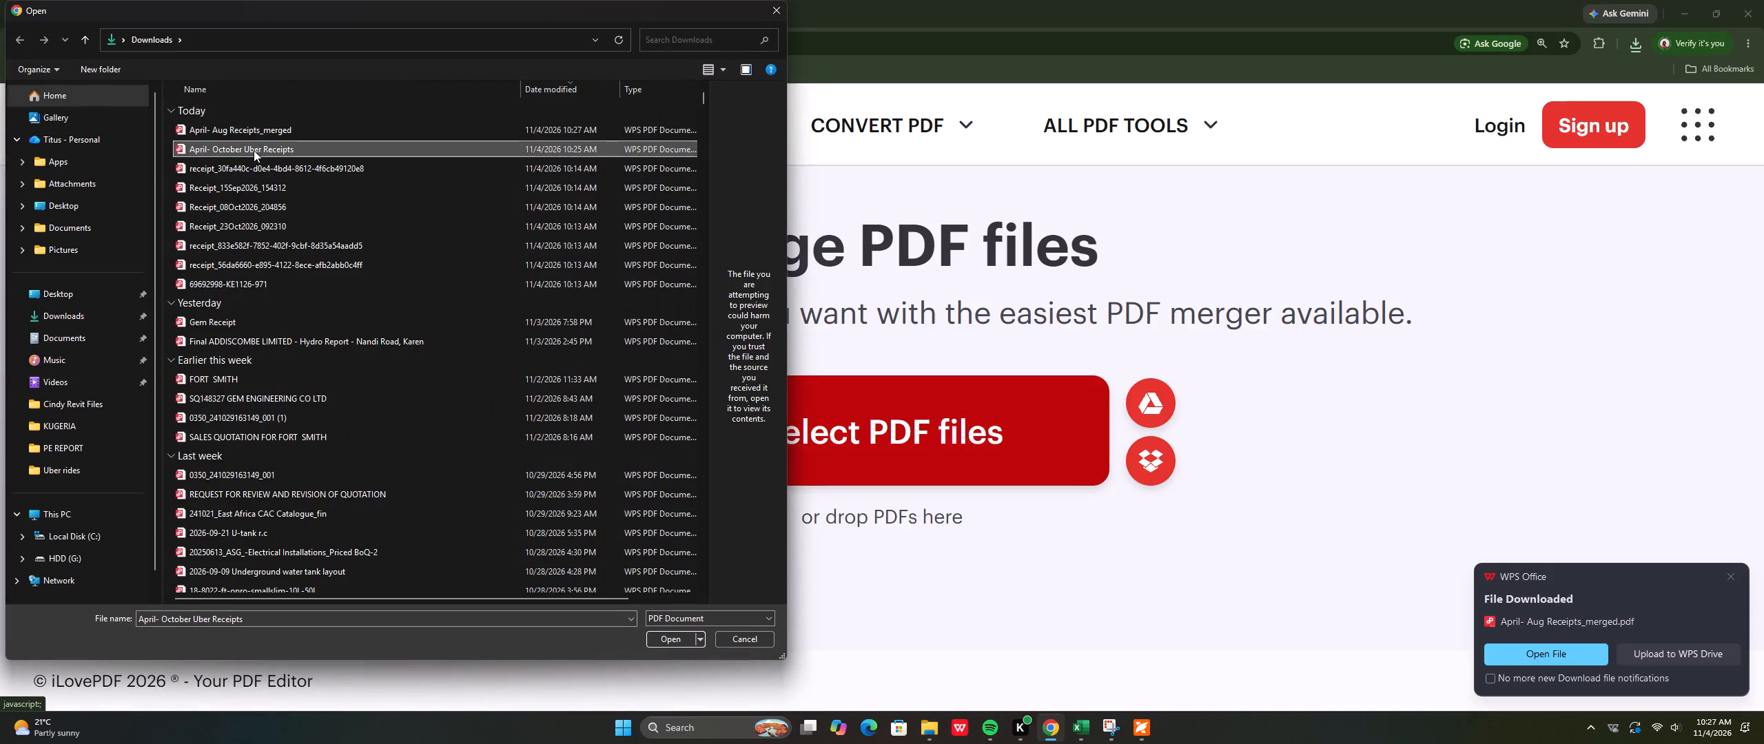
left_click(686, 639)
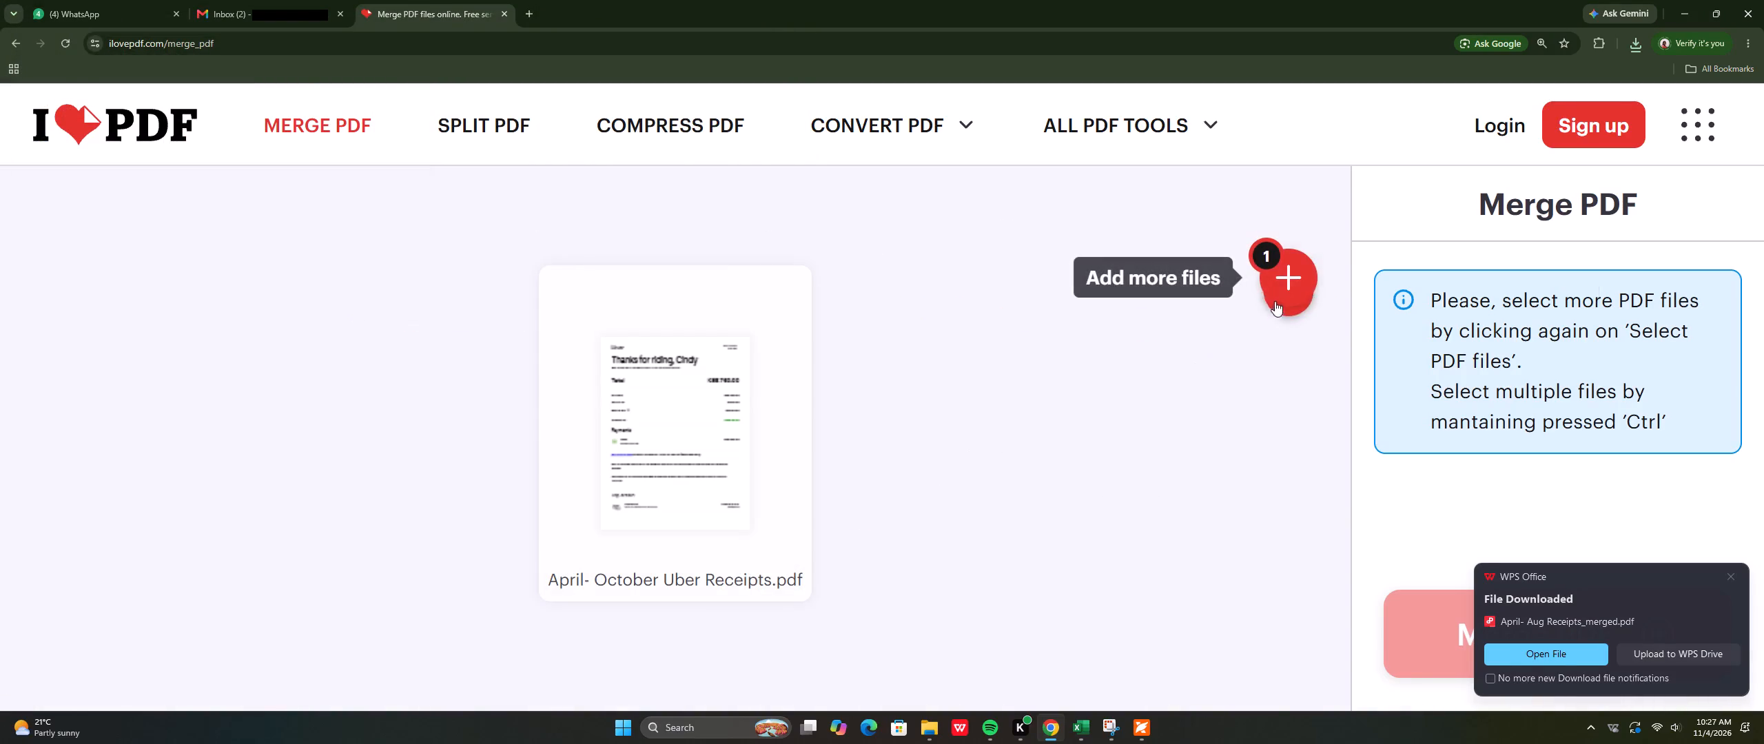
Add the Reimbursement Template (2) PDF from the Uber rides folder to the merge.
left_click(1293, 283)
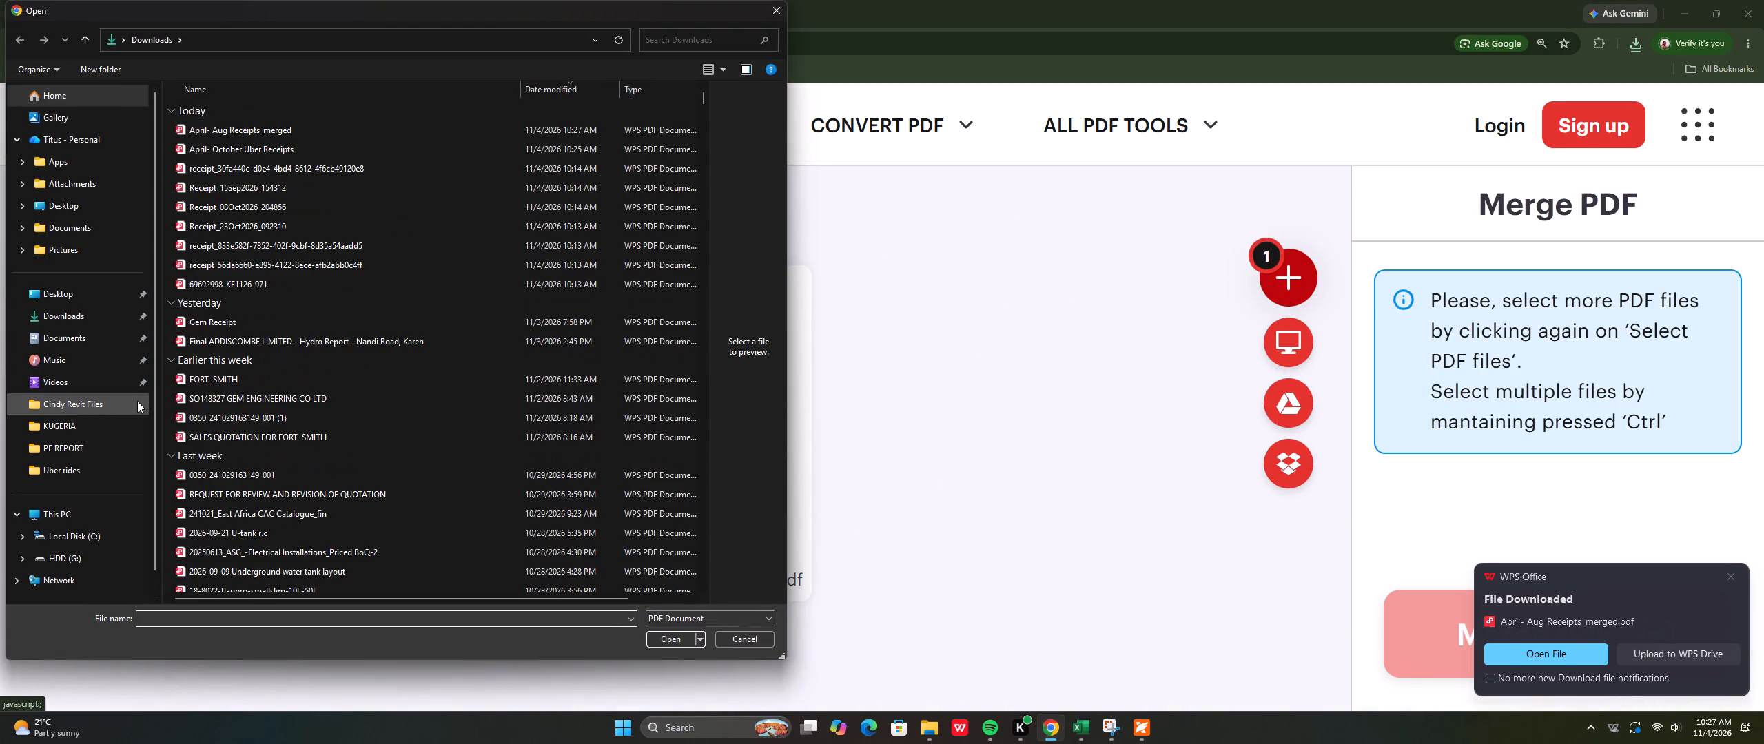
double_click(96, 476)
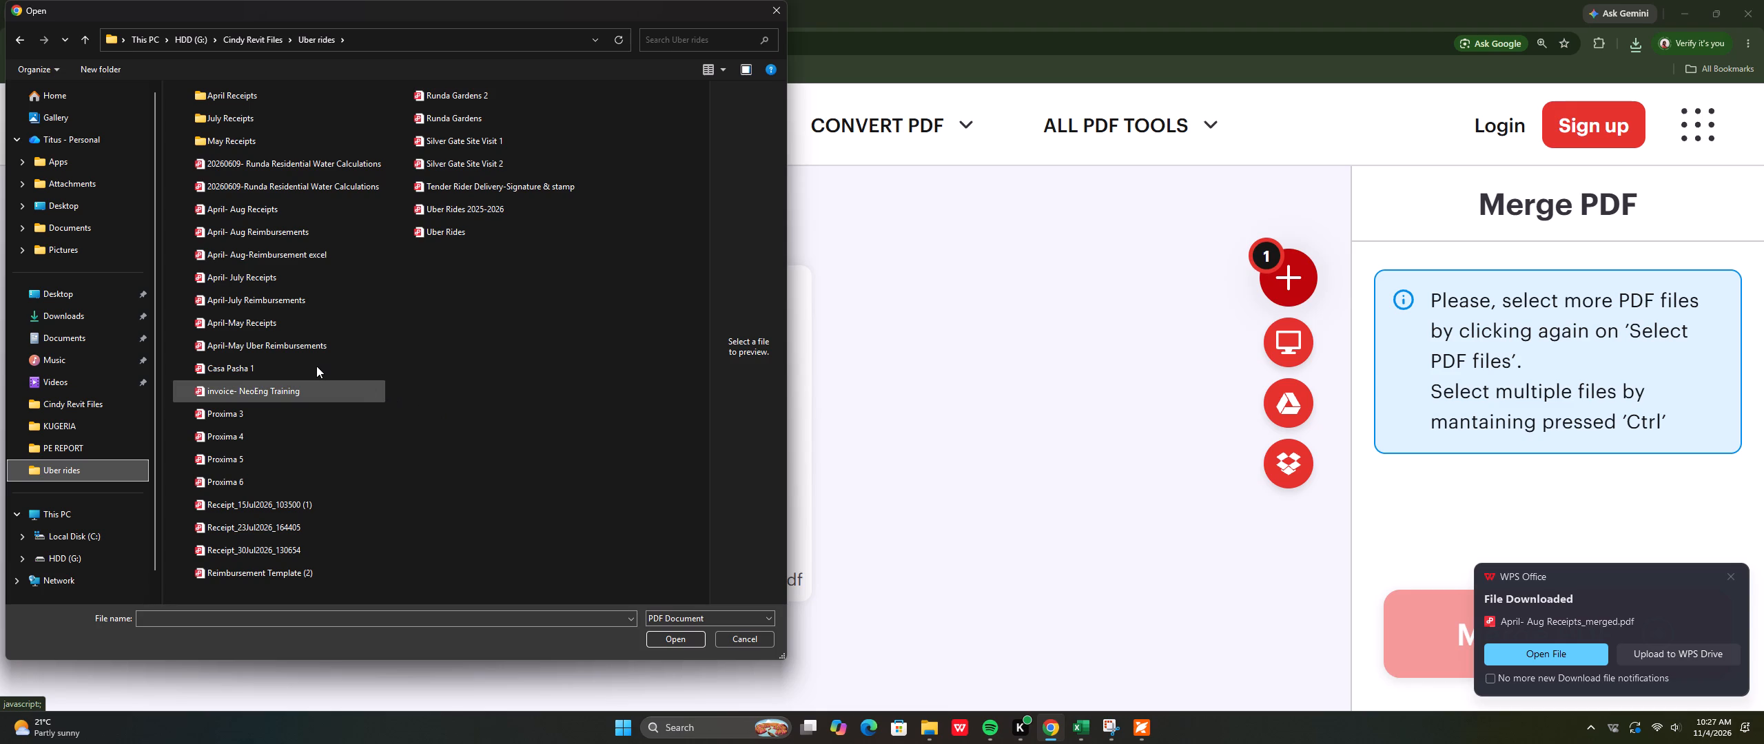
scroll(318, 366, "up", 4)
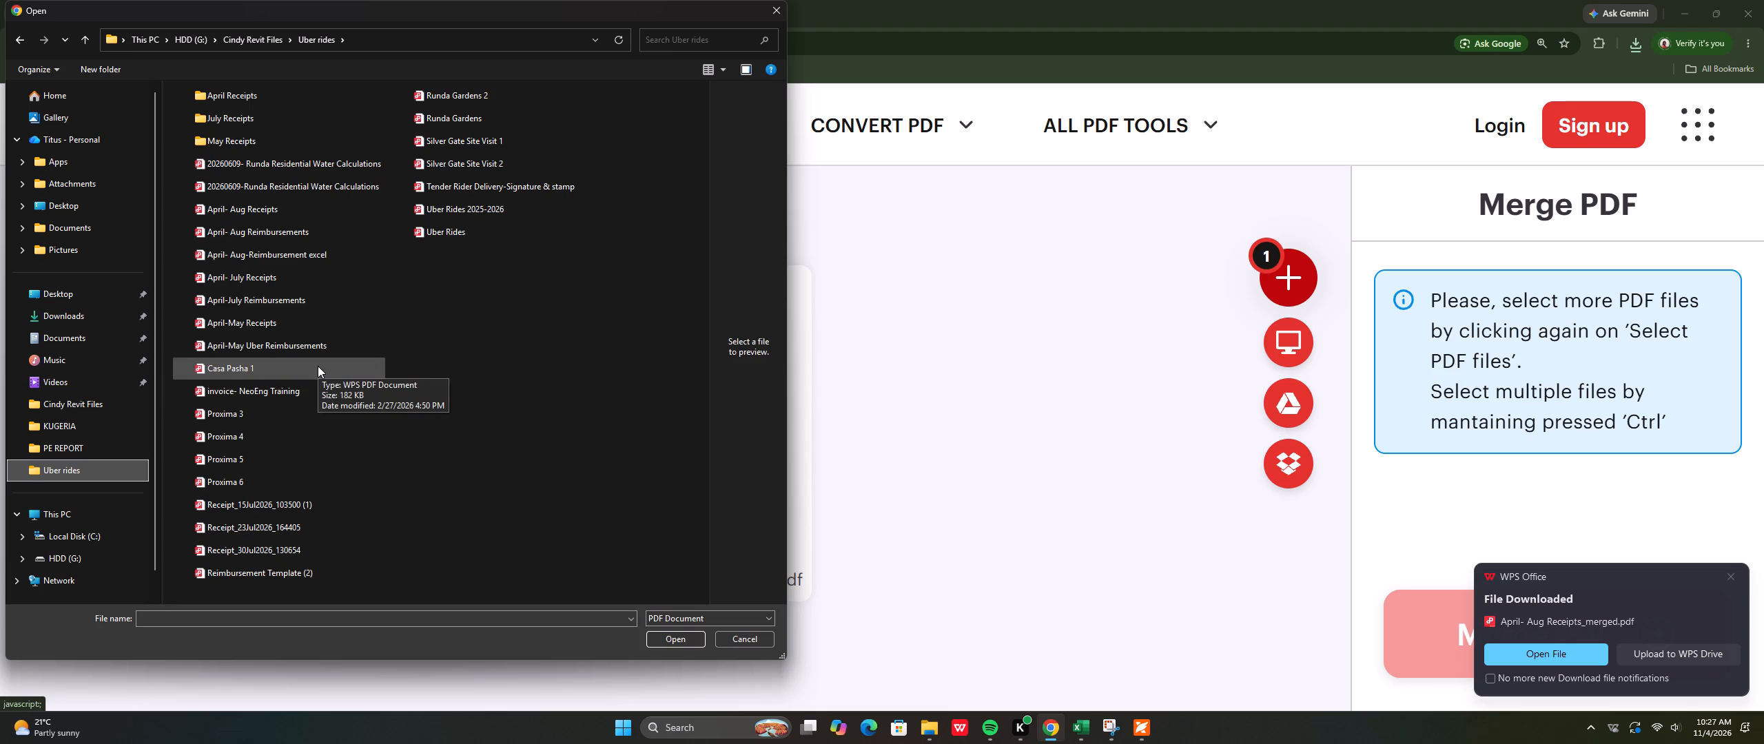
scroll(318, 366, "down", 3)
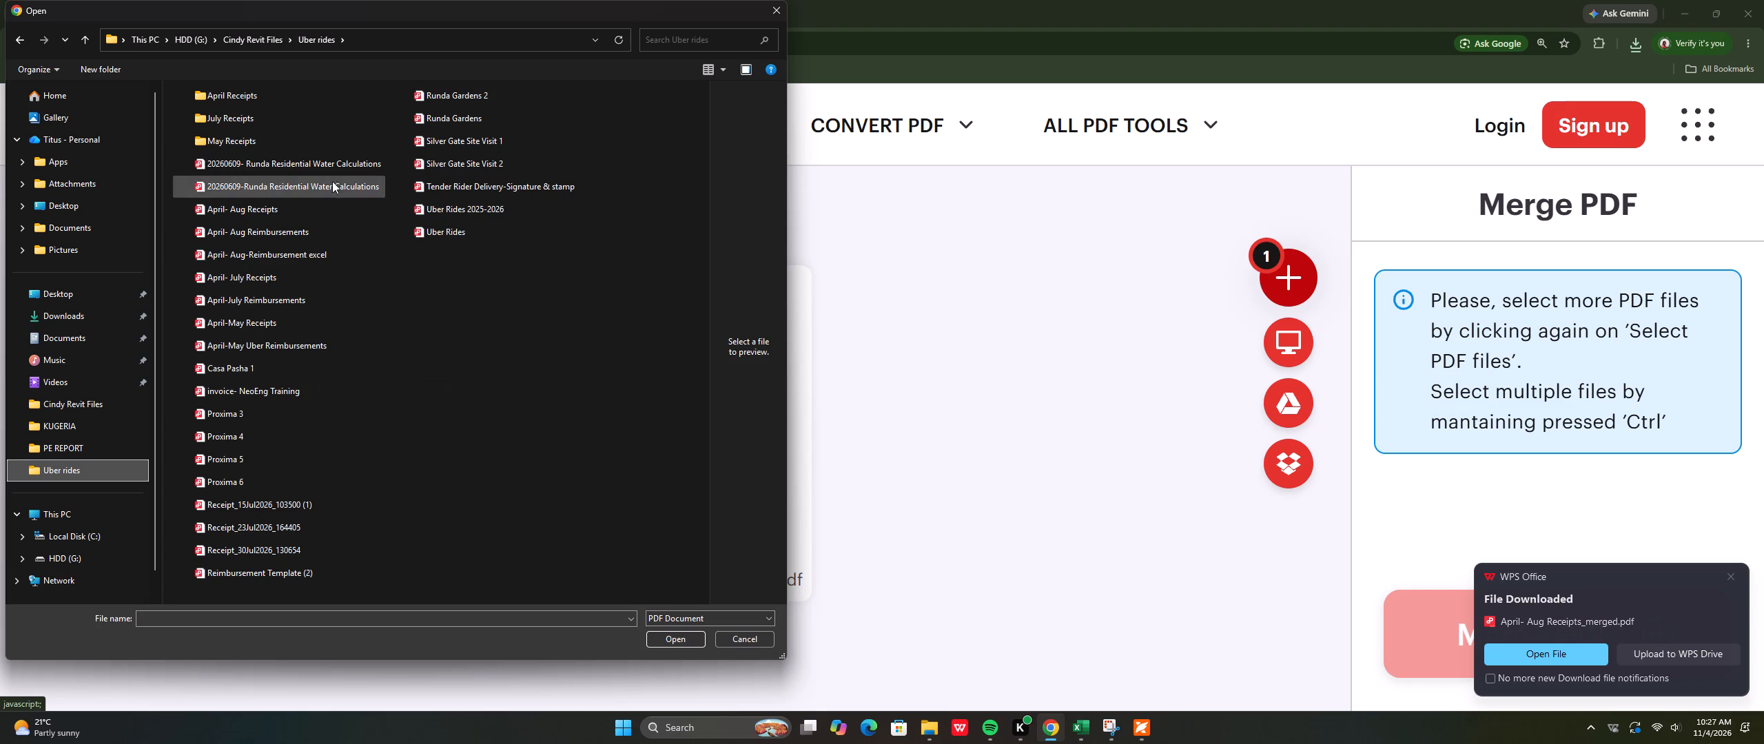
scroll(393, 260, "up", 5)
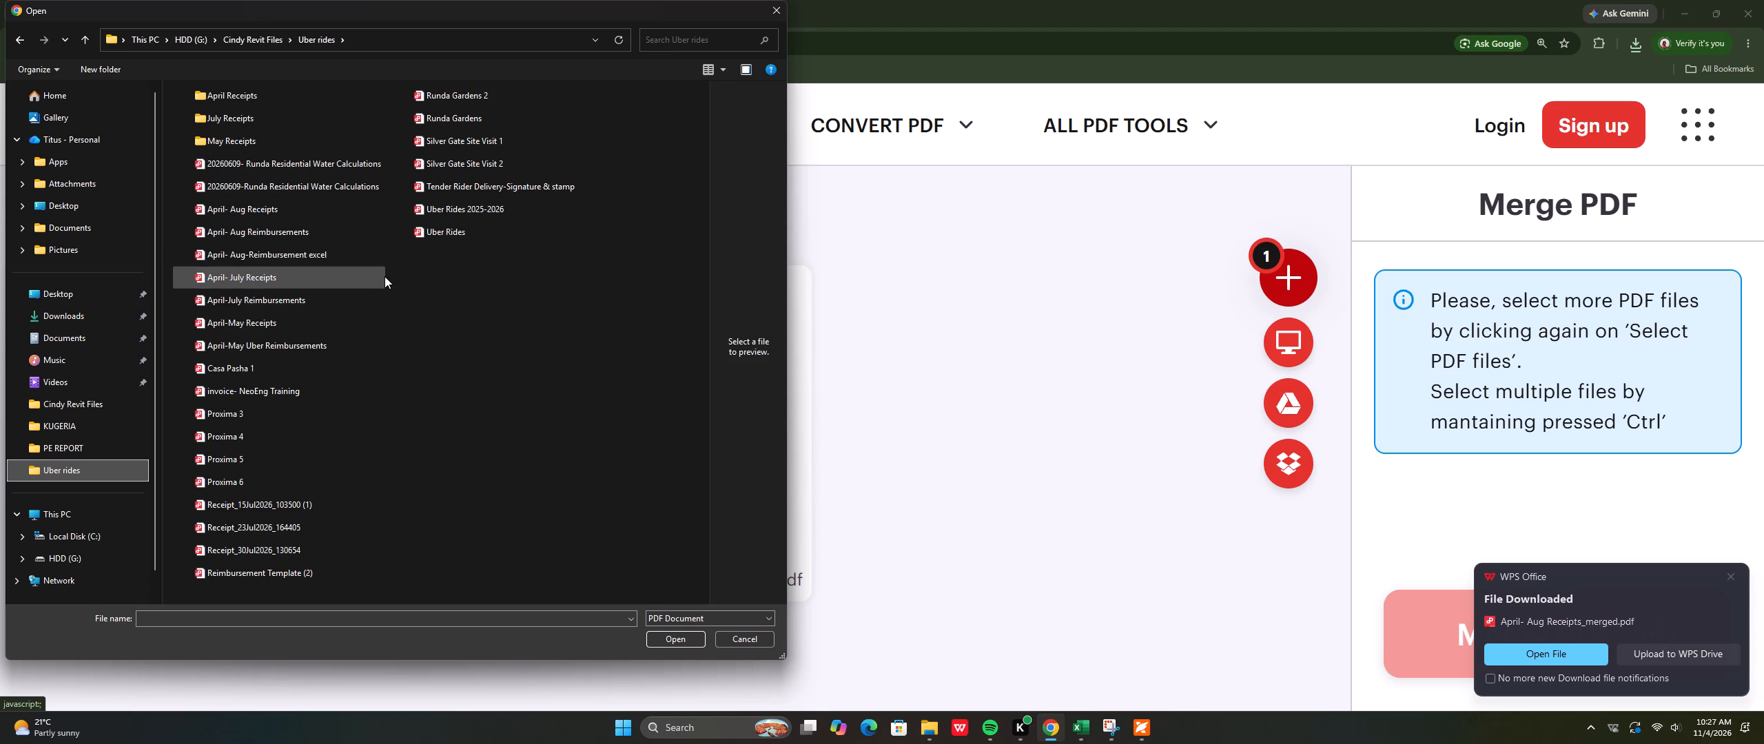
scroll(387, 275, "down", 2)
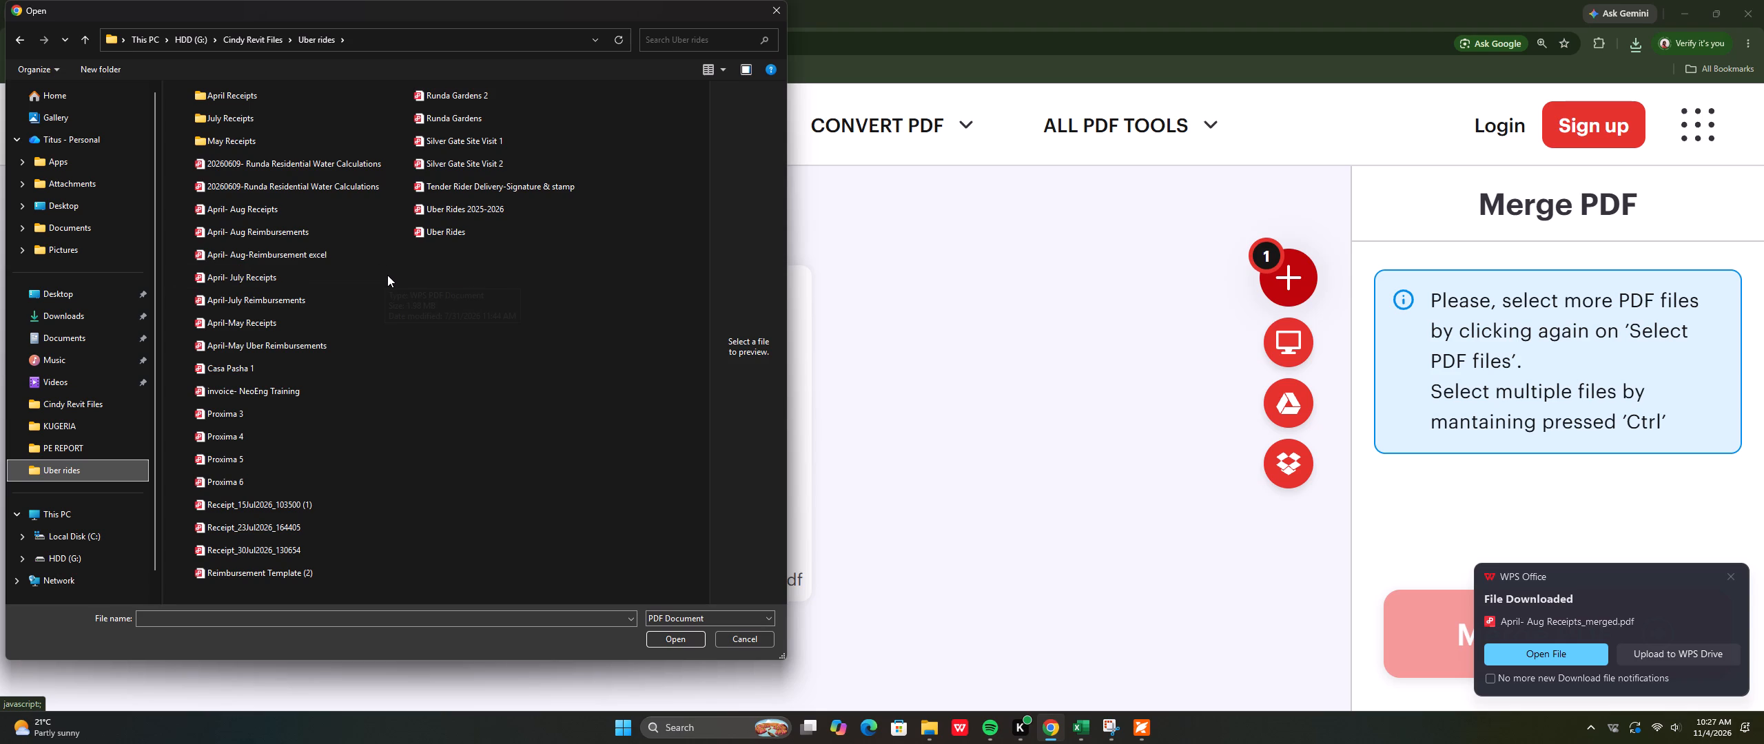
scroll(387, 275, "down", 2)
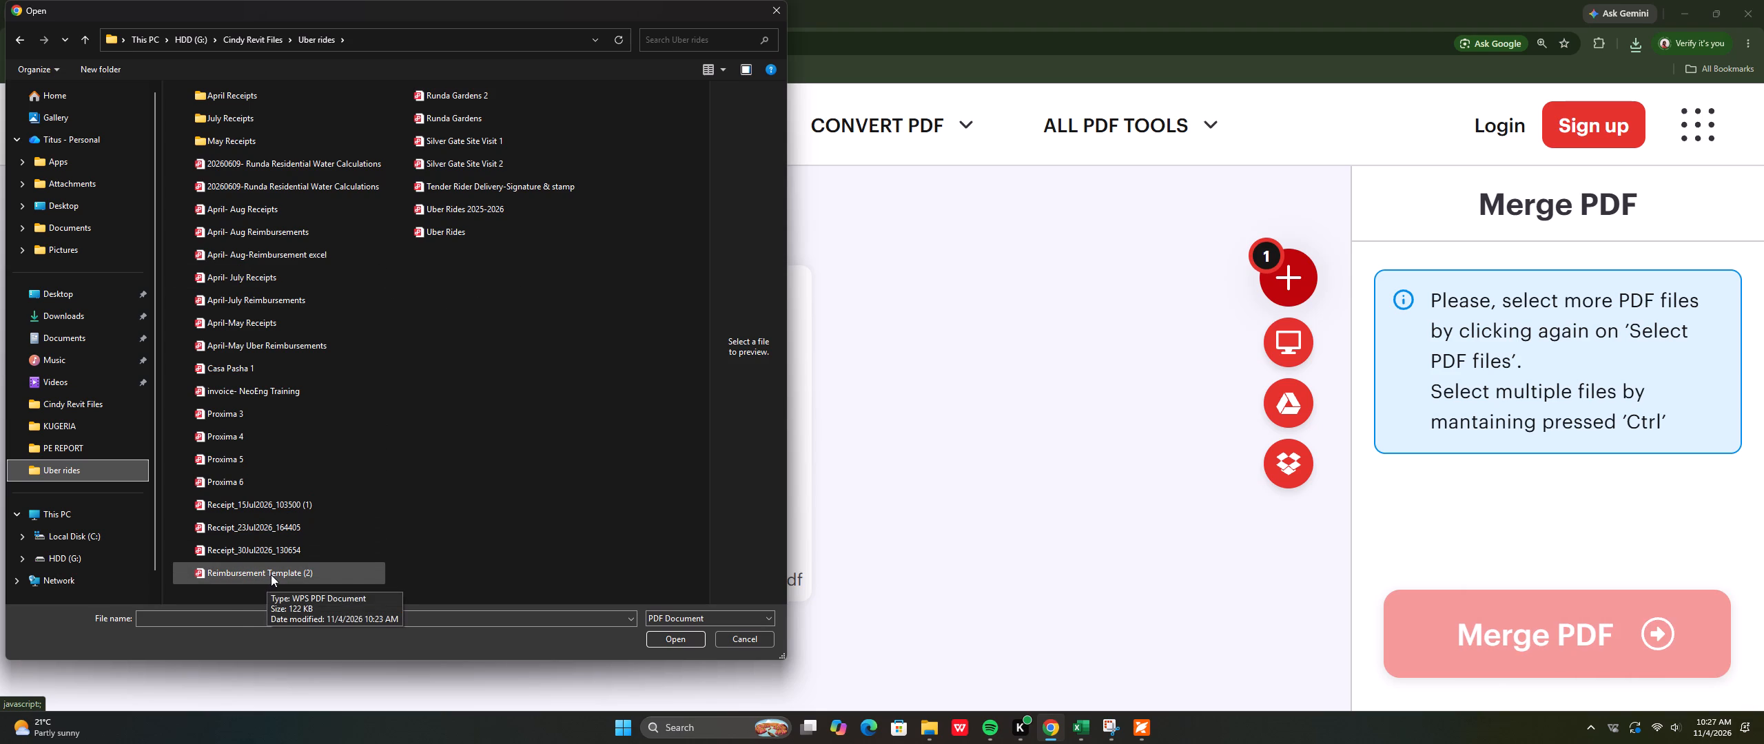
left_click(271, 575)
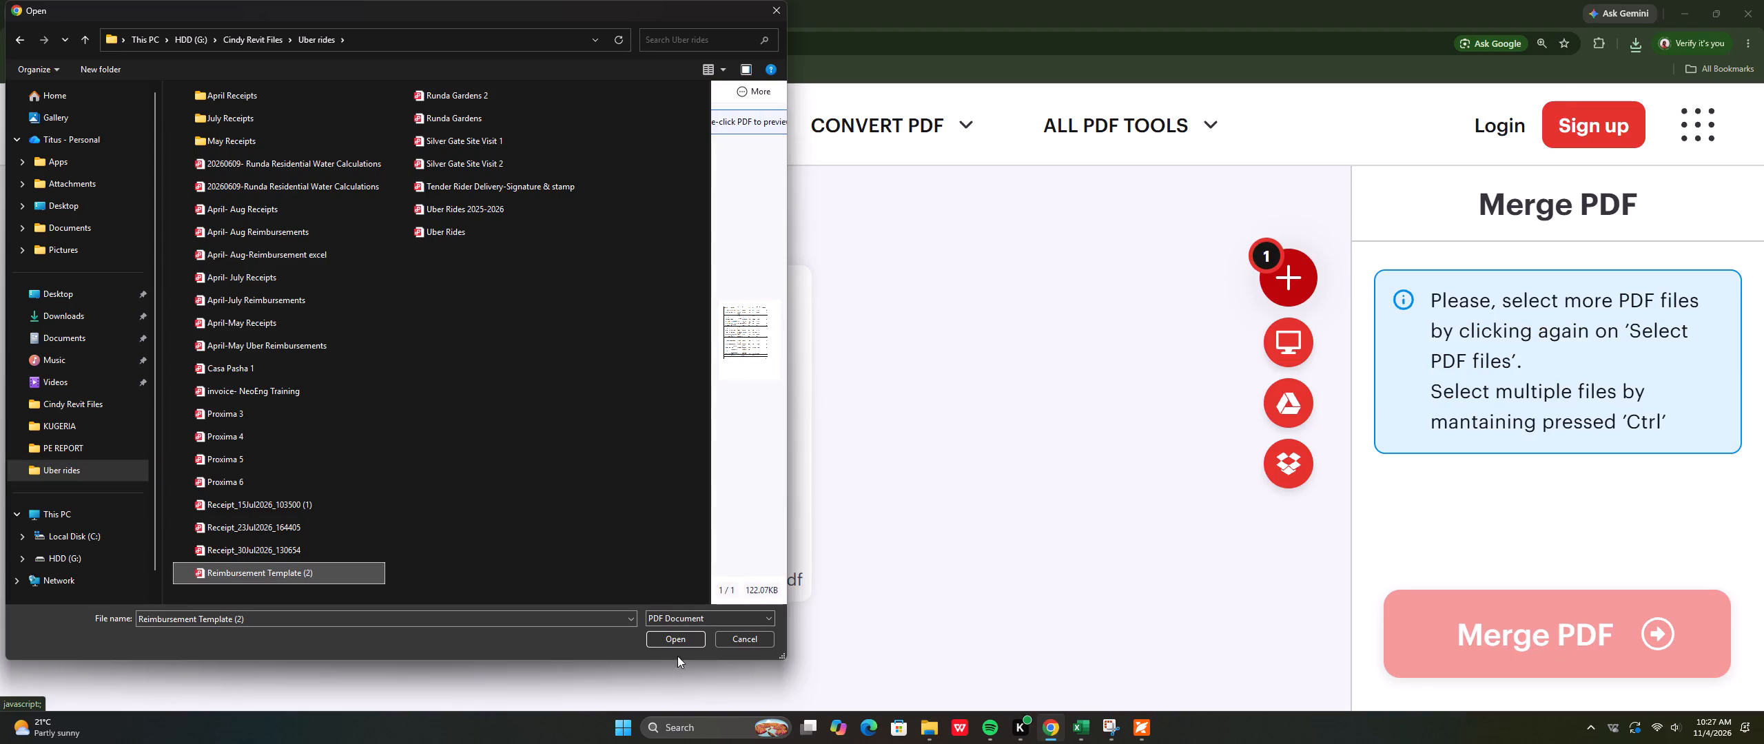
left_click(687, 638)
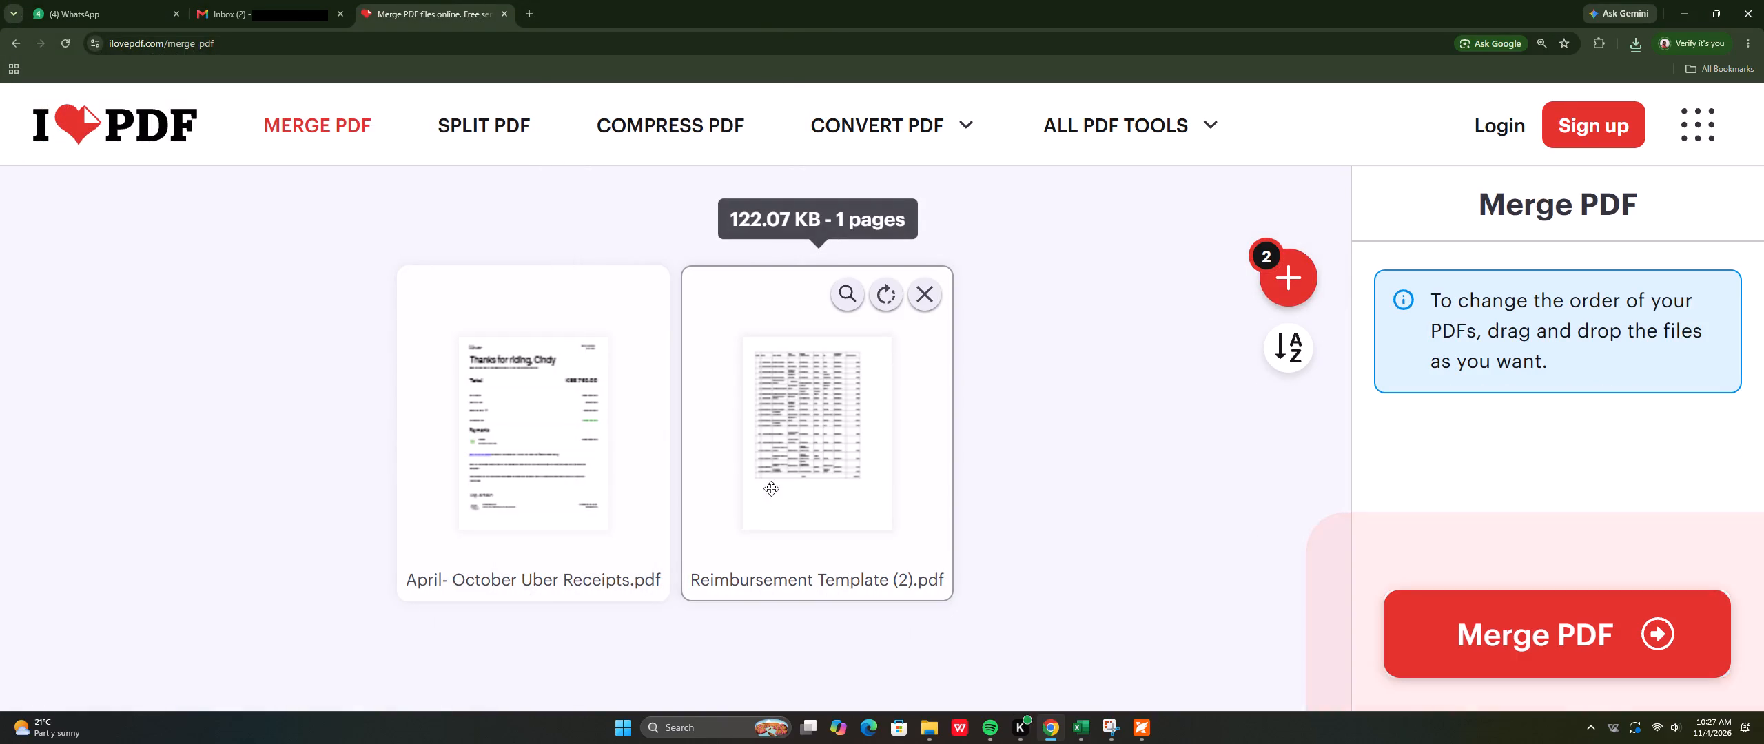
Place Reimbursement Template (2) ahead of April- October Uber Receipts and merge the two PDFs.
left_click_drag(832, 525, 583, 510)
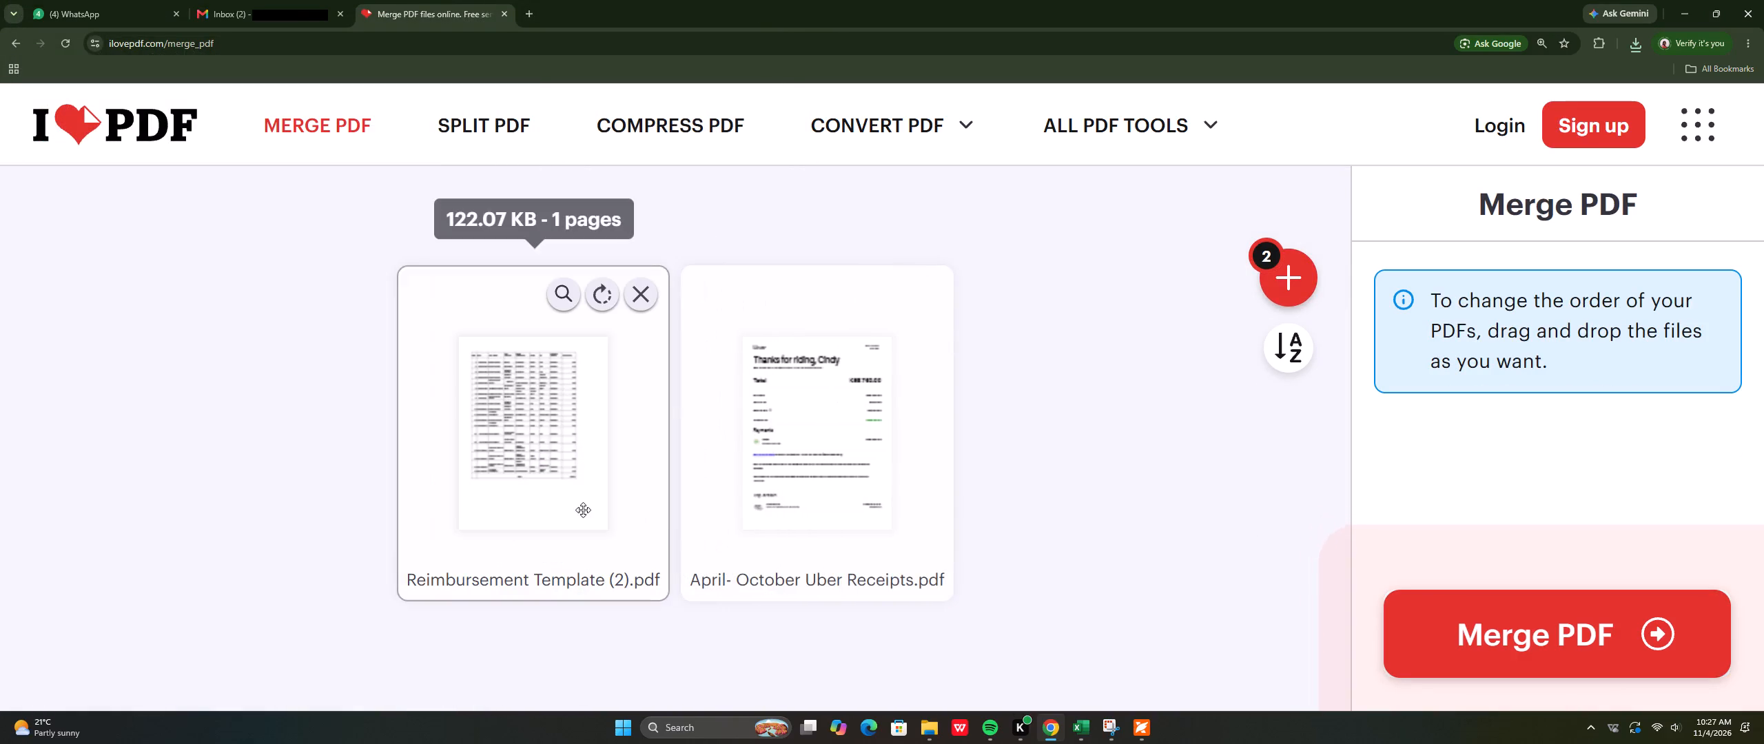
left_click(1539, 645)
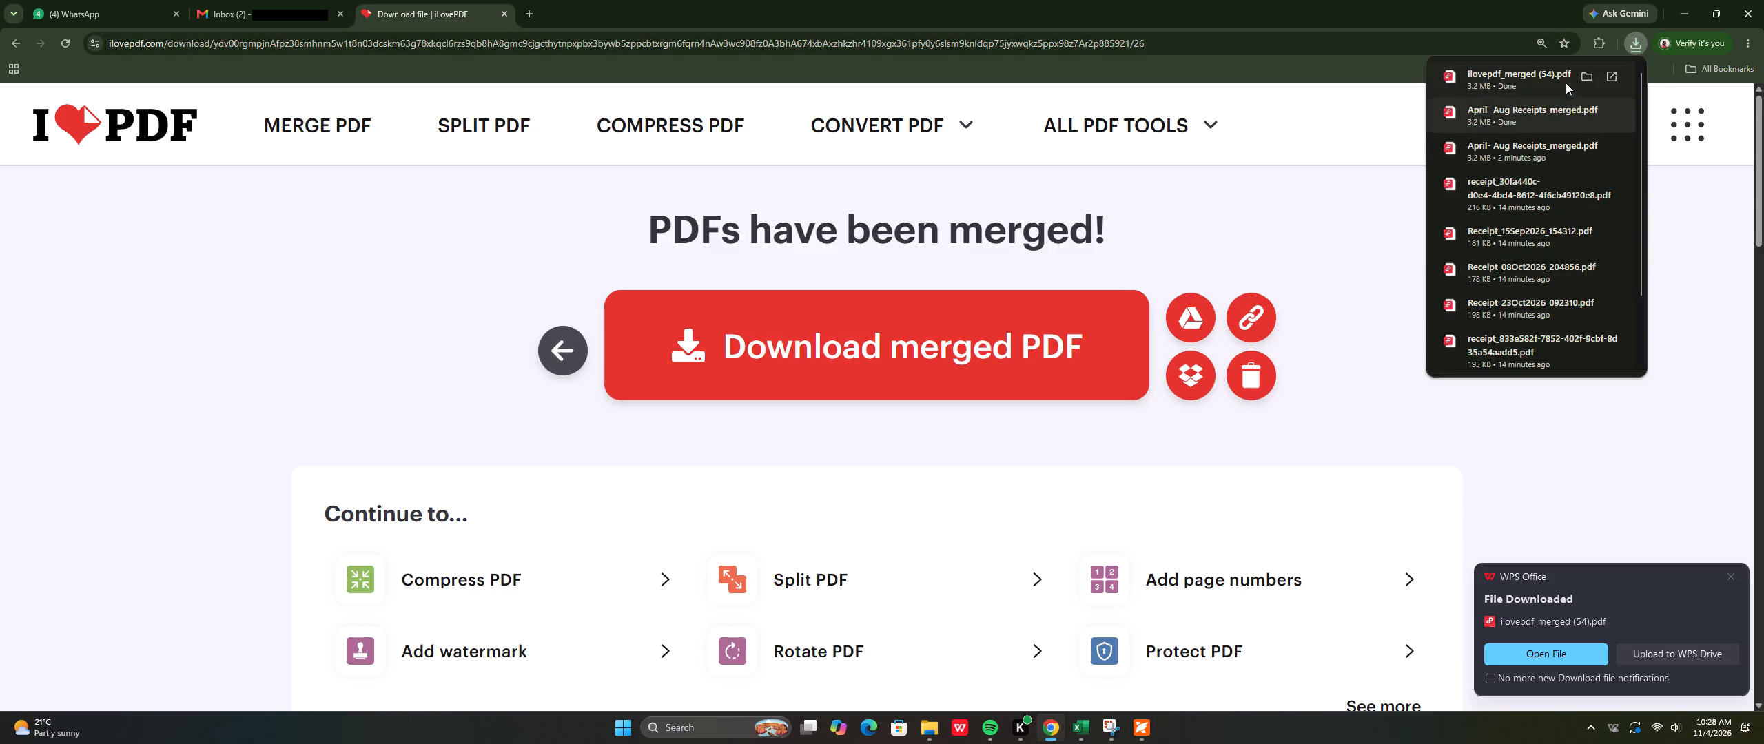
Open ilovepdf_merged (54) from the Downloads folder in Foxit PDF Reader, check the reimbursement table and the first receipt, and close all documents.
left_click(1586, 76)
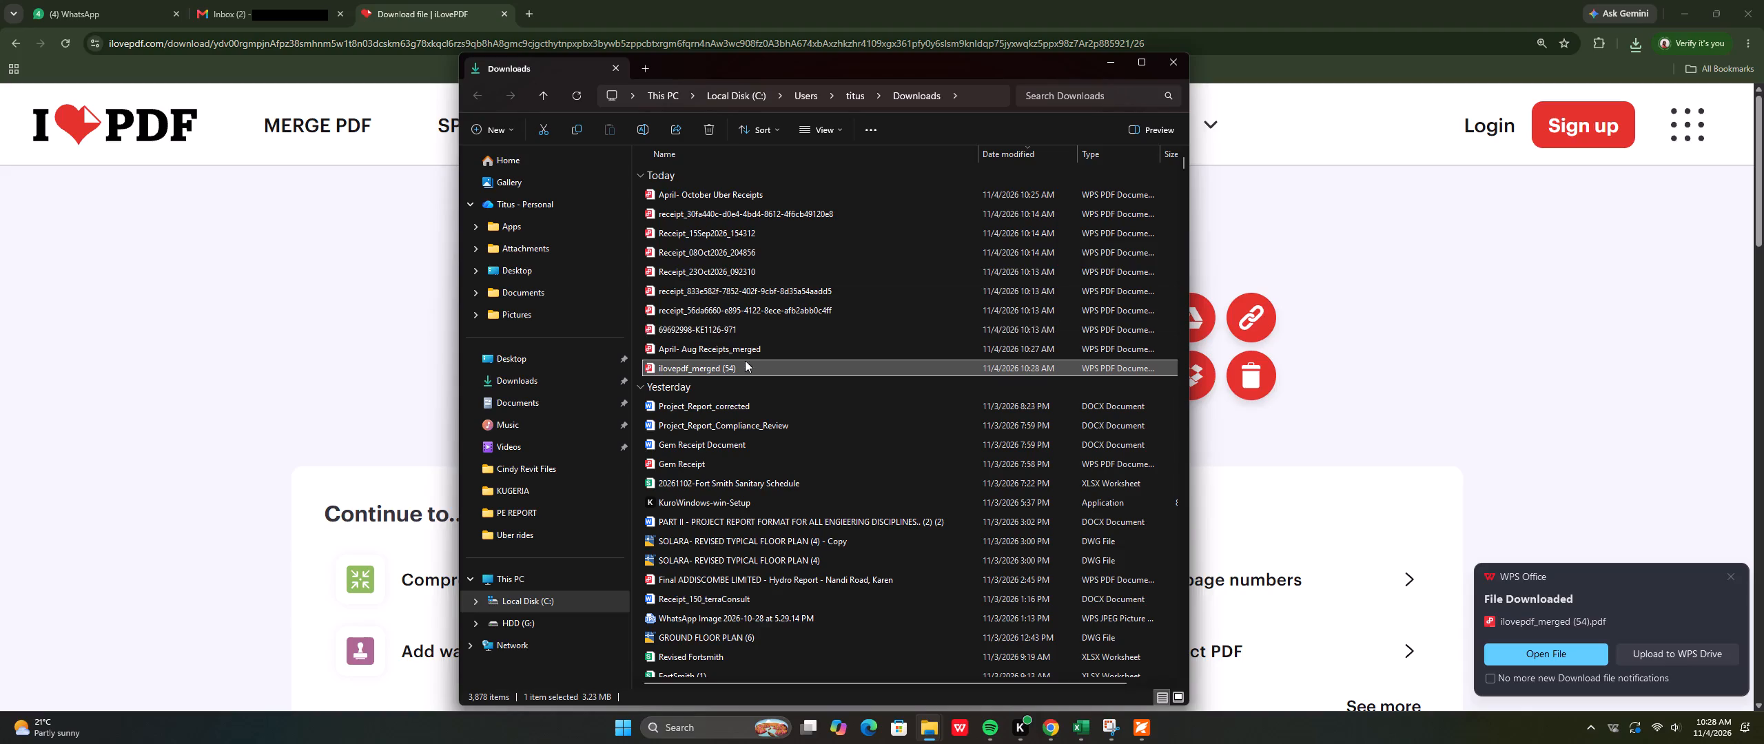
right_click(752, 369)
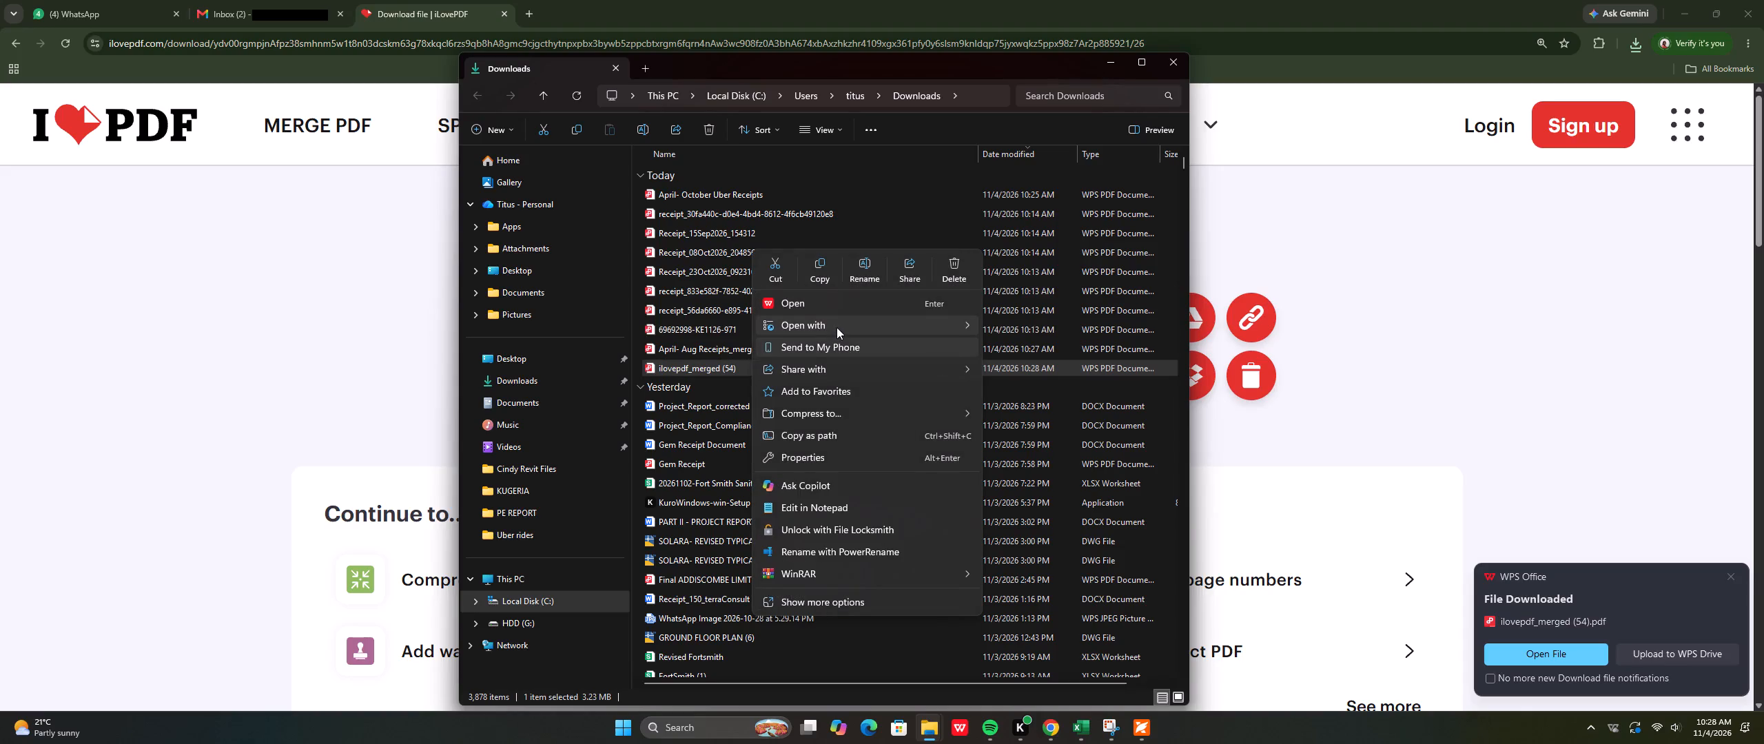
left_click(1012, 327)
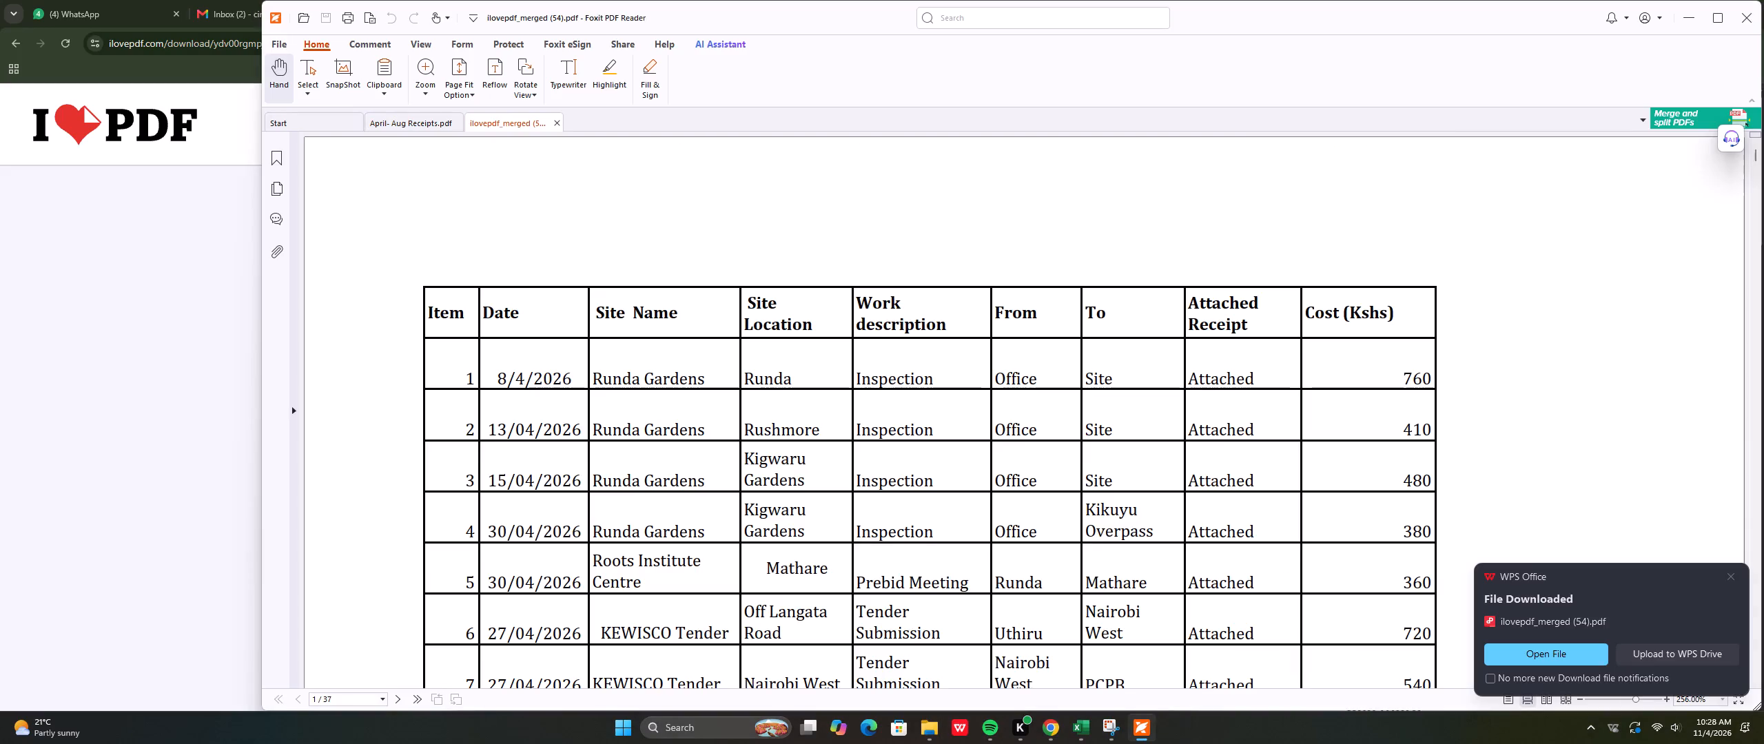
scroll(1012, 327, "down", 16)
scroll(1012, 327, "down", 6)
scroll(1012, 327, "up", 1)
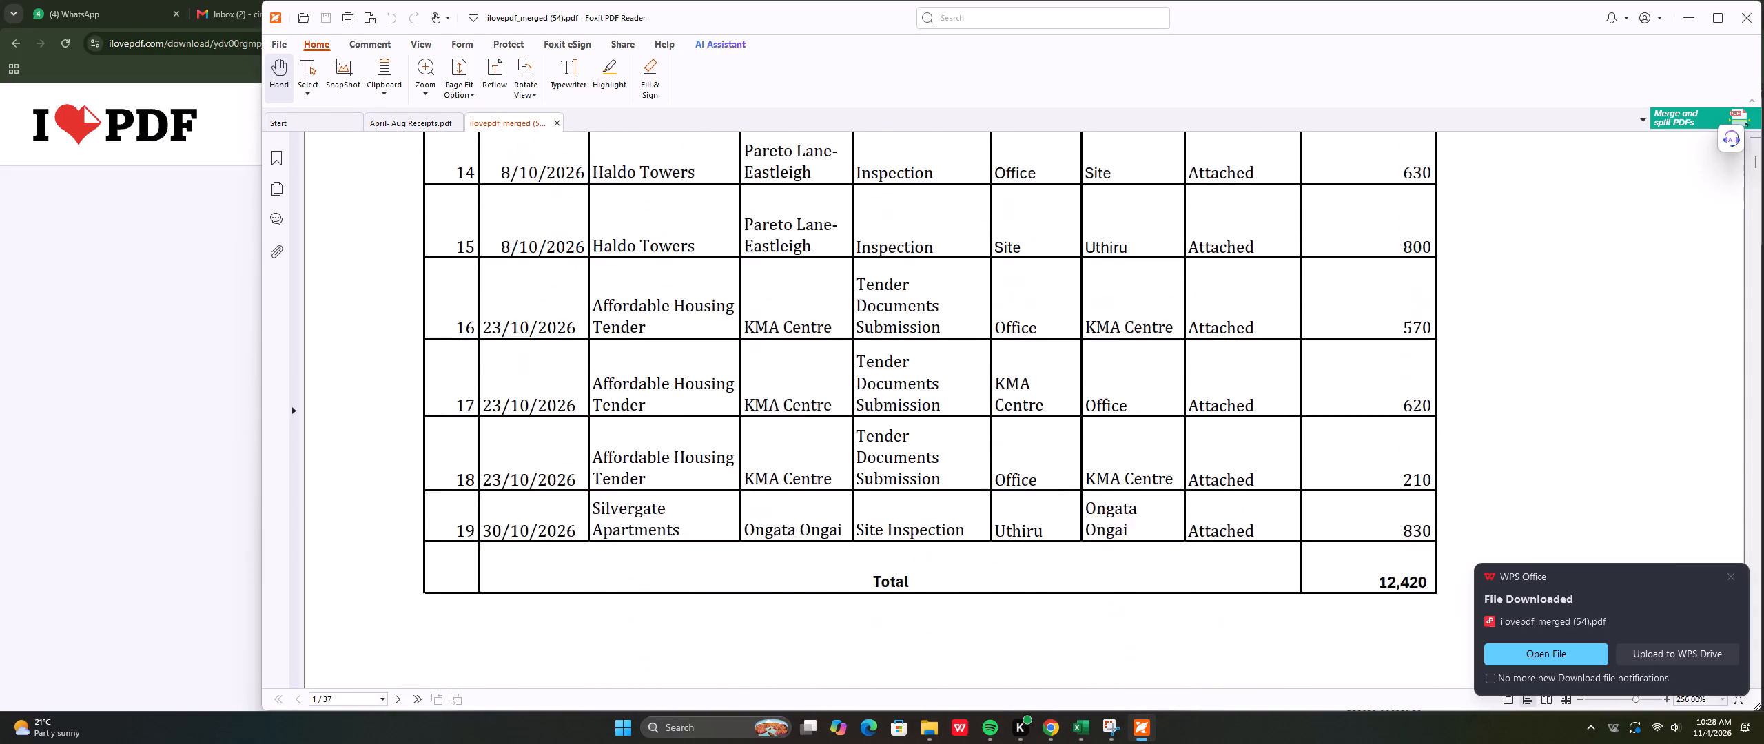
scroll(1012, 327, "down", 17)
scroll(1012, 325, "up", 1)
scroll(1012, 325, "down", 2)
scroll(1012, 325, "up", 1)
scroll(1012, 325, "down", 13)
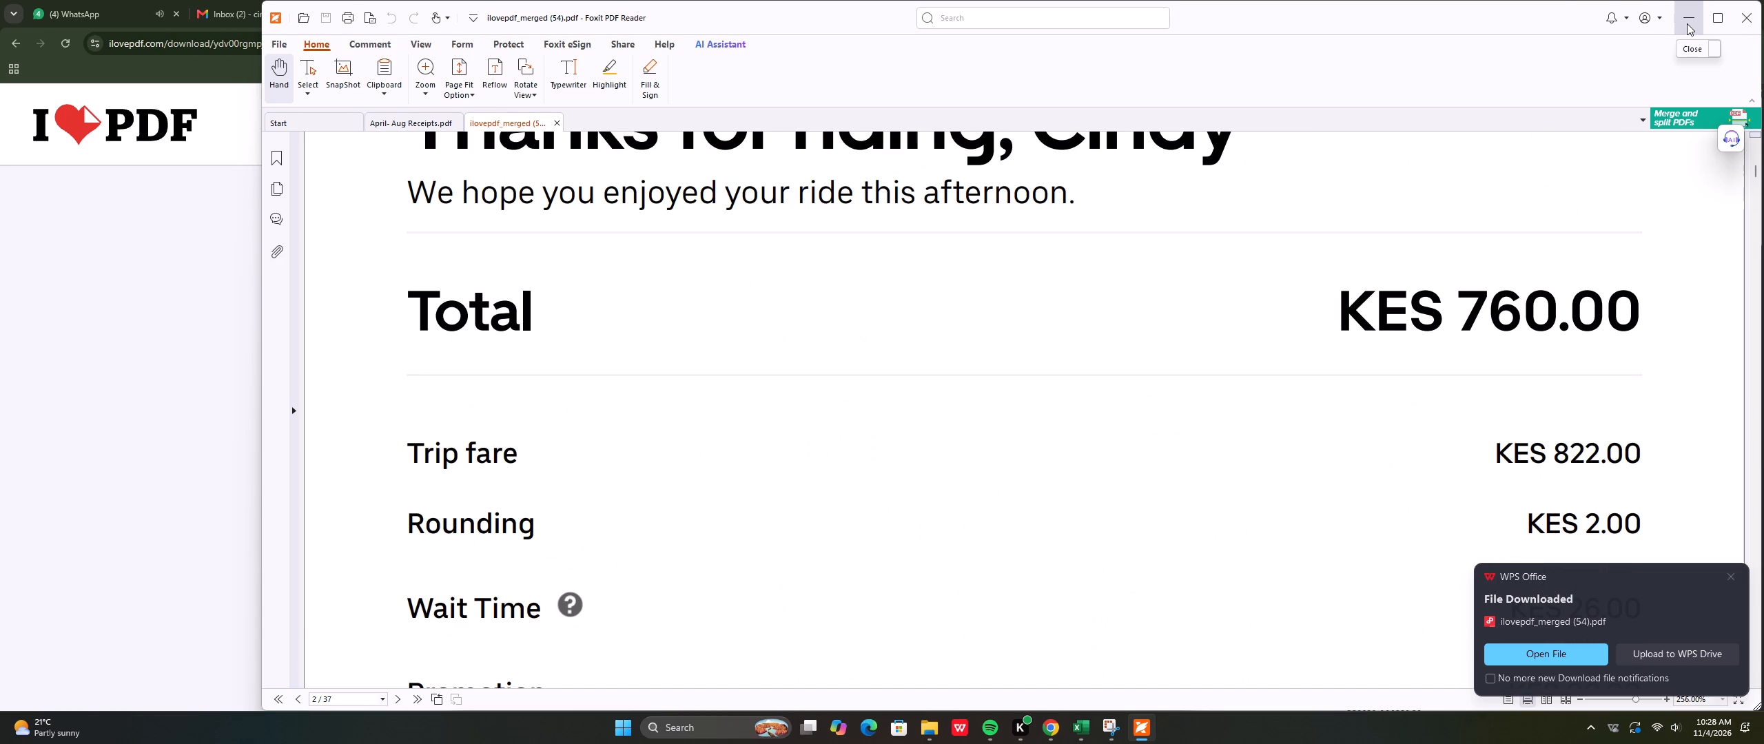
scroll(1258, 216, "up", 4)
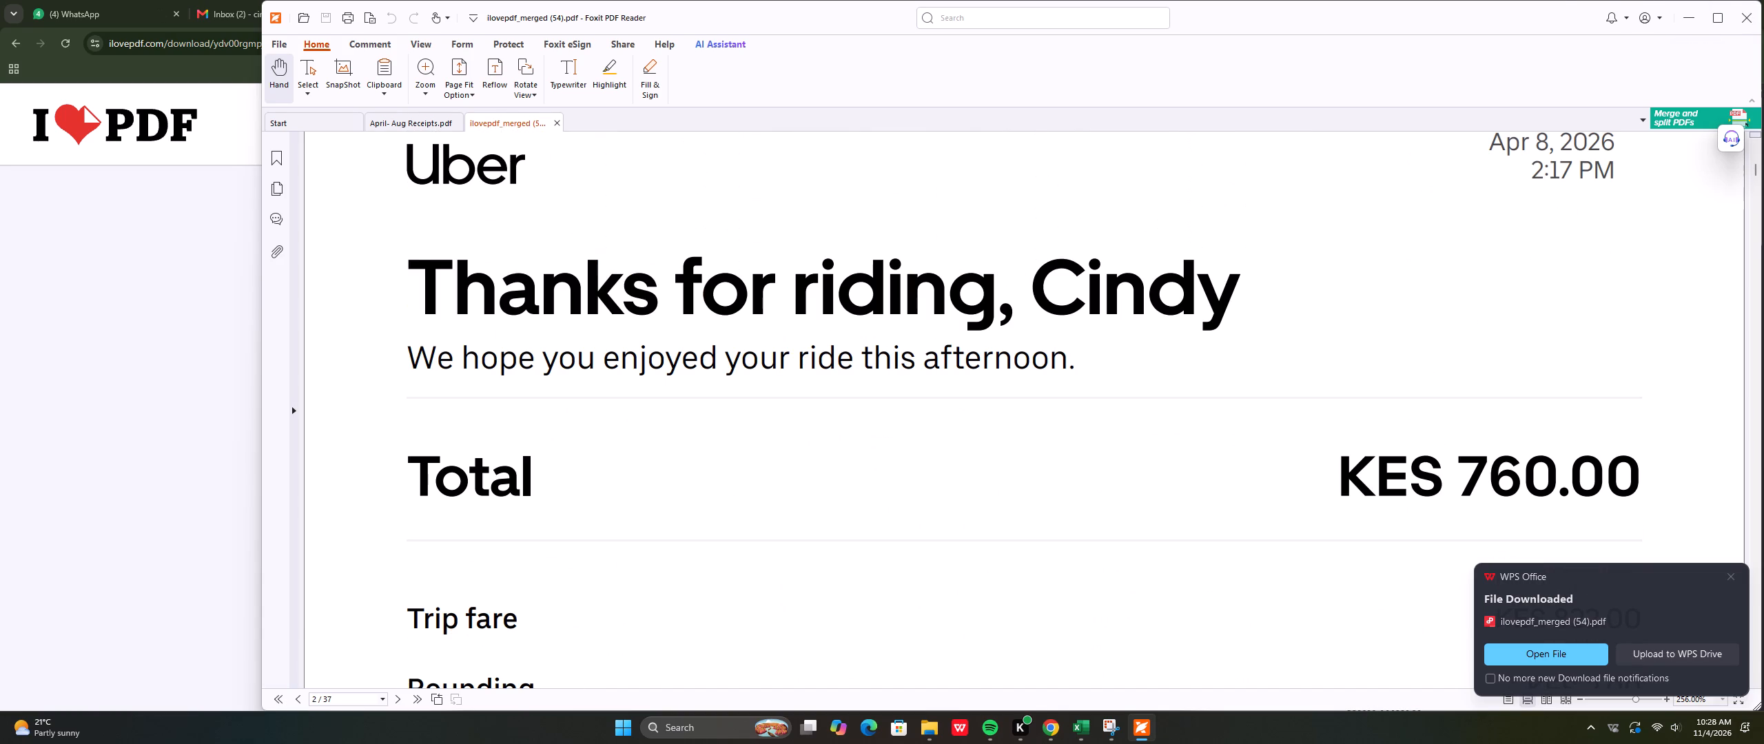
left_click(1750, 22)
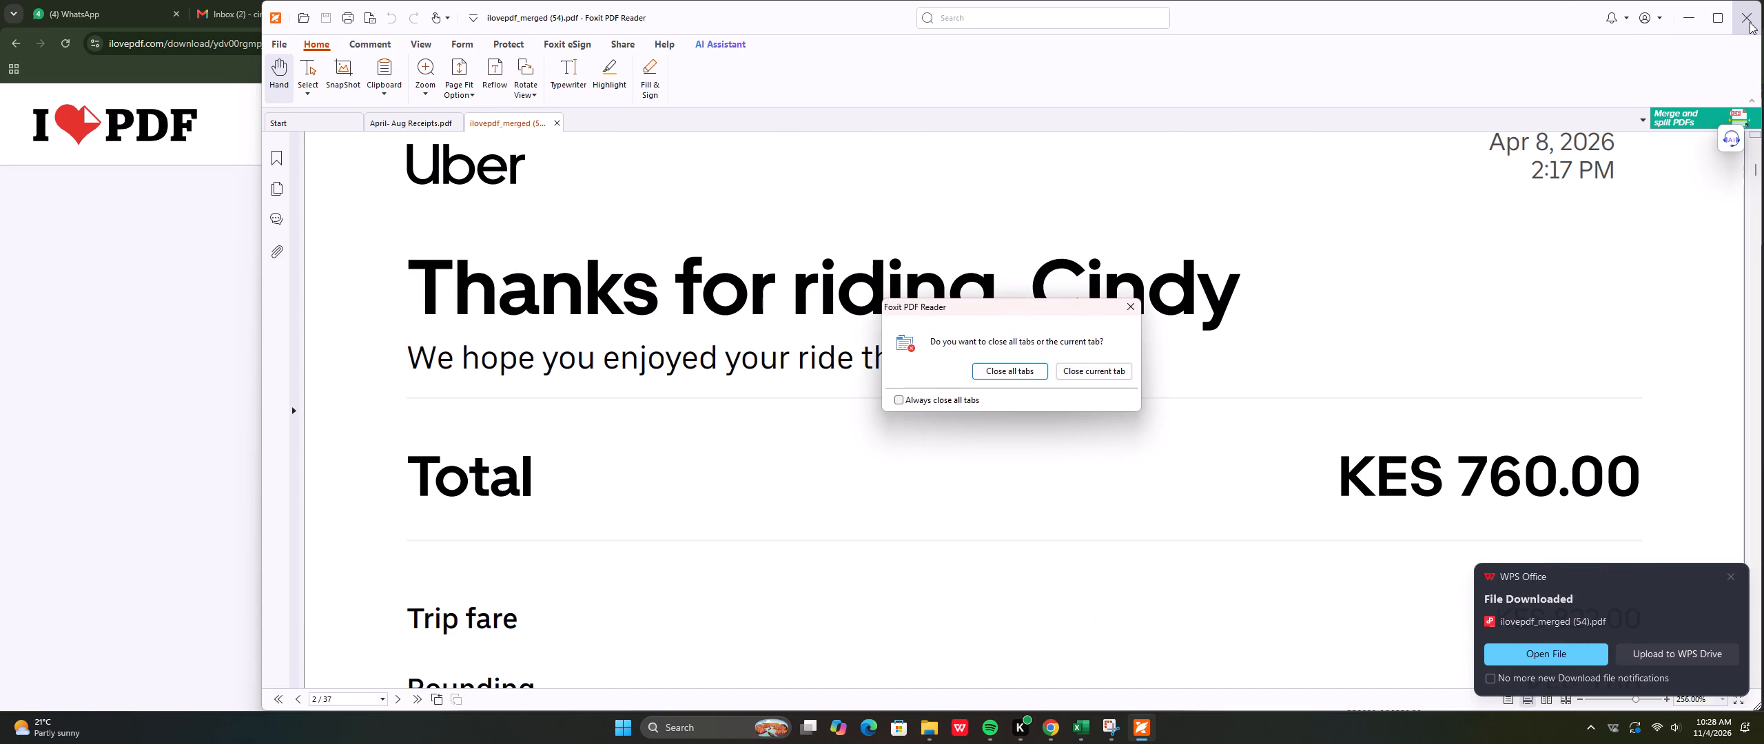
left_click(1021, 365)
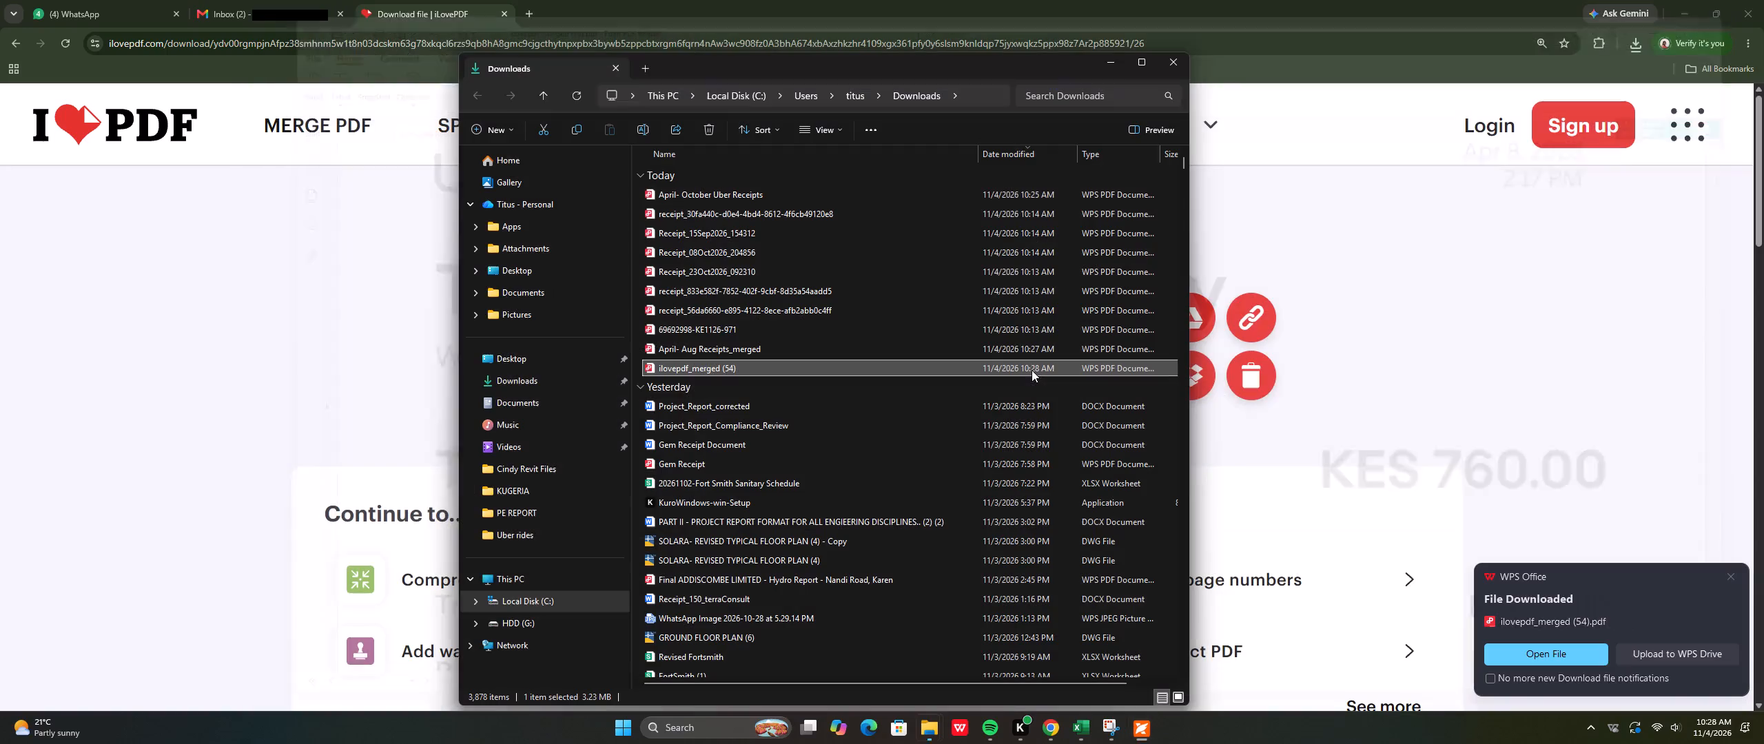
Rename ilovepdf_merged (54) in Downloads with a name beginning Uber Reimbursements-April-.
right_click(693, 370)
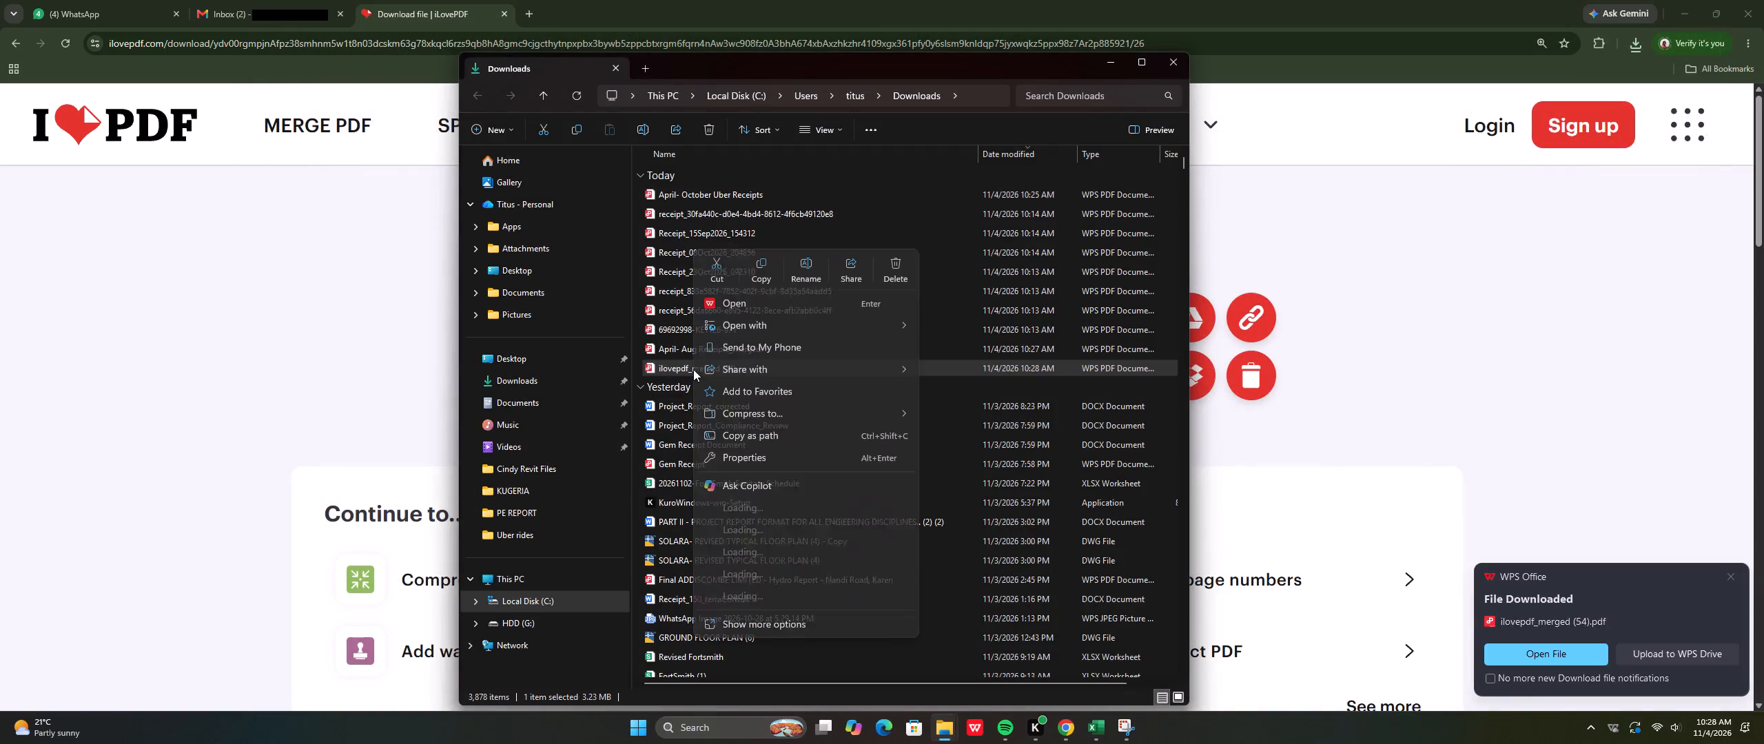
left_click(809, 279)
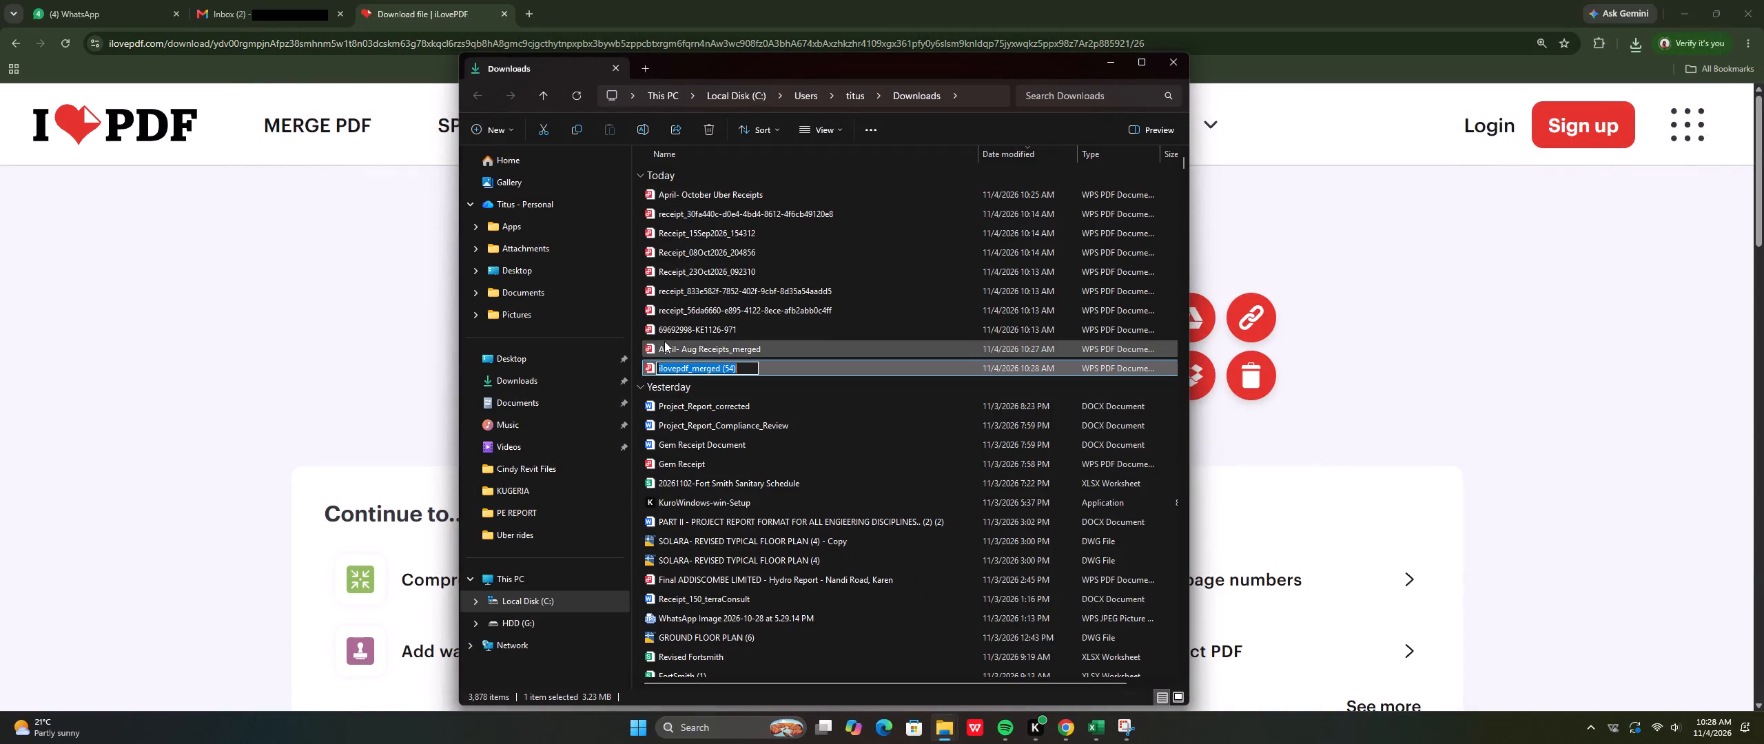
type("Uber")
key("space")
type("Re")
type("in")
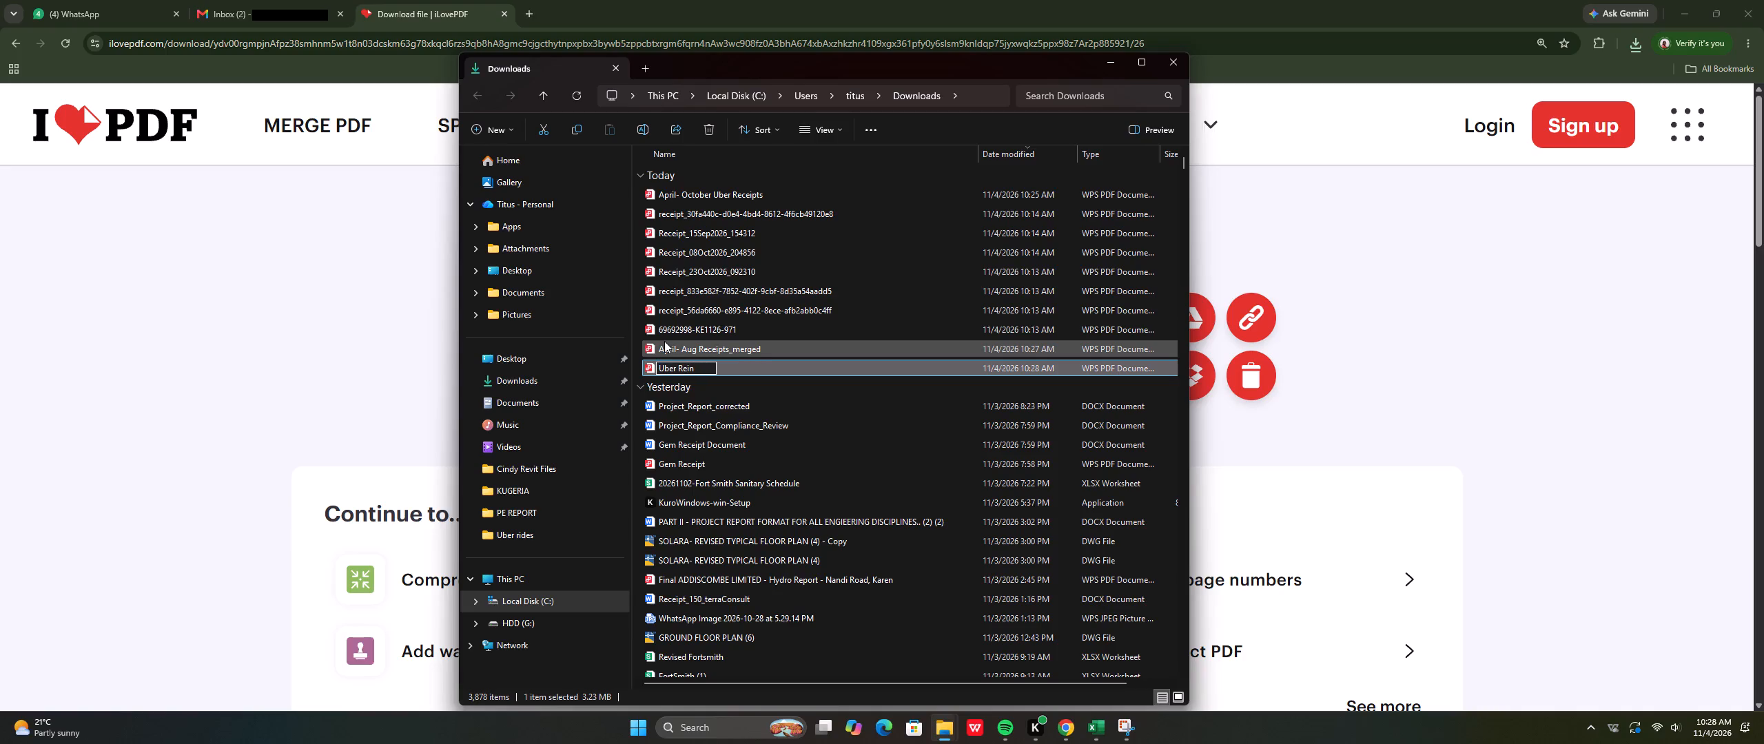
type("mb")
key("BackSpace")
key("BackSpace")
key("BackSpace")
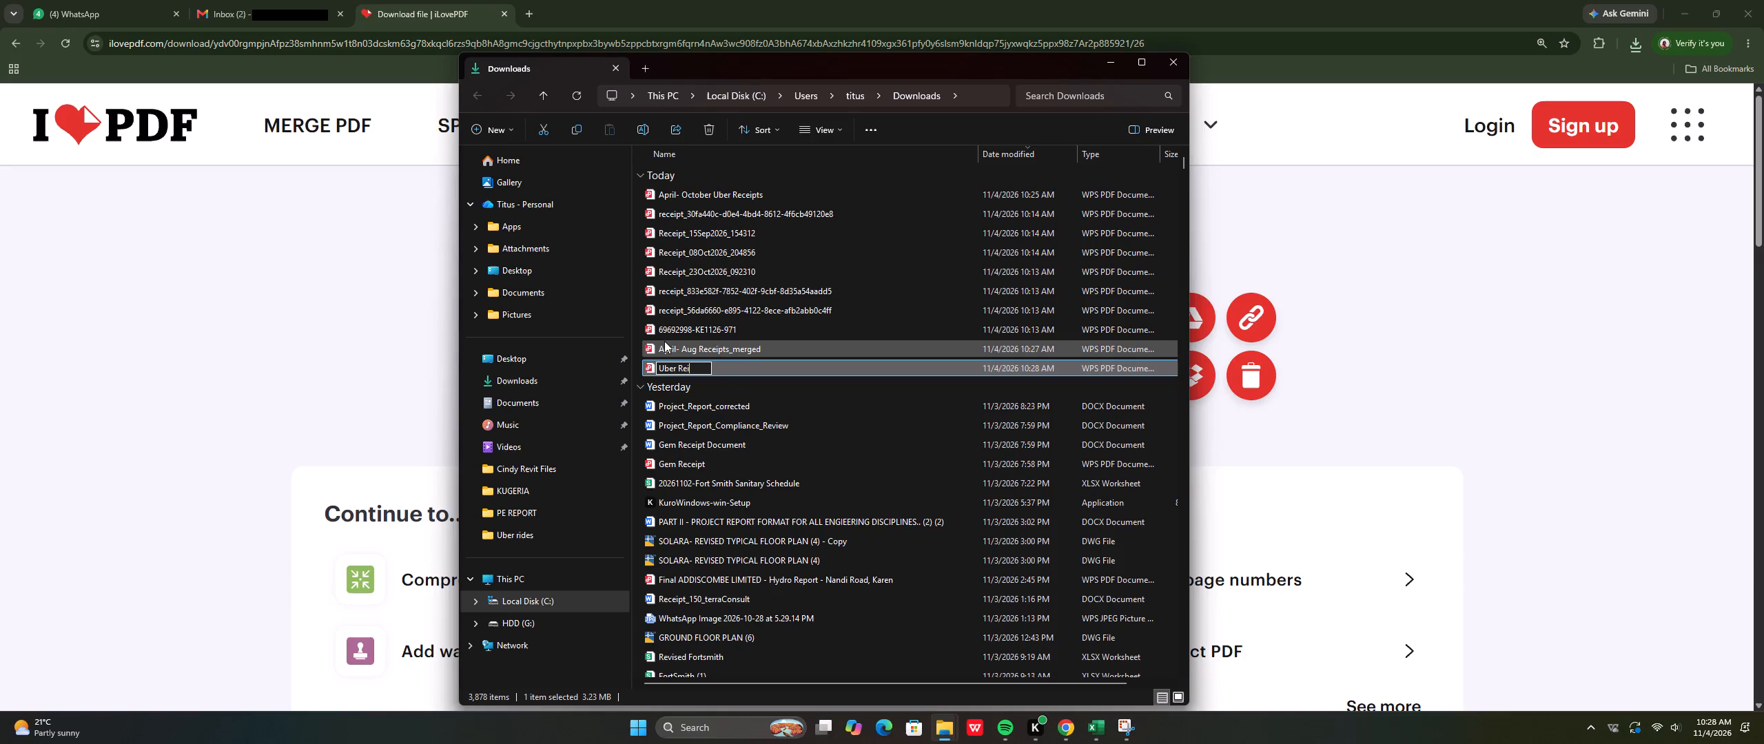
type("mburse")
type("en")
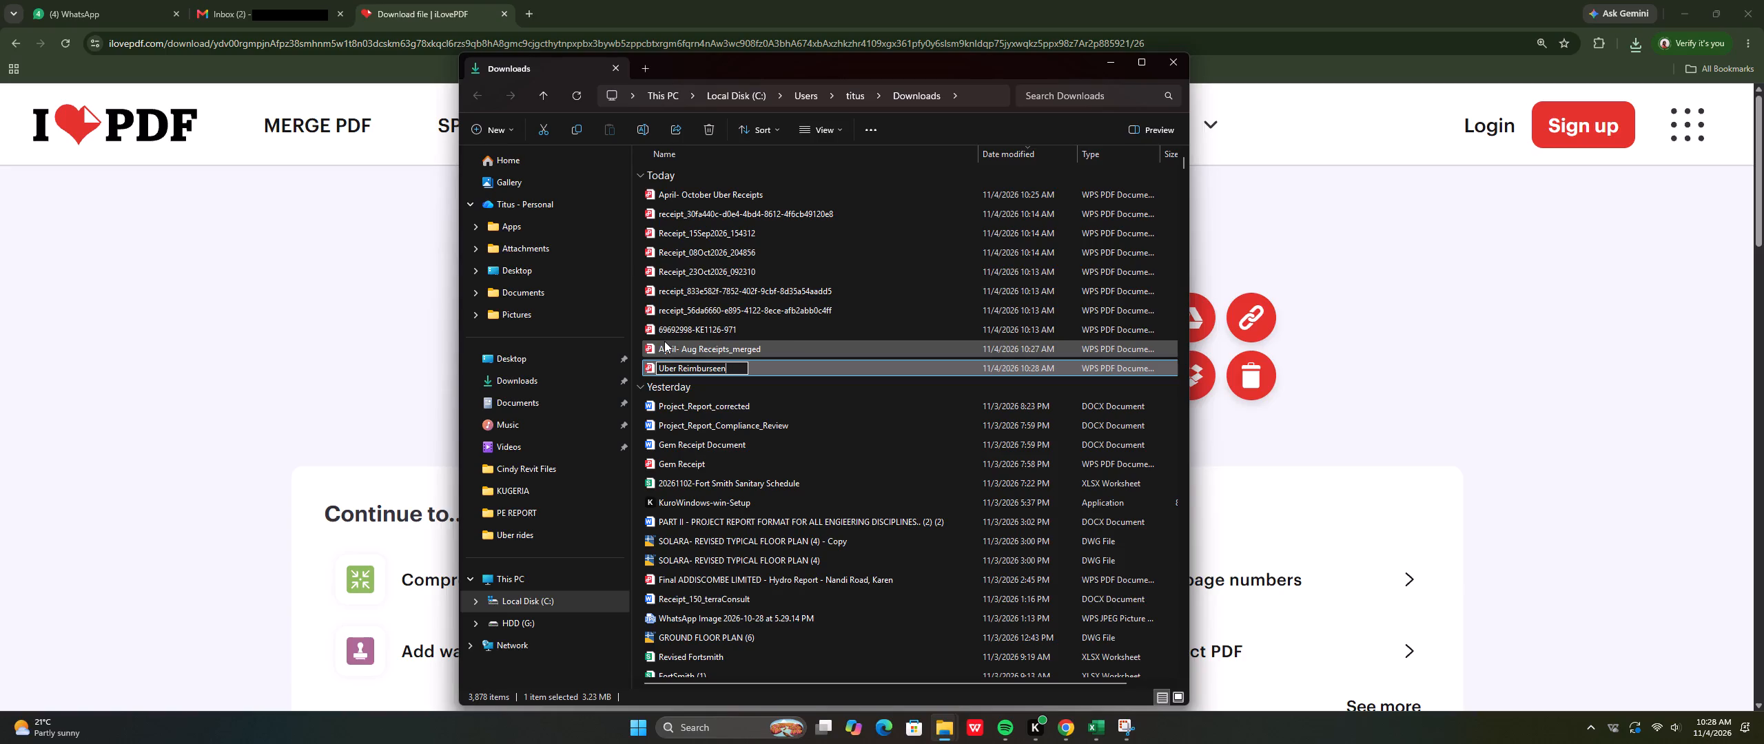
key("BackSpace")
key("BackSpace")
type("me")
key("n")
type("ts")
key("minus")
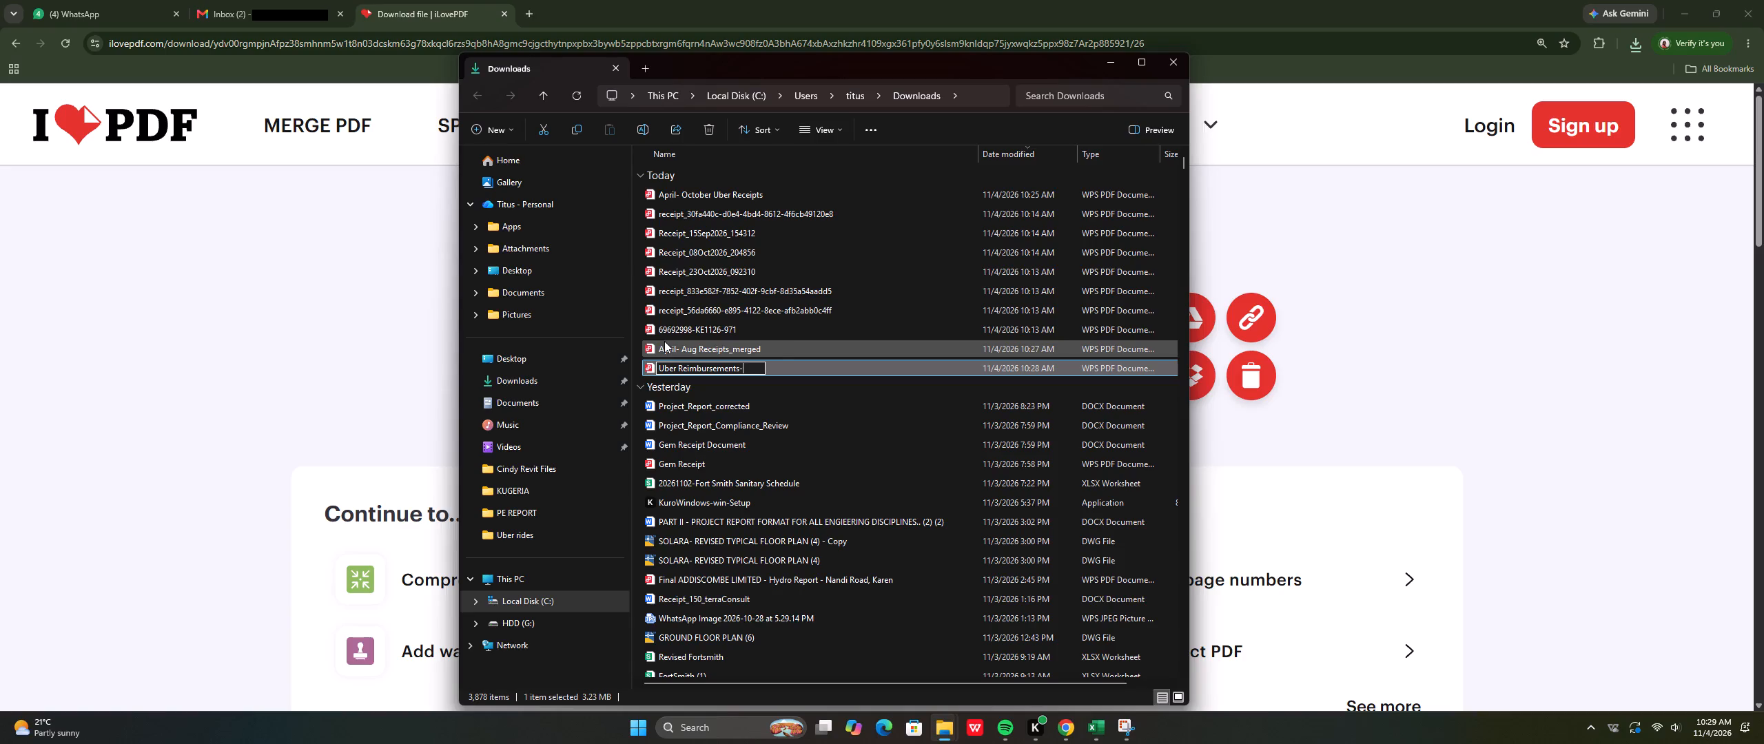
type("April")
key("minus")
Complete the merged PDF's new name in Downloads as Uber Reimbursements-April-Oct.
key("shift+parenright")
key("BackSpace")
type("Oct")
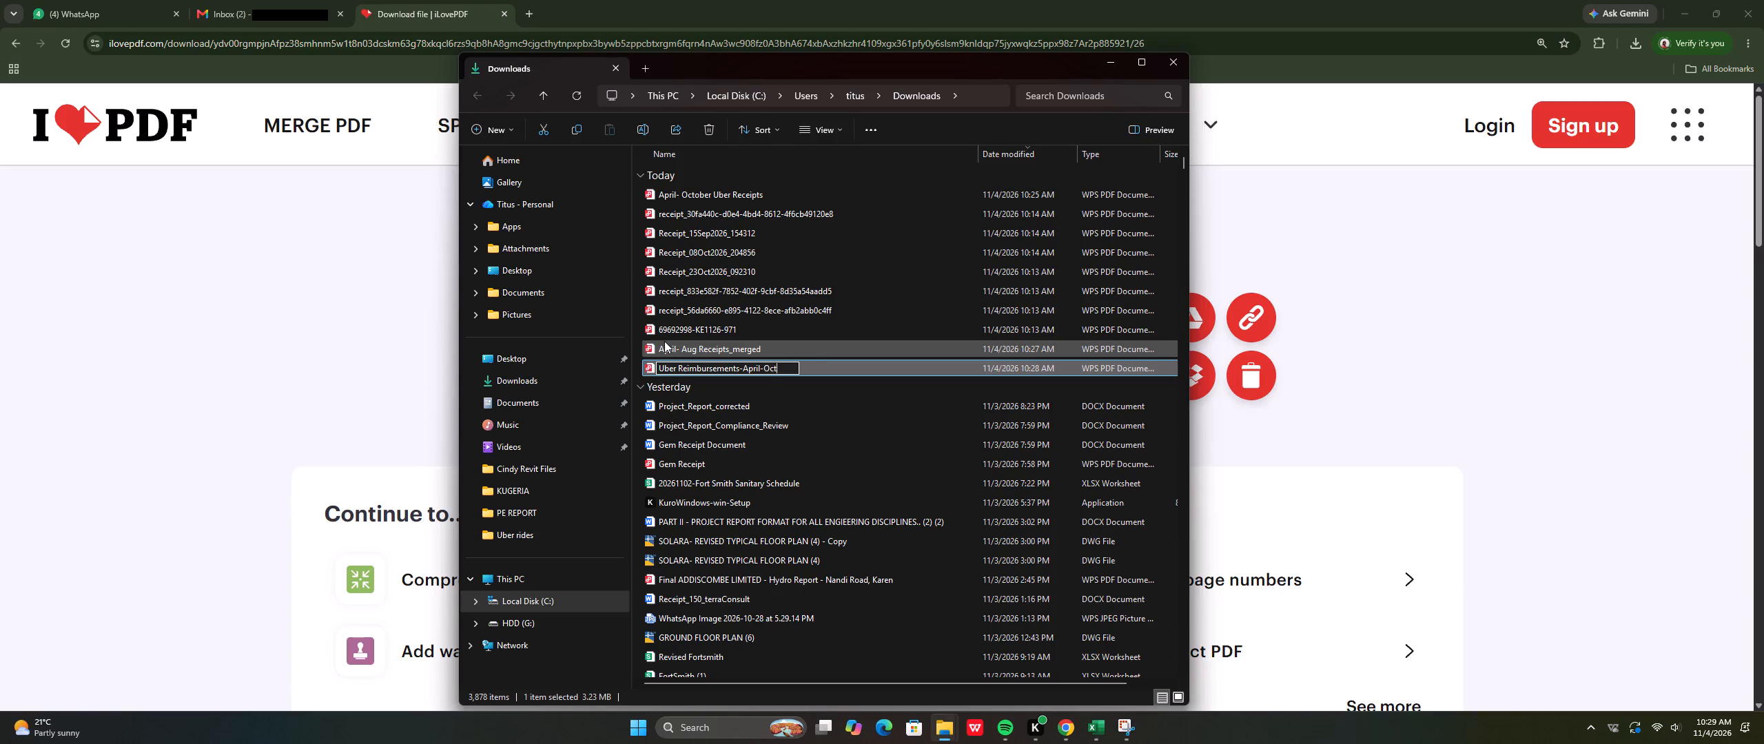
left_click(865, 456)
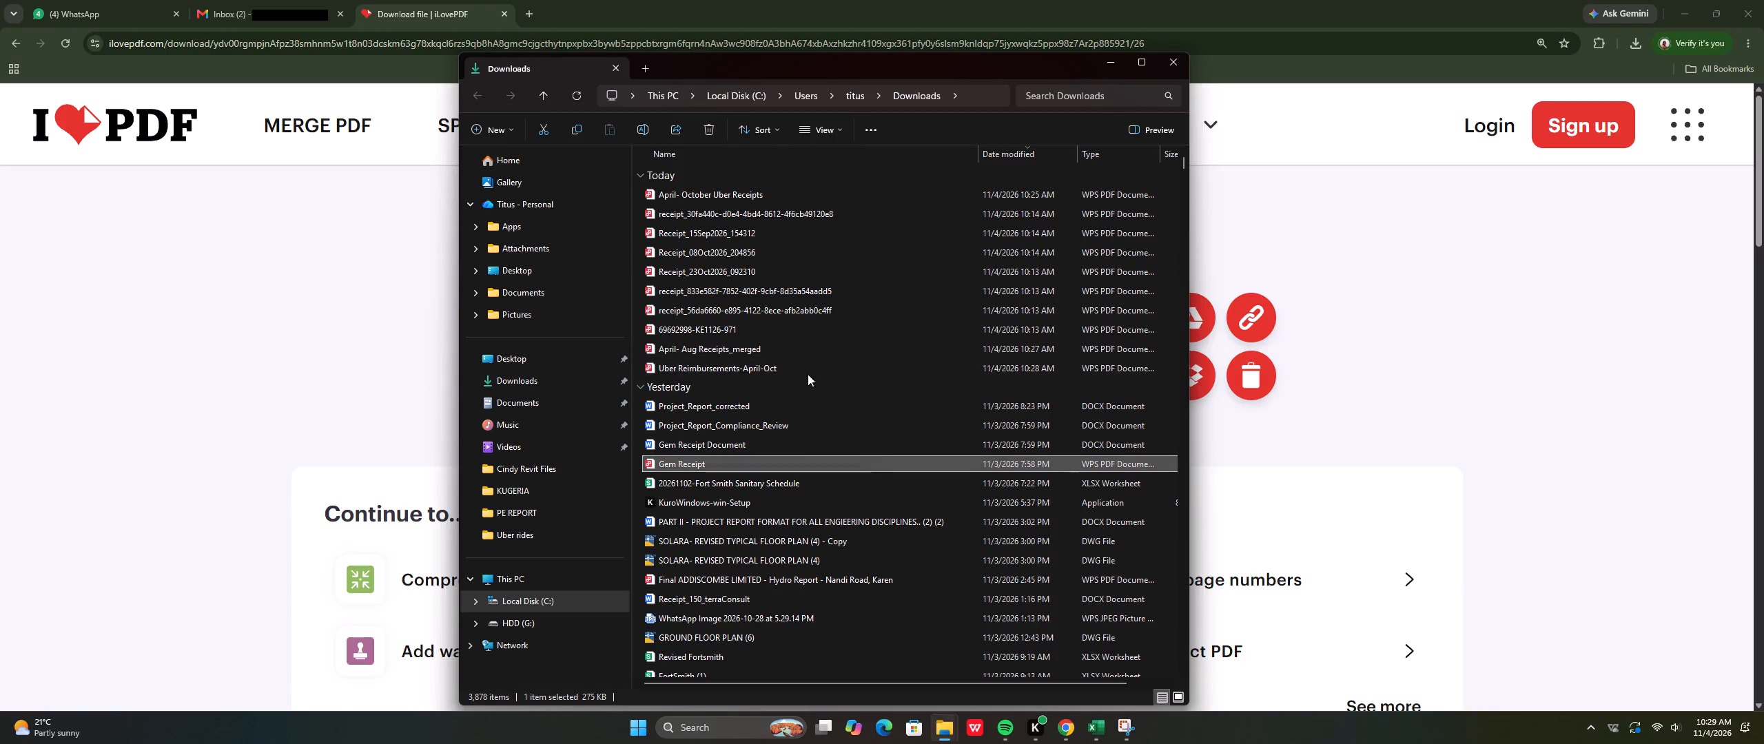
Copy the Uber Reimbursements-April-Oct PDF from Downloads into the Uber rides folder.
left_click(794, 368)
right_click(794, 368)
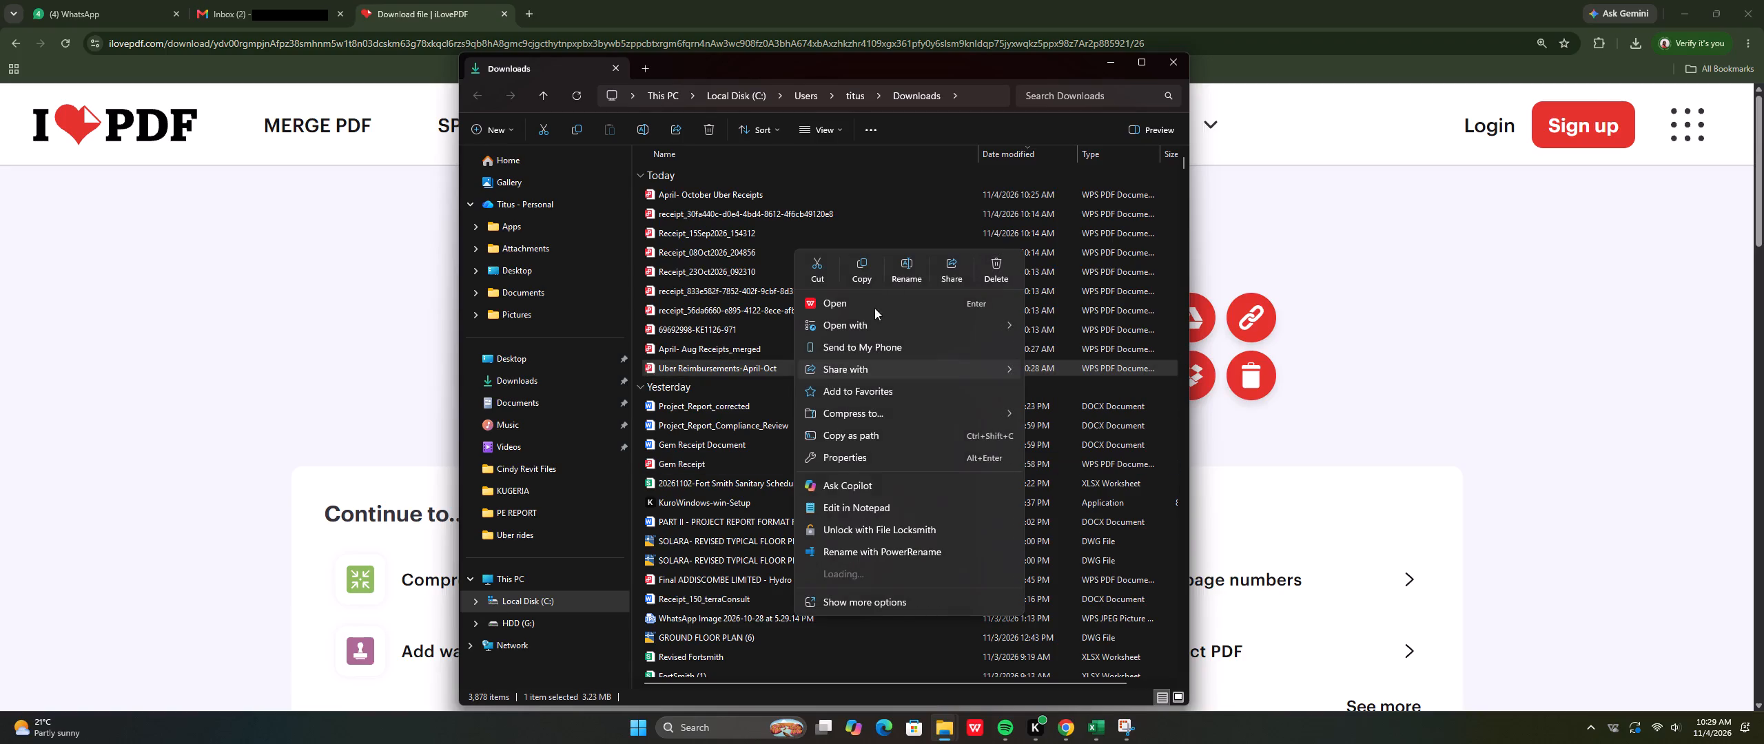
left_click(876, 278)
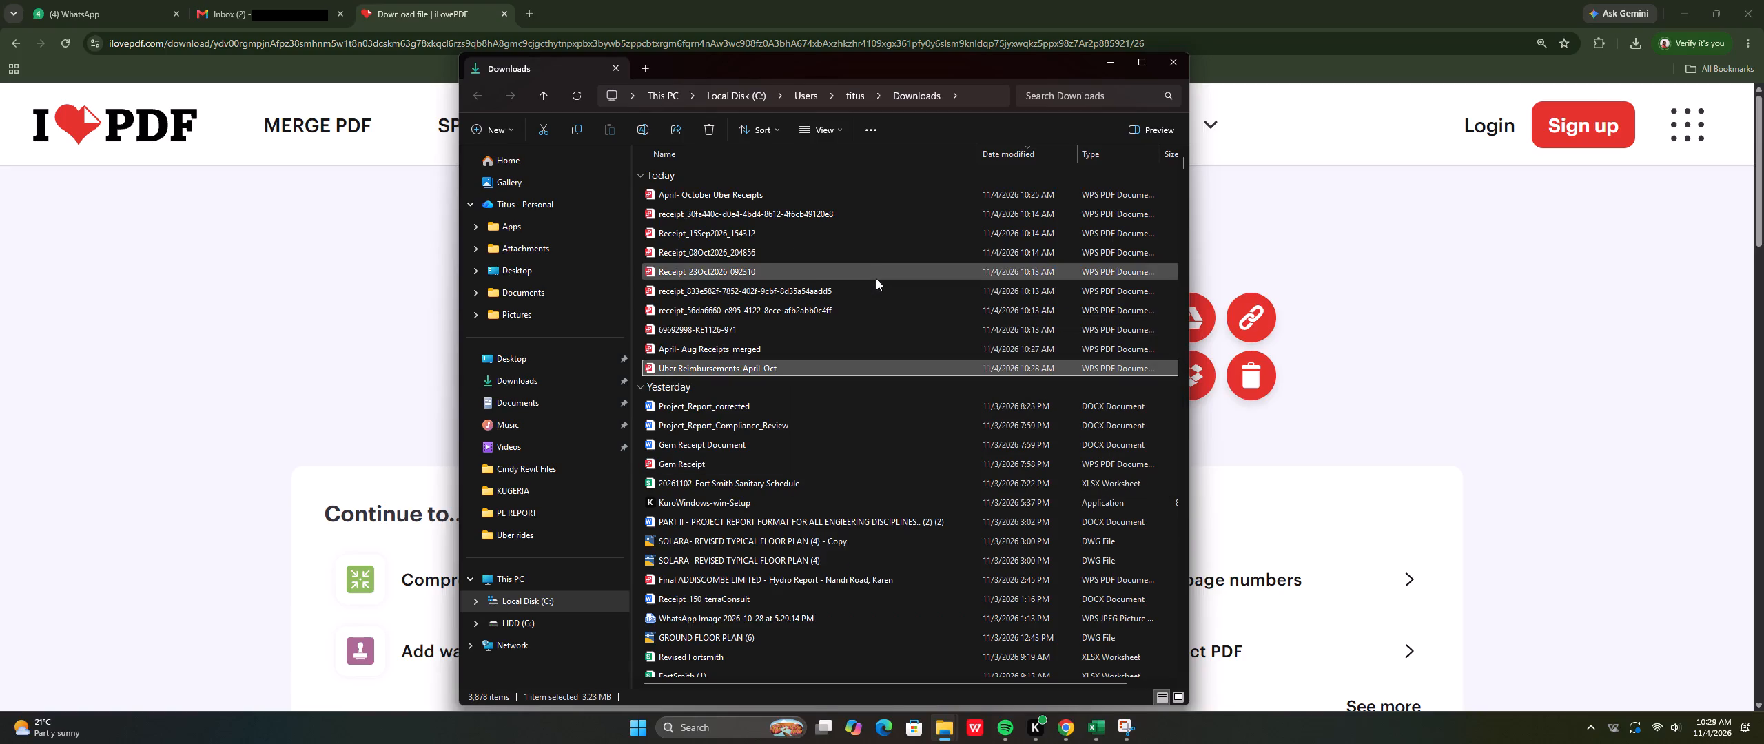
double_click(602, 536)
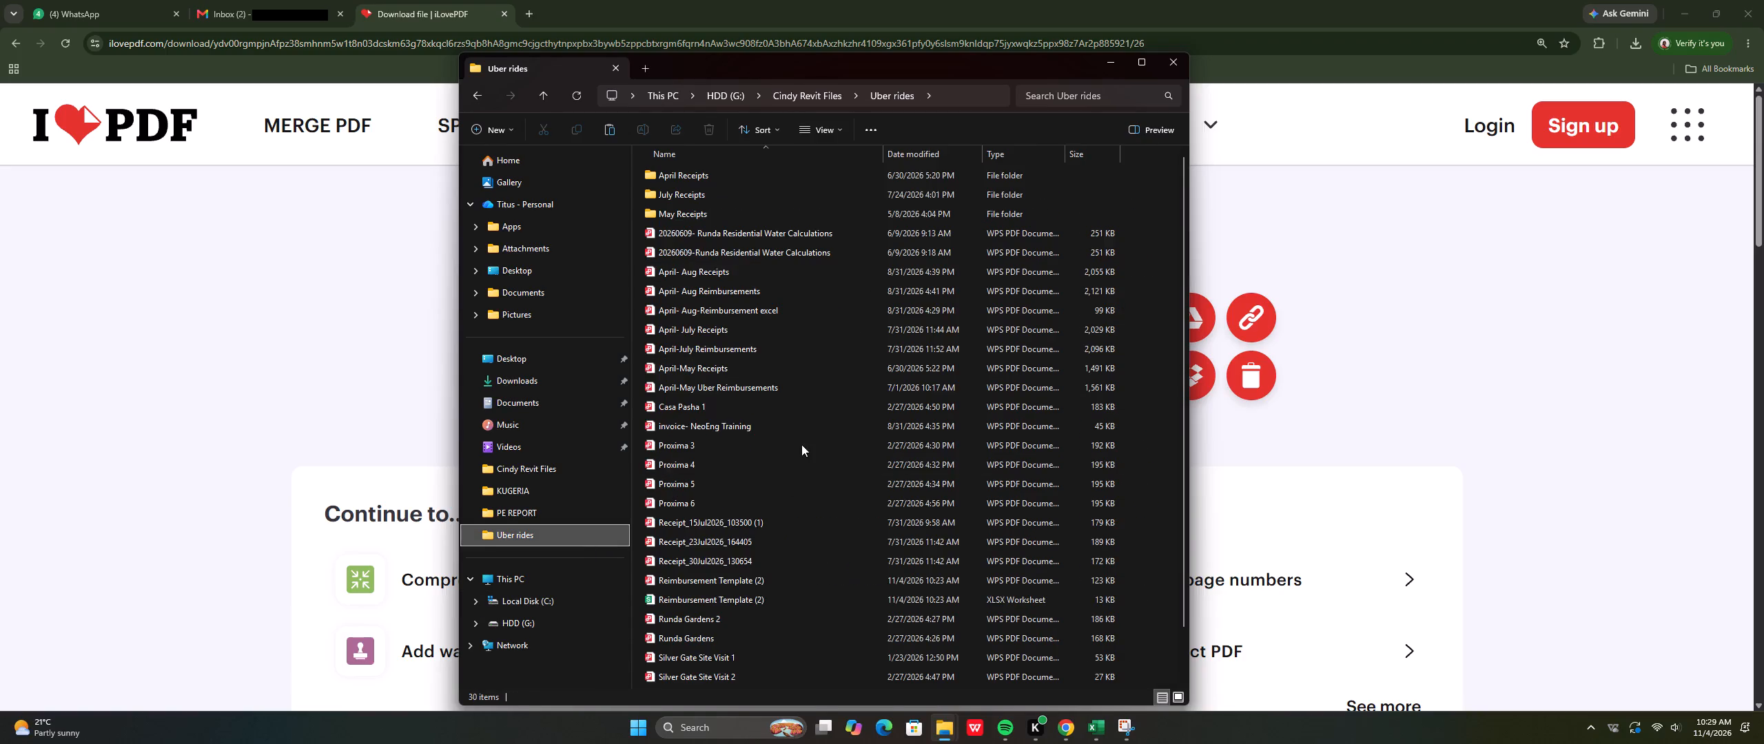
scroll(802, 444, "down", 8)
right_click(830, 509)
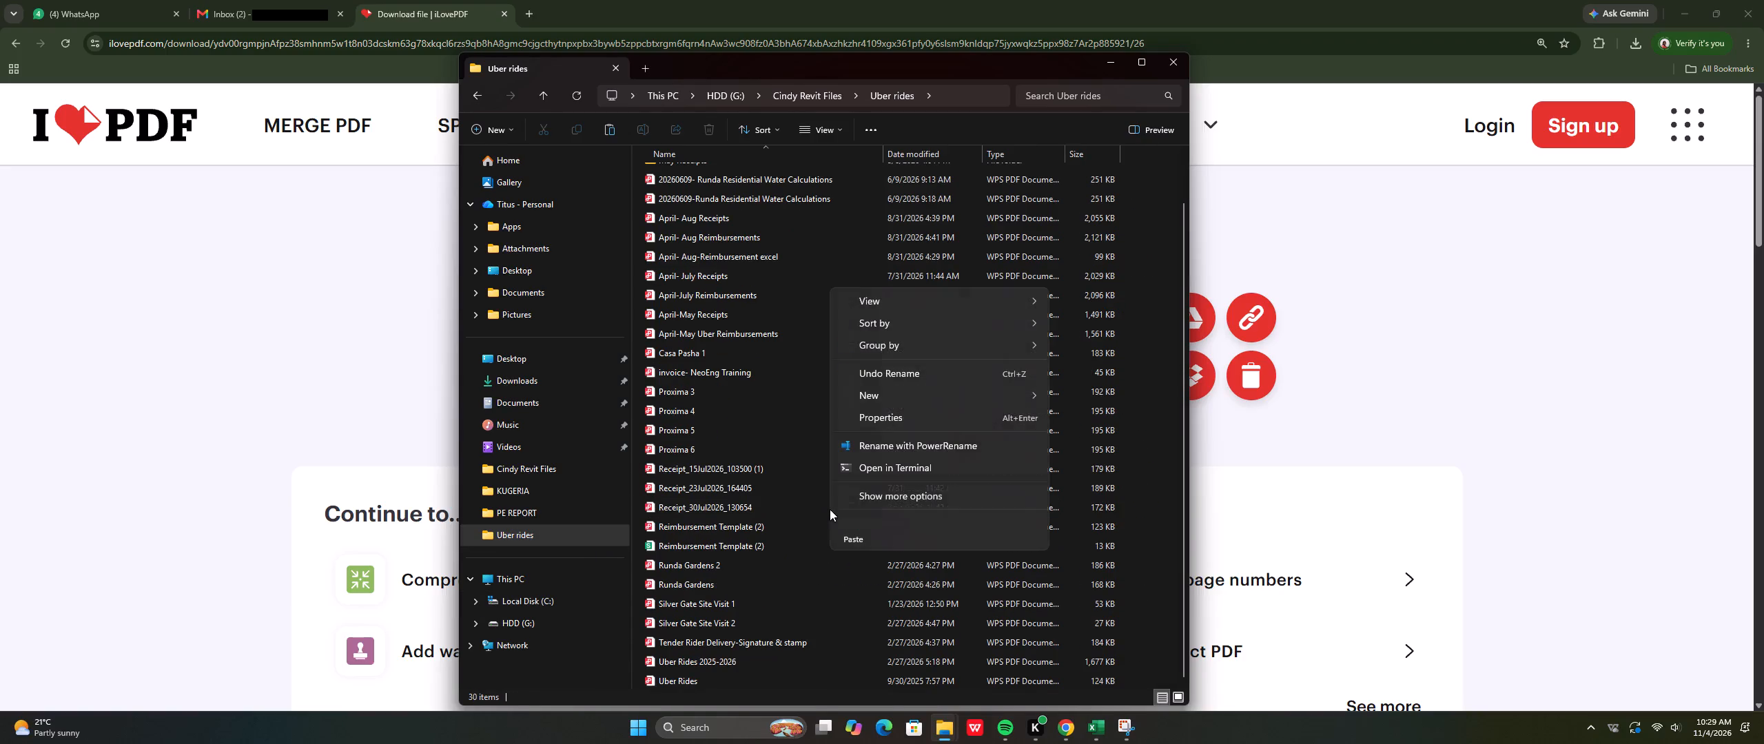
left_click(855, 526)
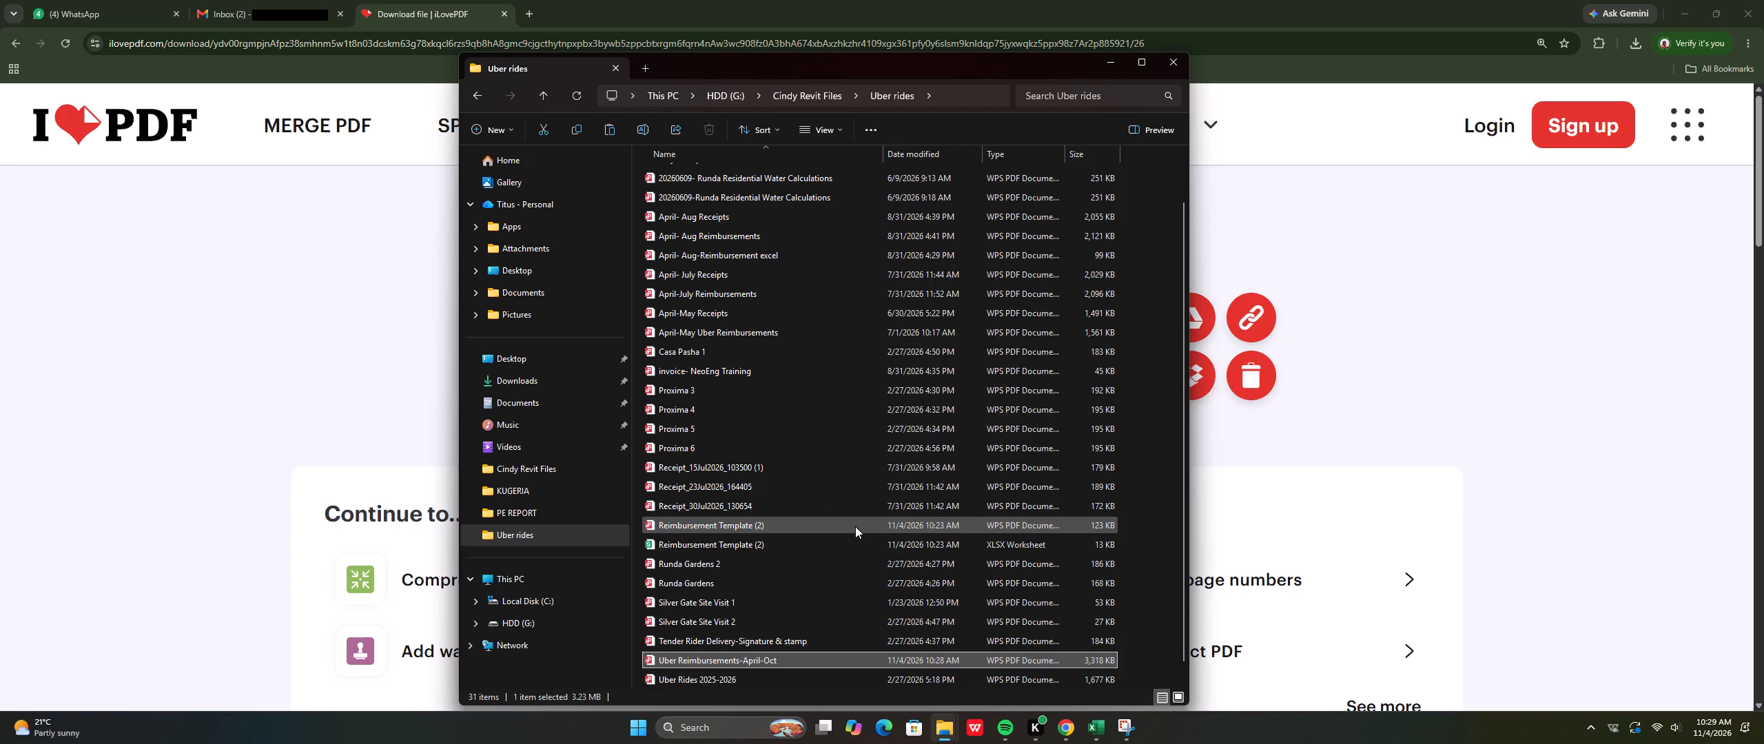
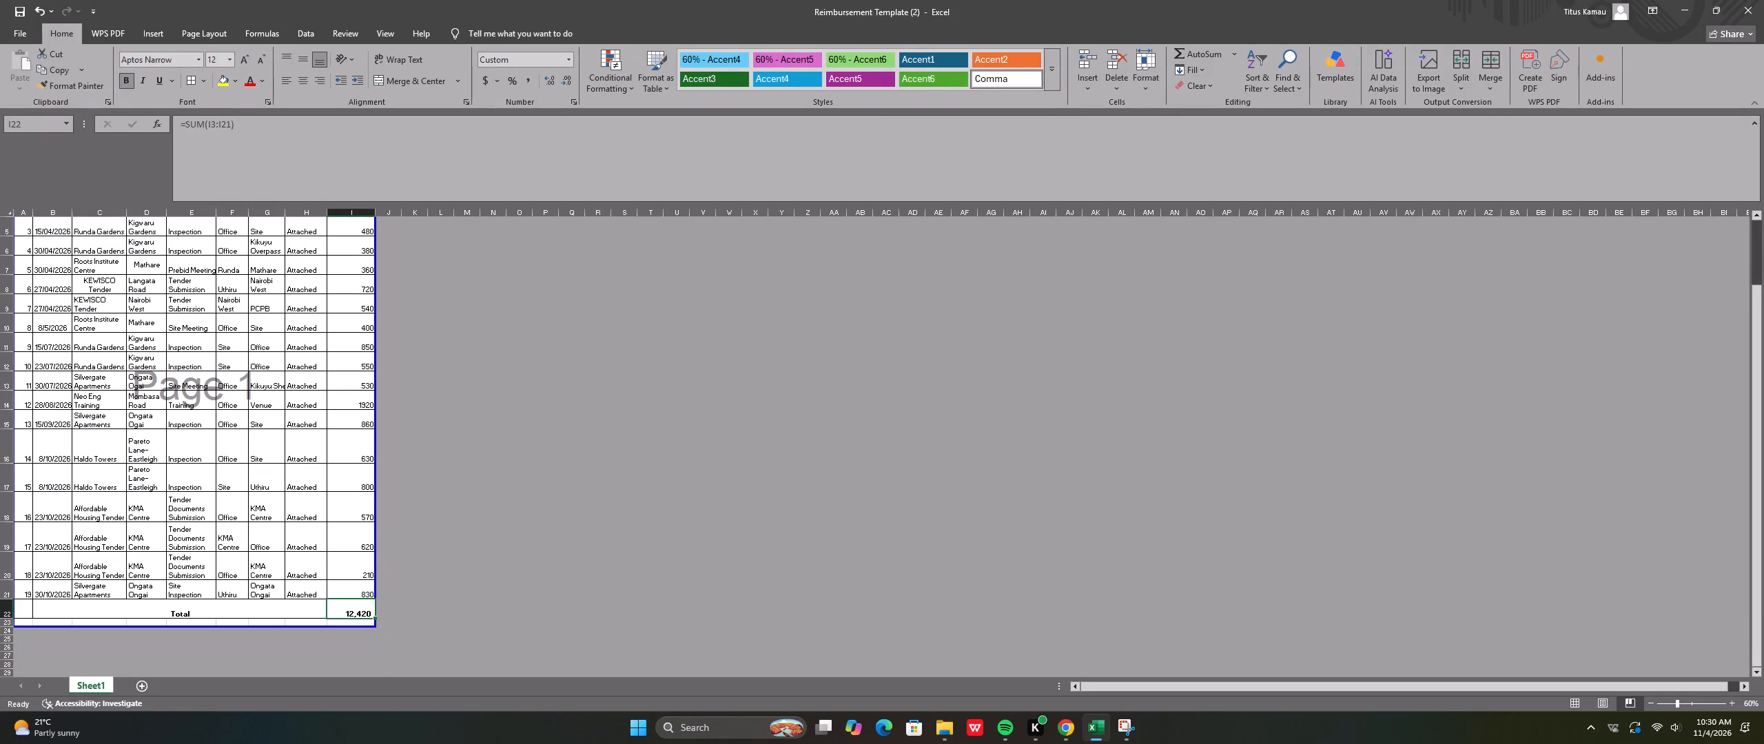
Save the Reimbursement Template (2) workbook and close it.
left_click(608, 485)
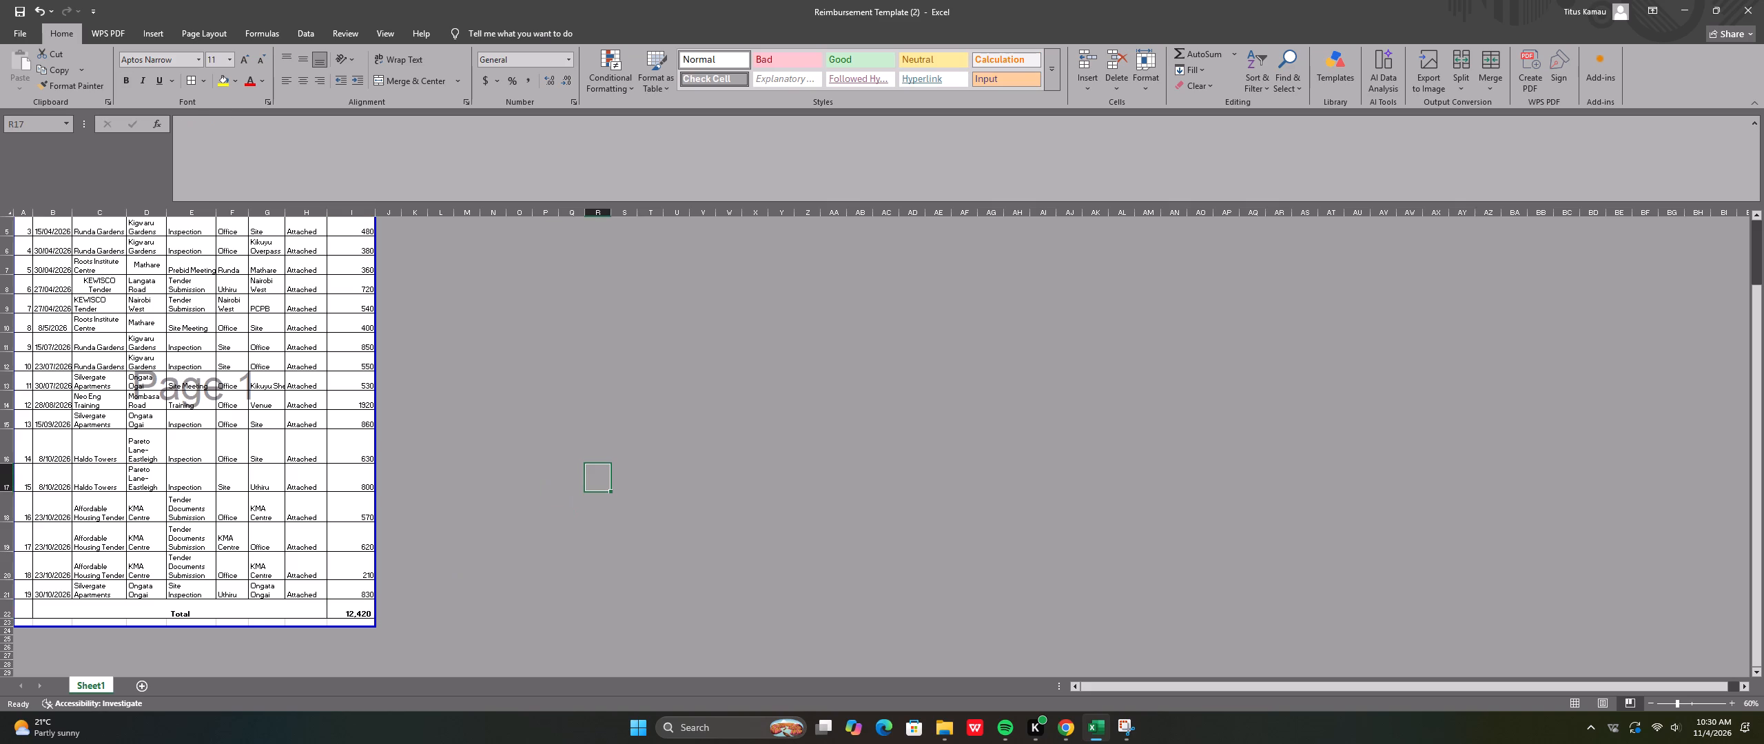
key("ctrl+s")
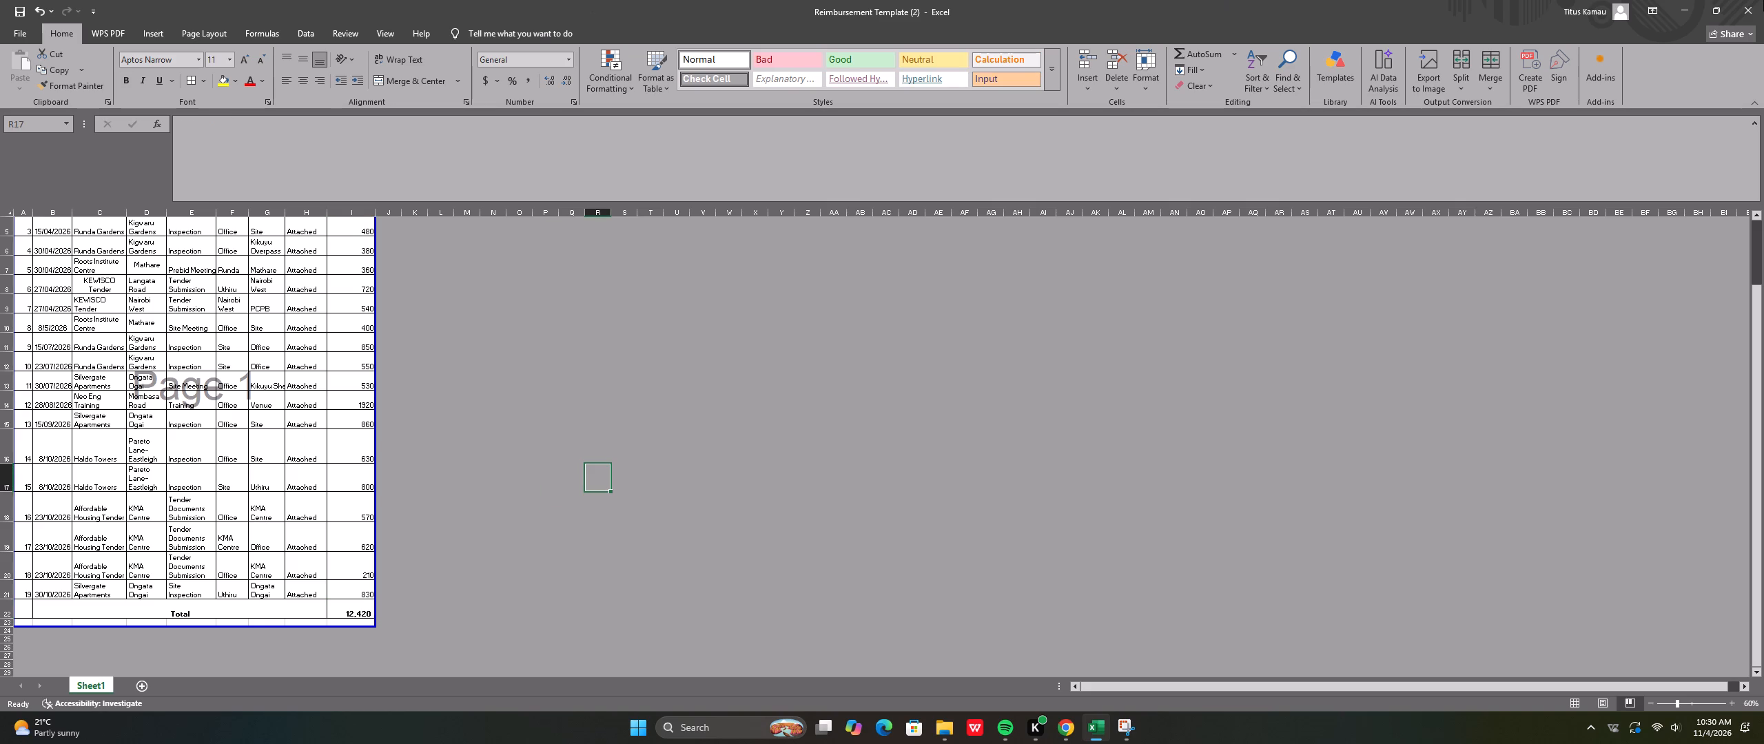
left_click(1750, 4)
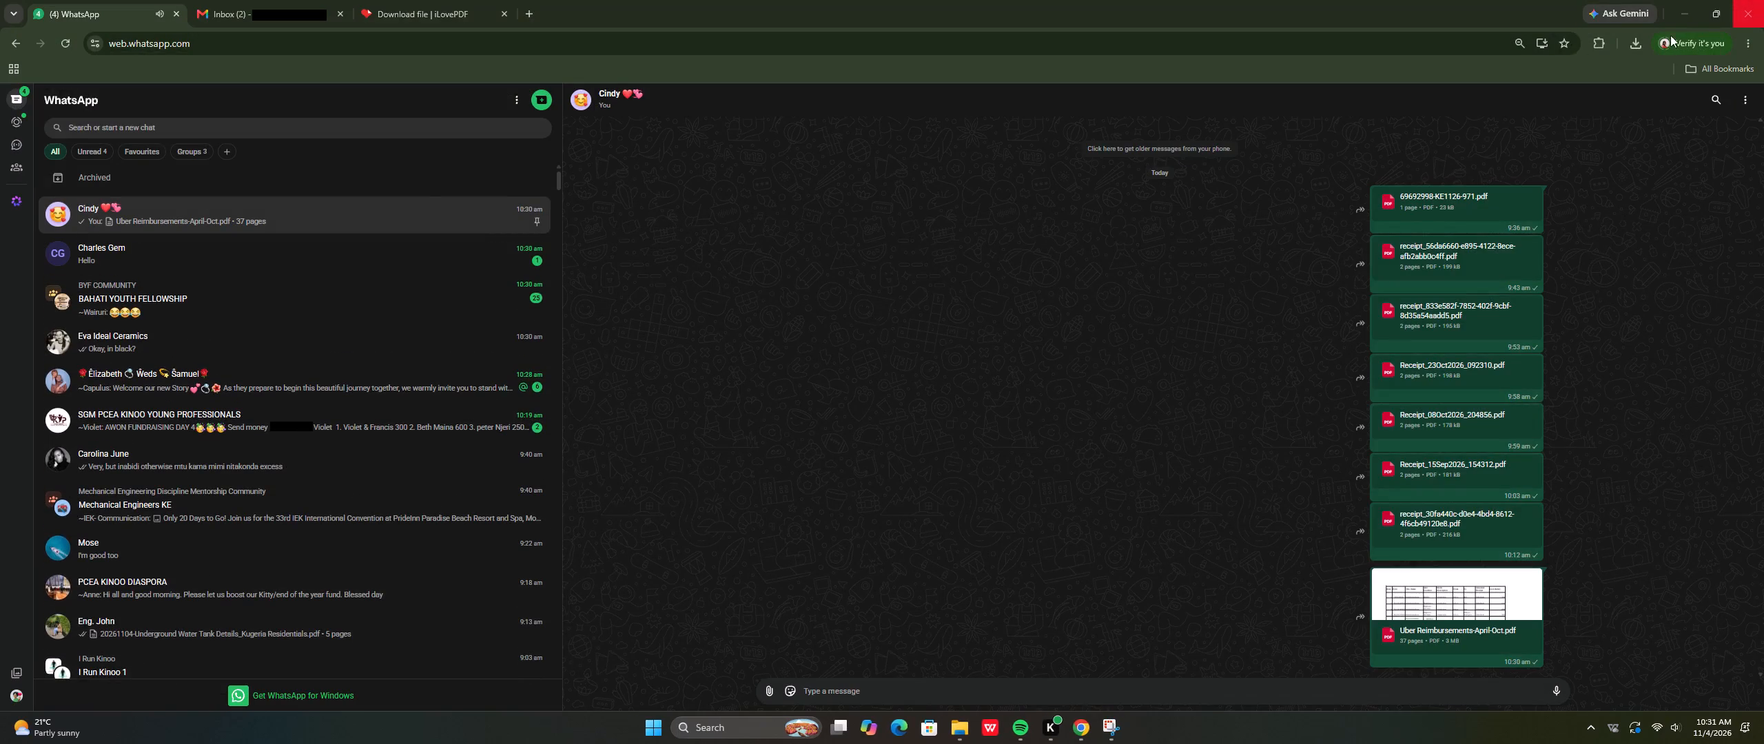